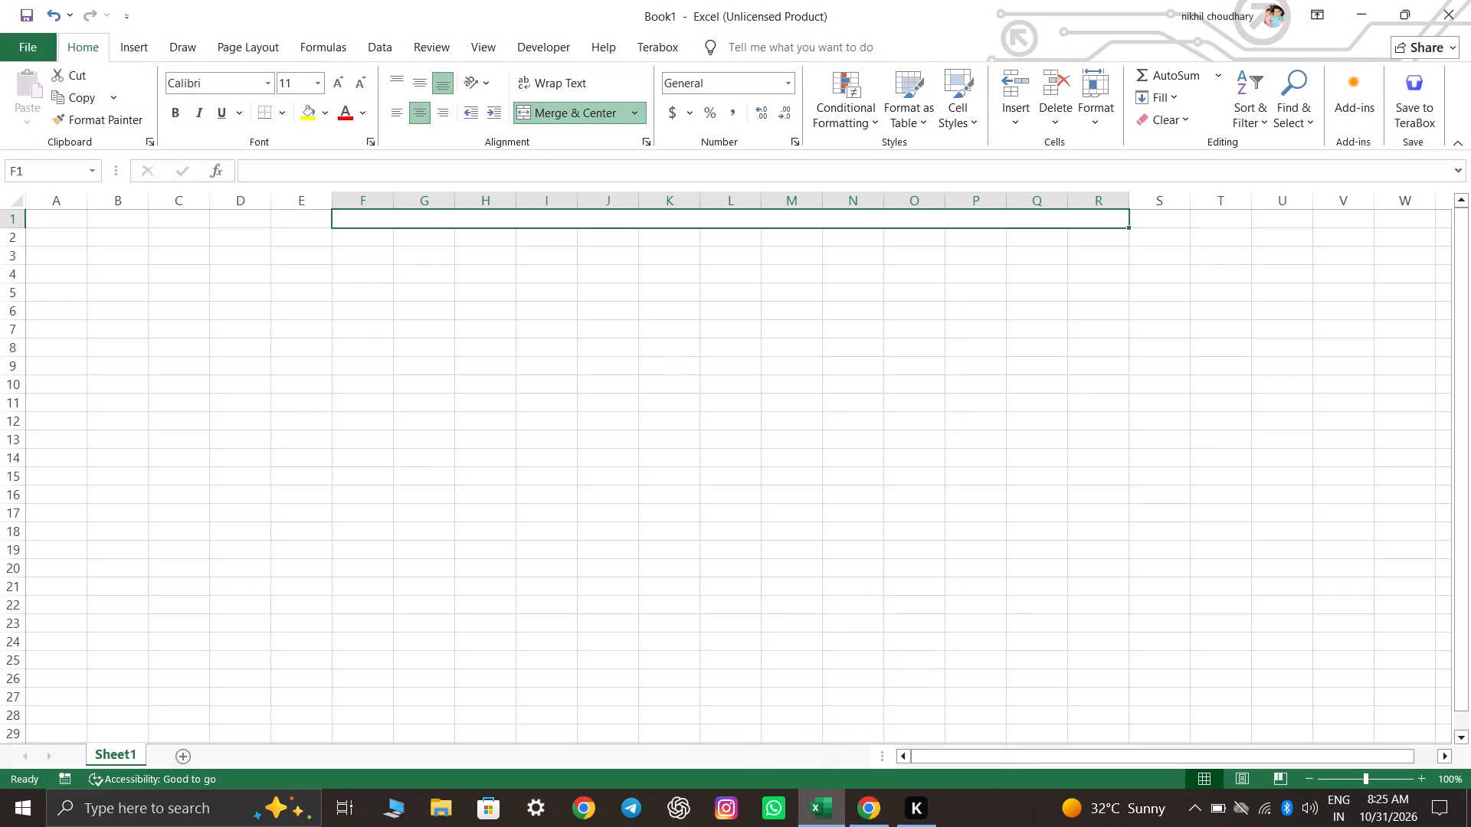
Enter the title "September Calories Tracker 2026" in the merged cell F1:R1 of the new workbook.
key(shift+s)
text(eptember)
key(space)
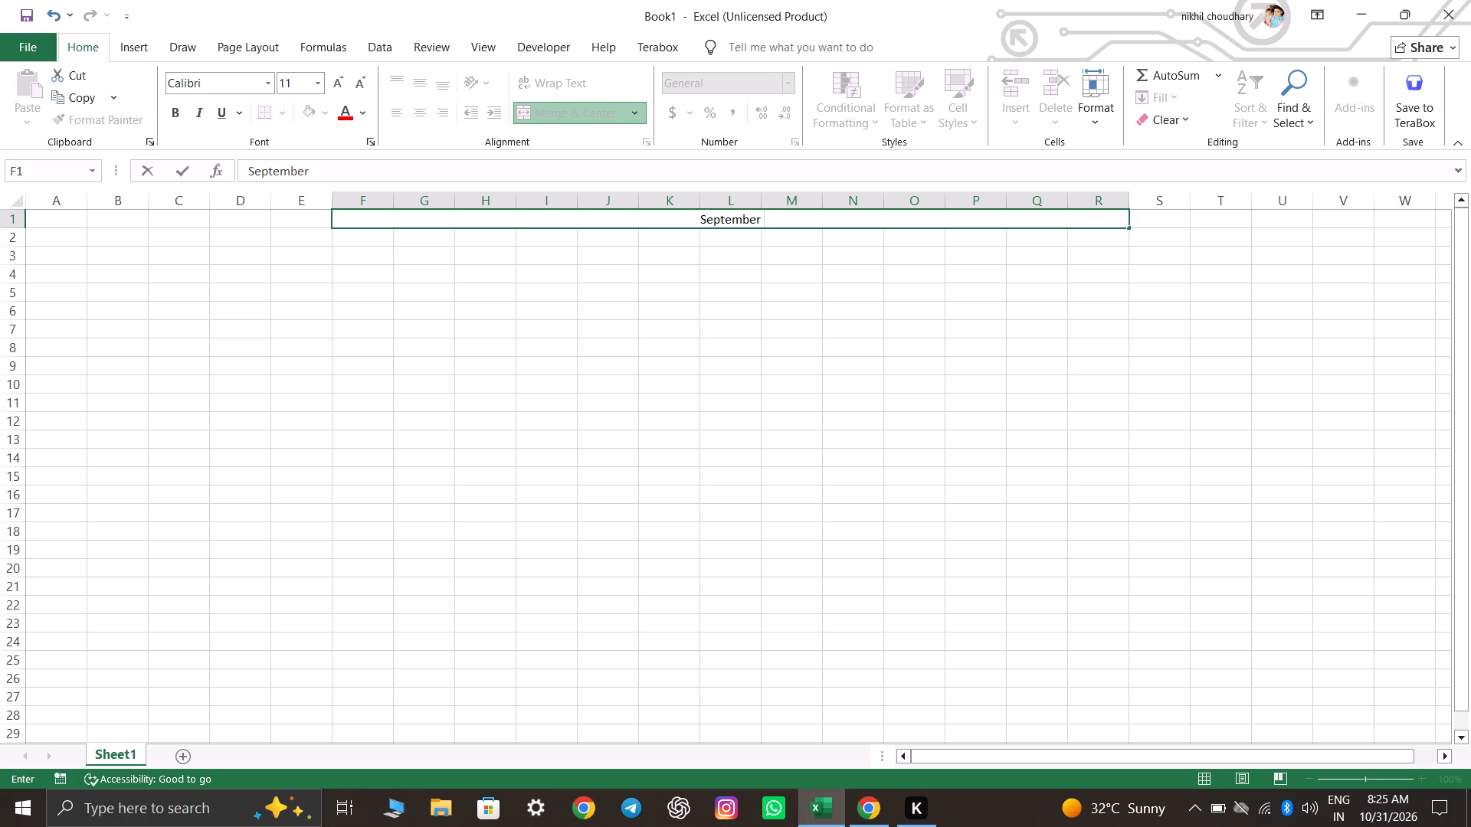
click(9, 51)
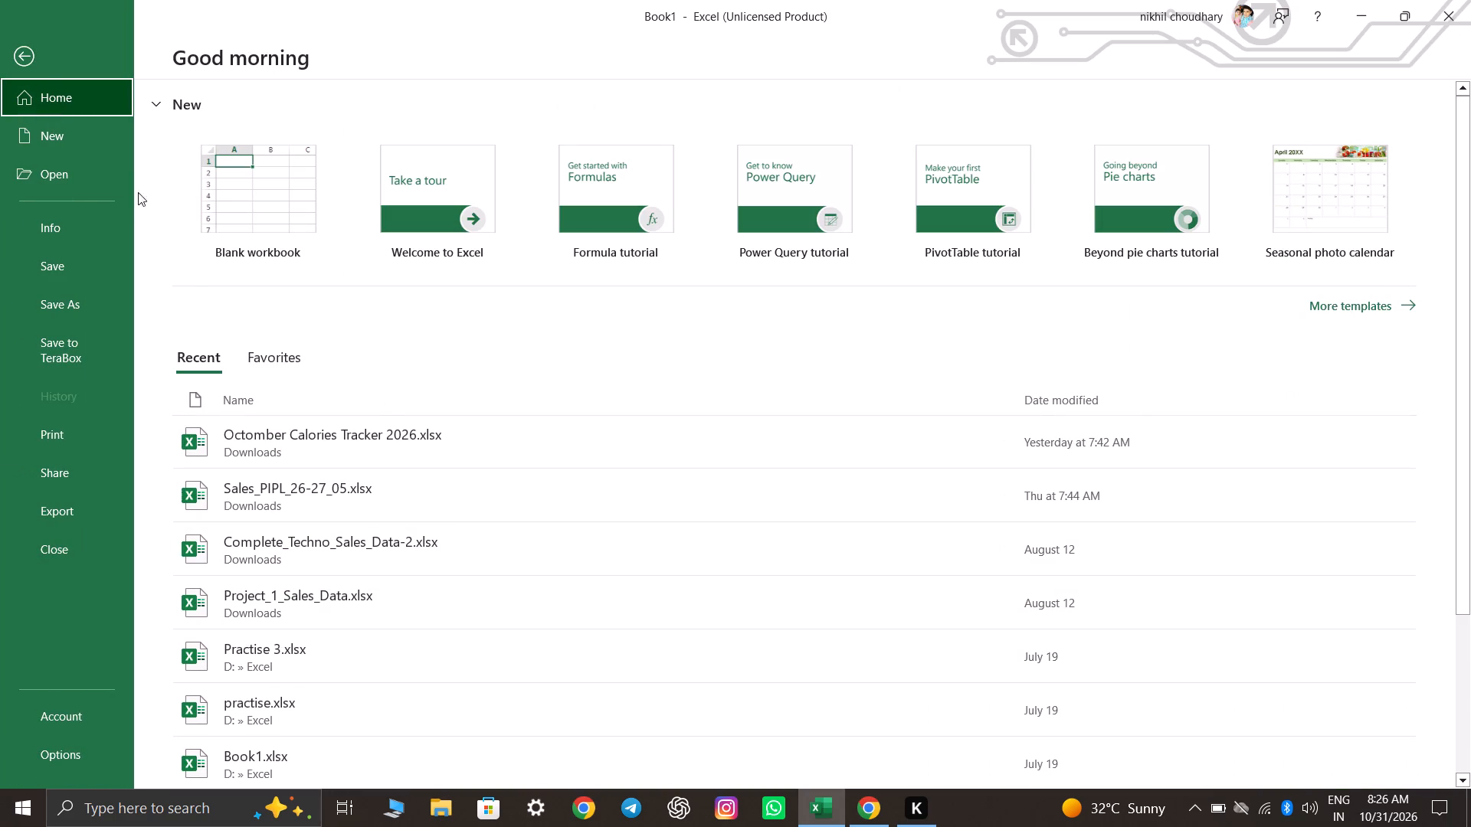
click(28, 56)
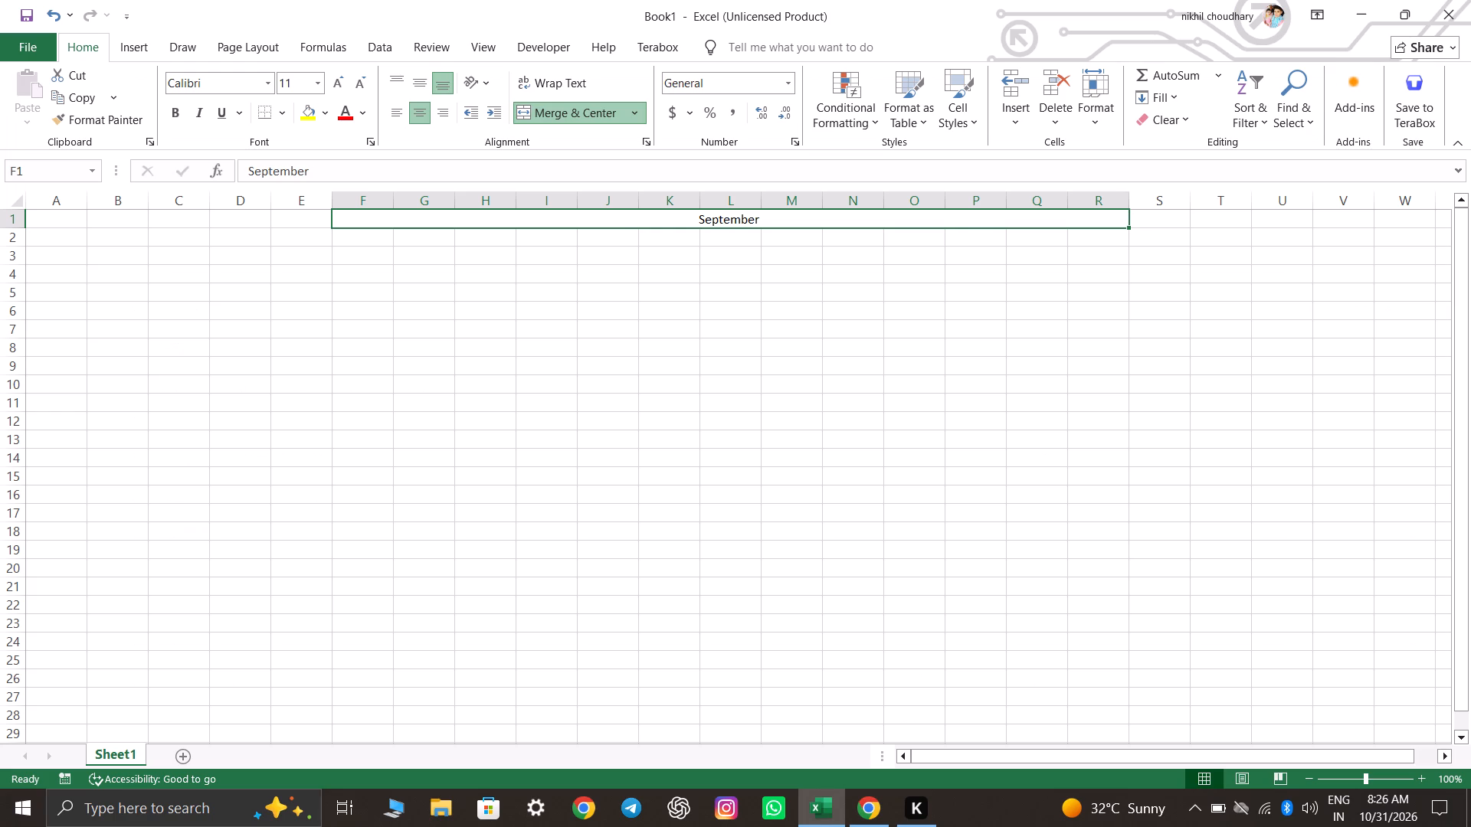
triple_click(781, 224)
double_click(779, 218)
text(Calories Tracker)
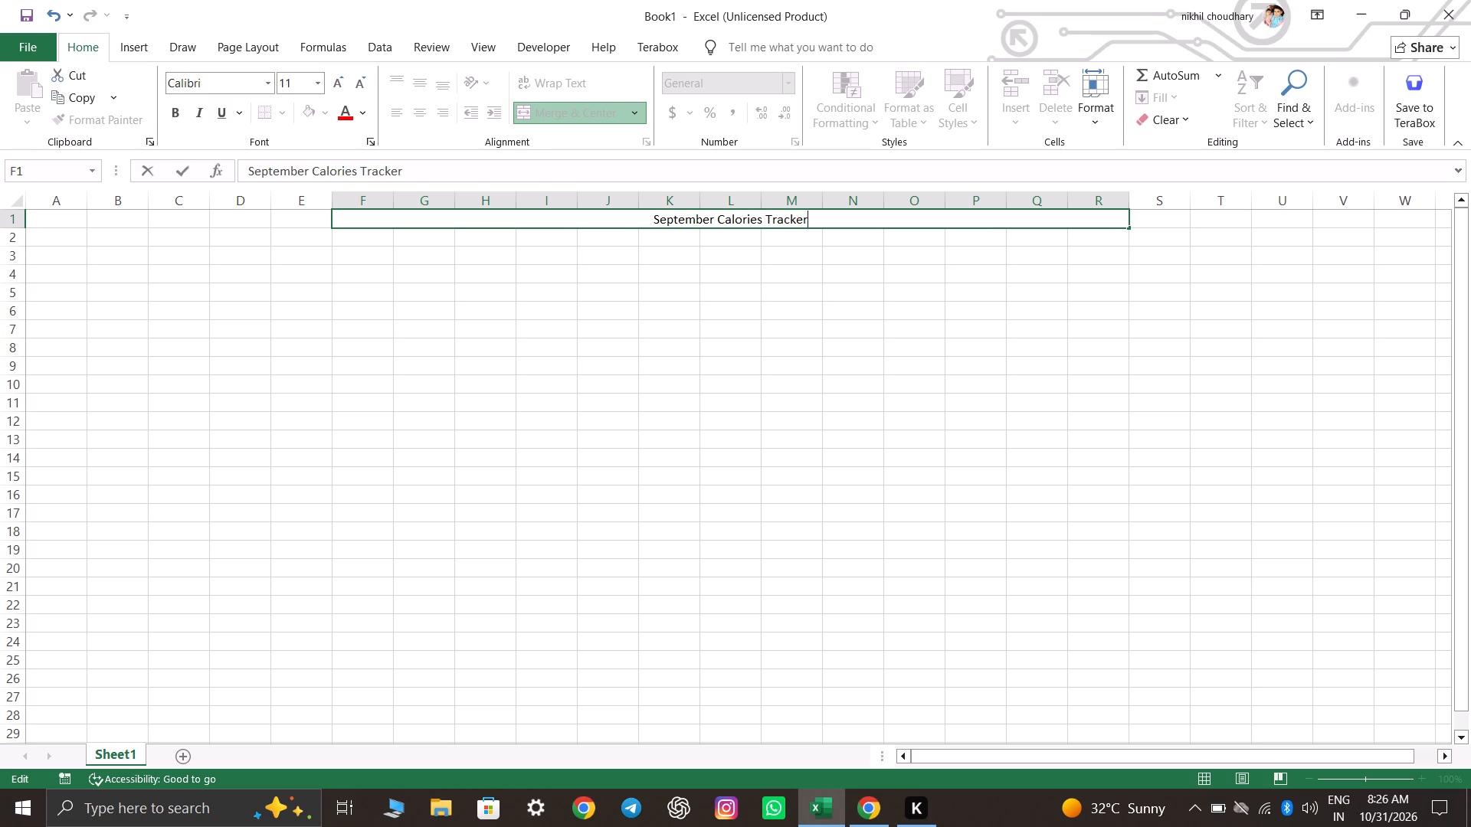
key(space)
text(2026)
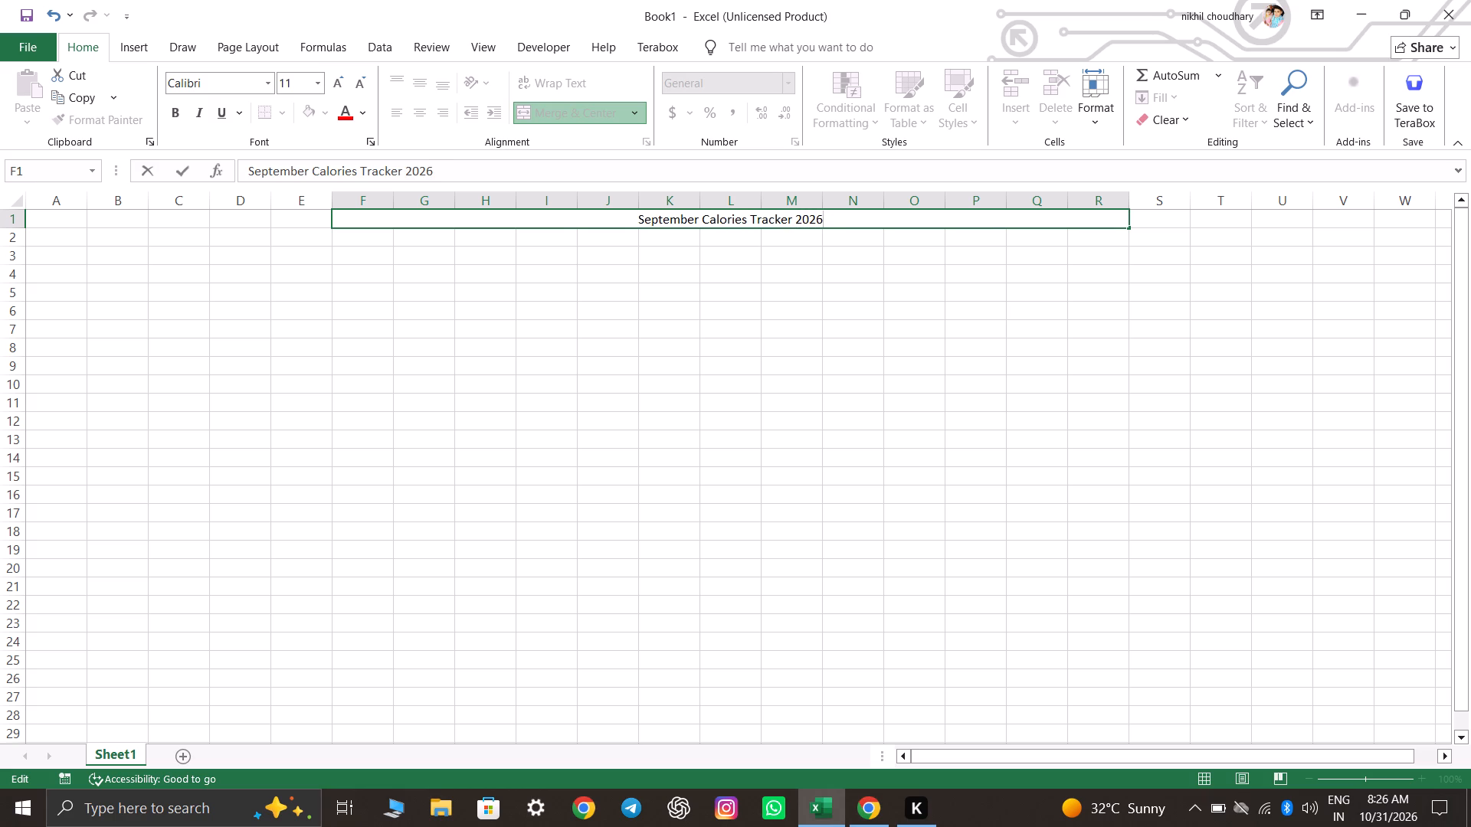
click(936, 261)
click(879, 223)
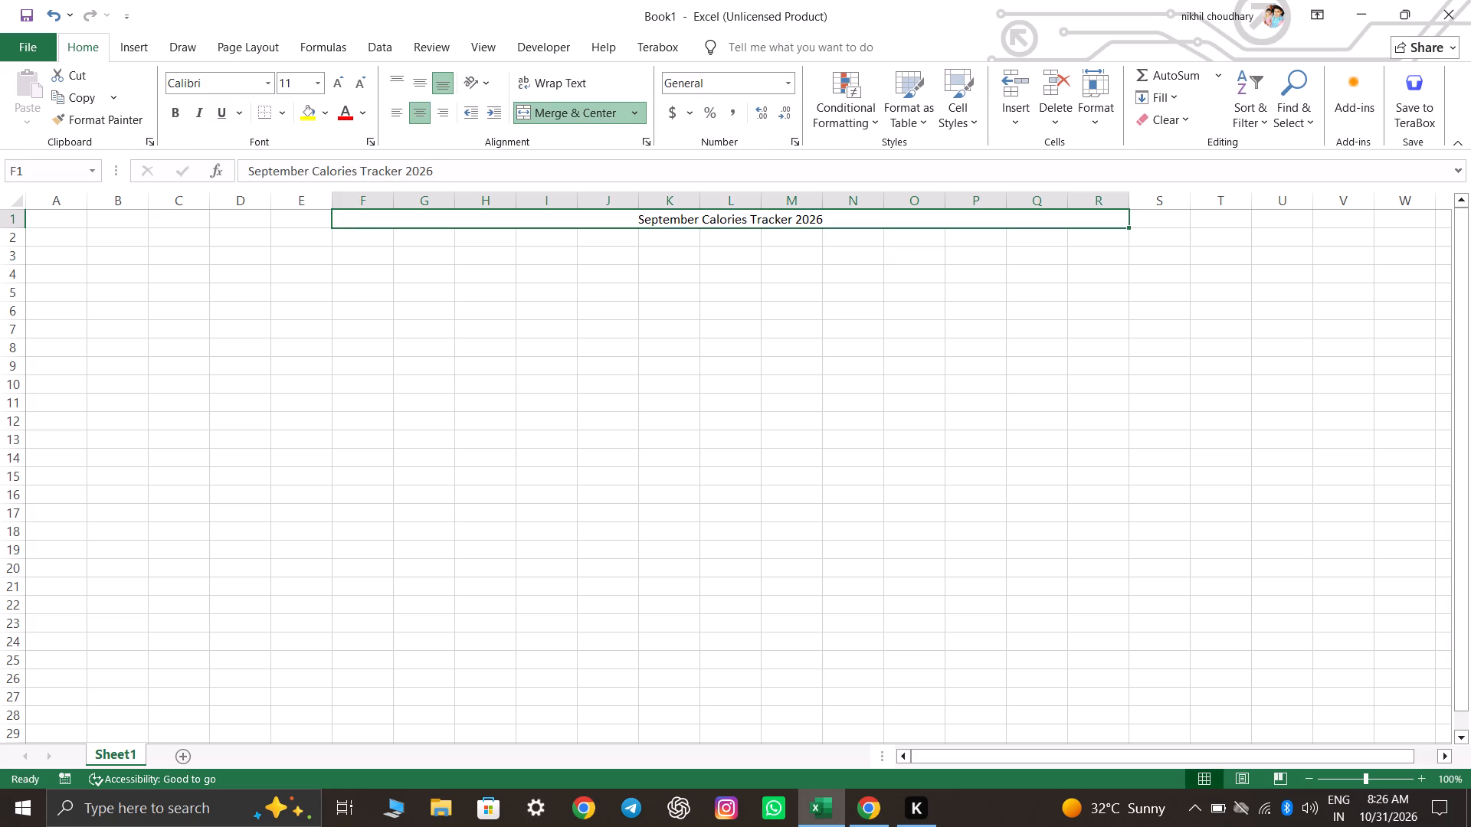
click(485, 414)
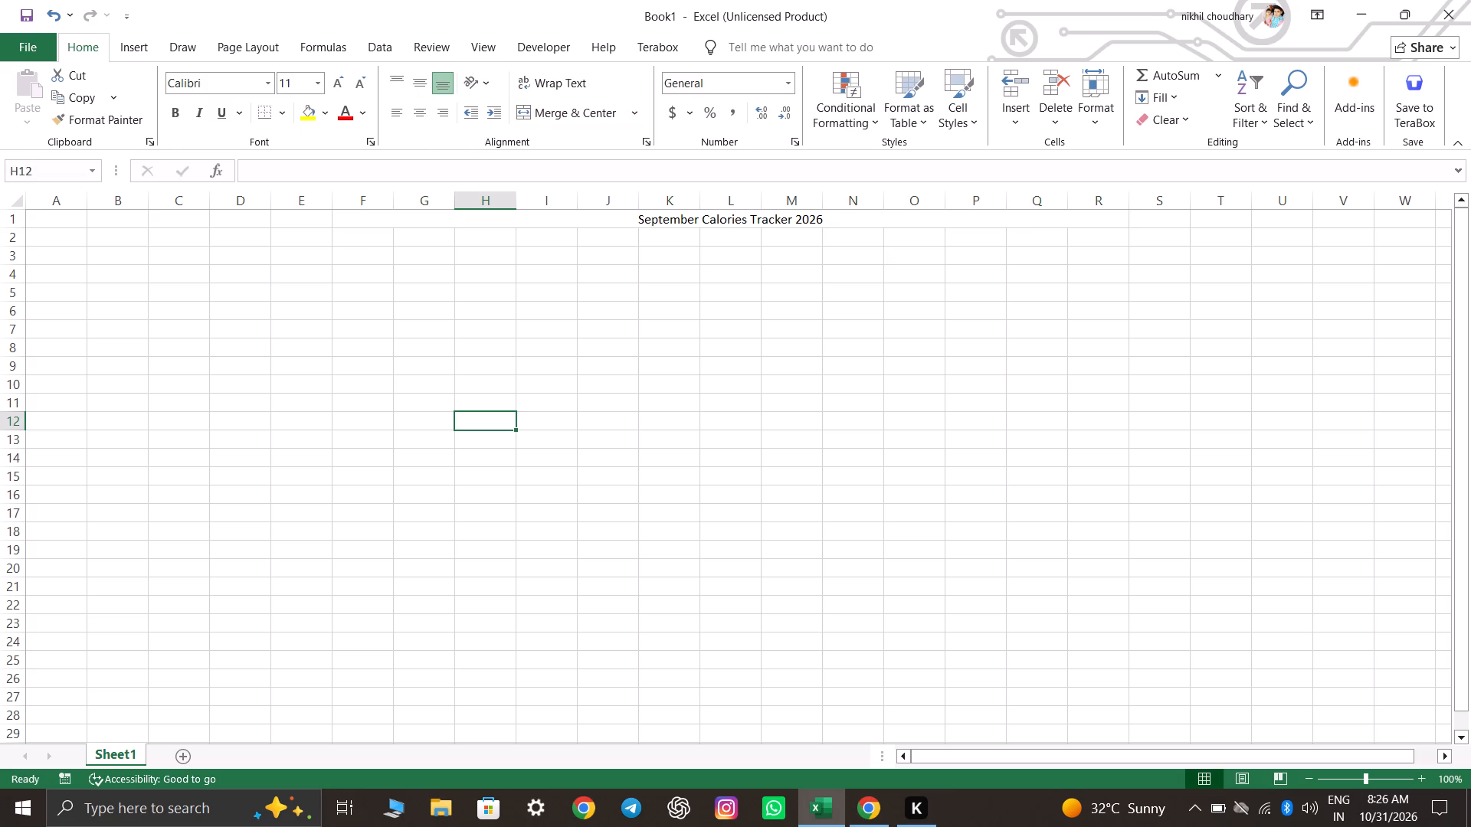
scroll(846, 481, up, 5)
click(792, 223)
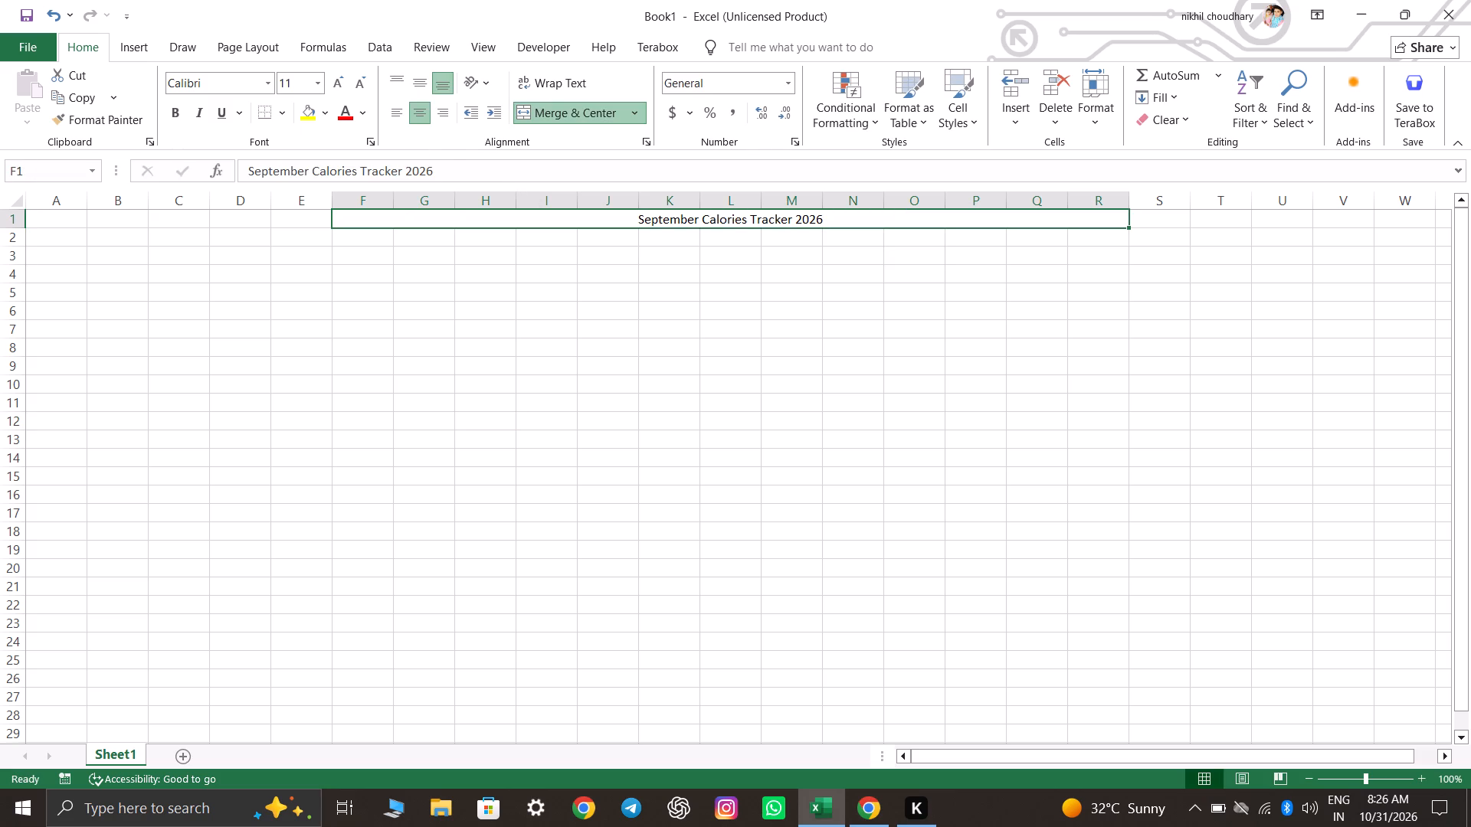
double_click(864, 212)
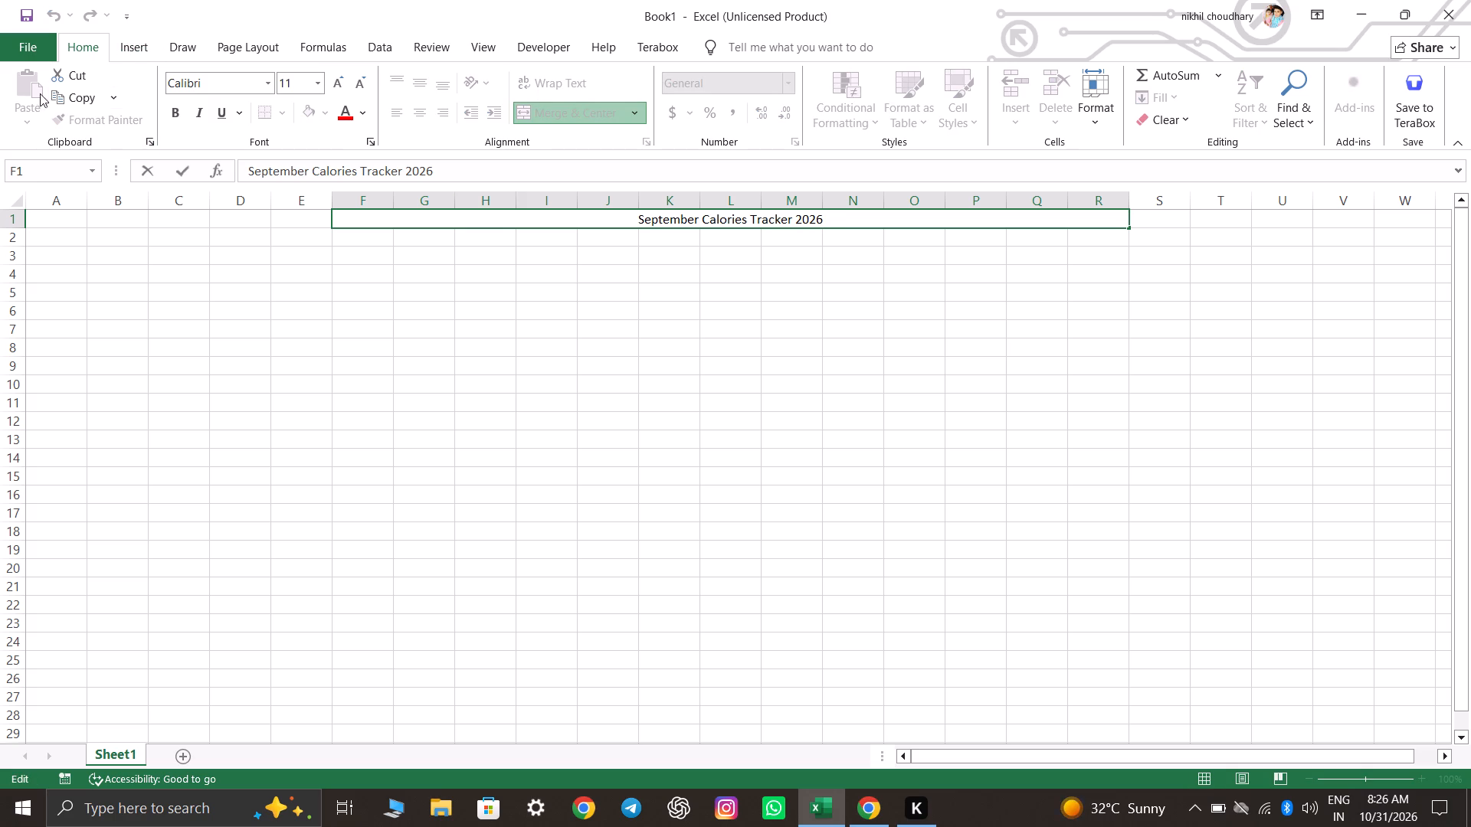
Open the recent workbook Octomber Calories Tracker 2026.xlsx and go to the beginning of its calorie table.
click(19, 46)
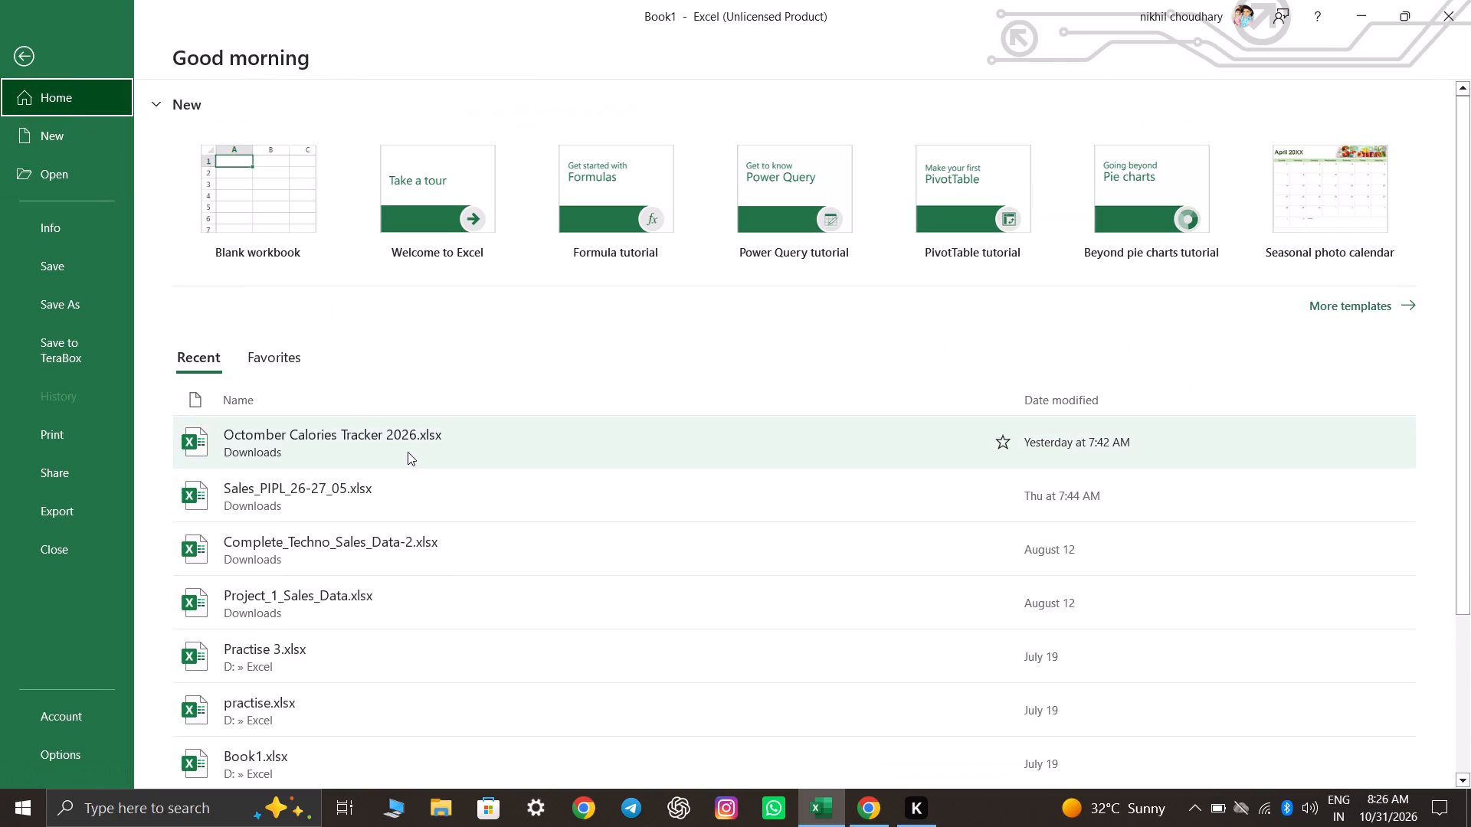
click(408, 449)
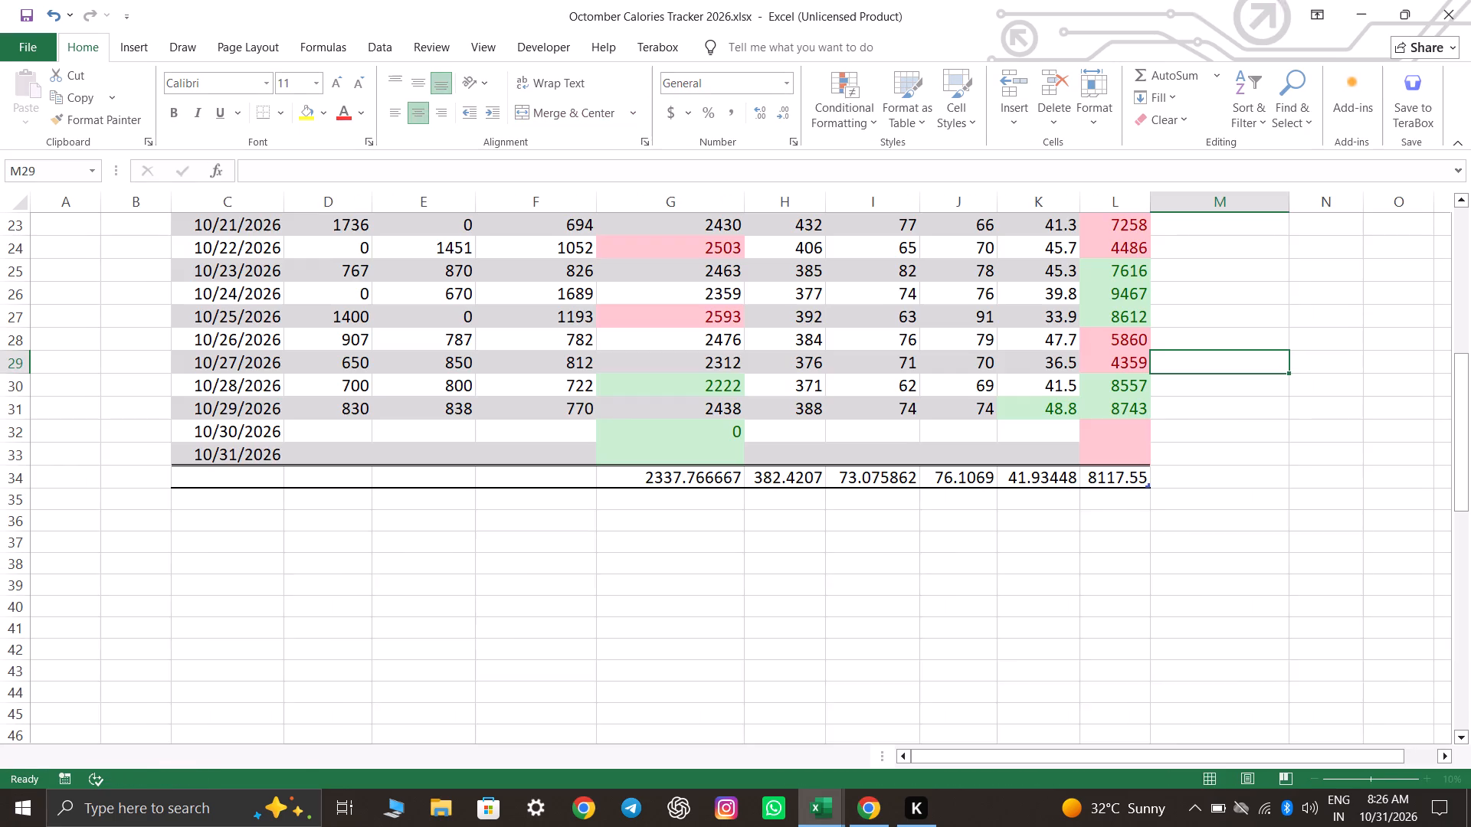
scroll(892, 561, up, 18)
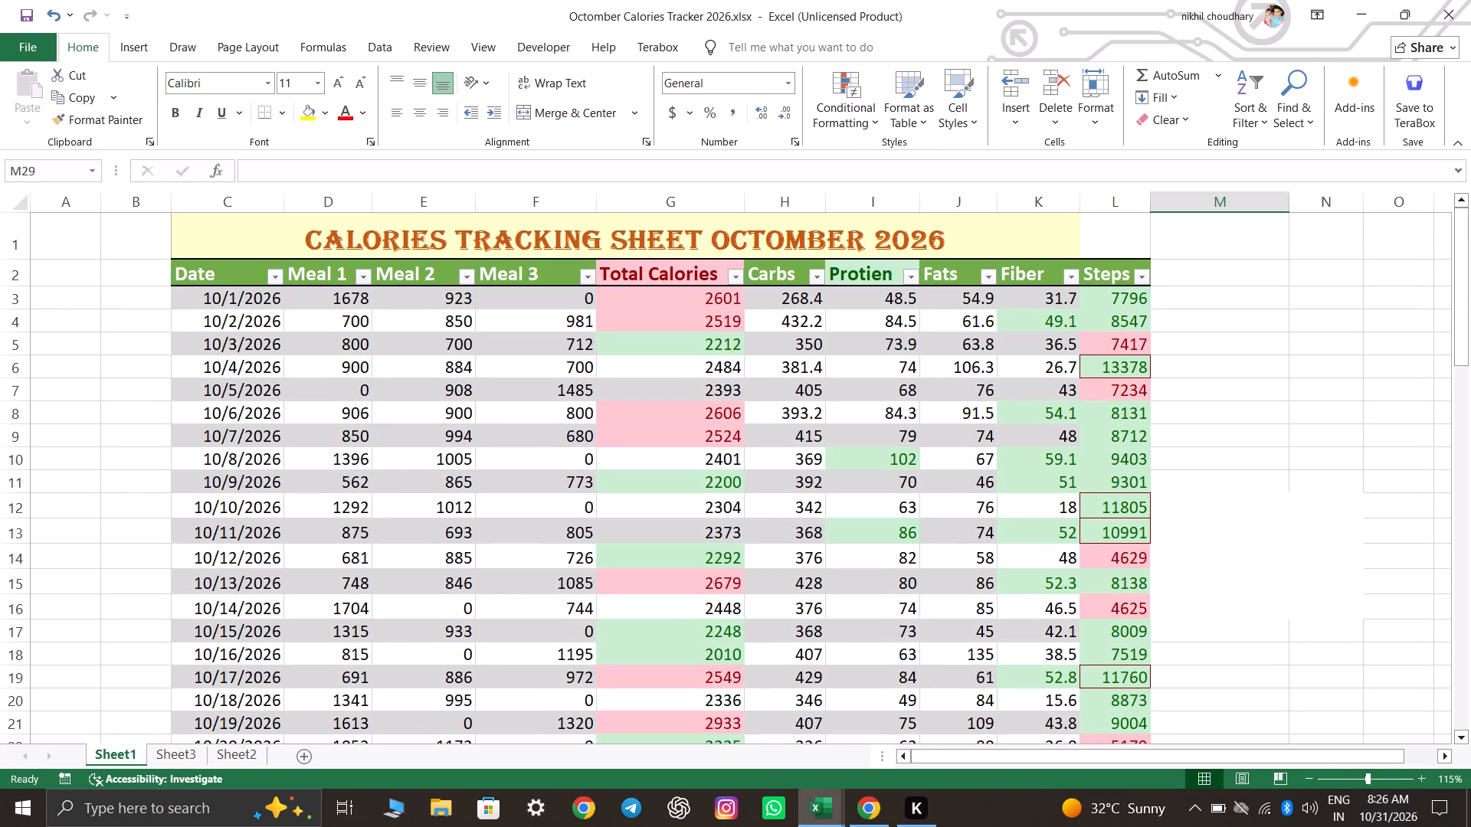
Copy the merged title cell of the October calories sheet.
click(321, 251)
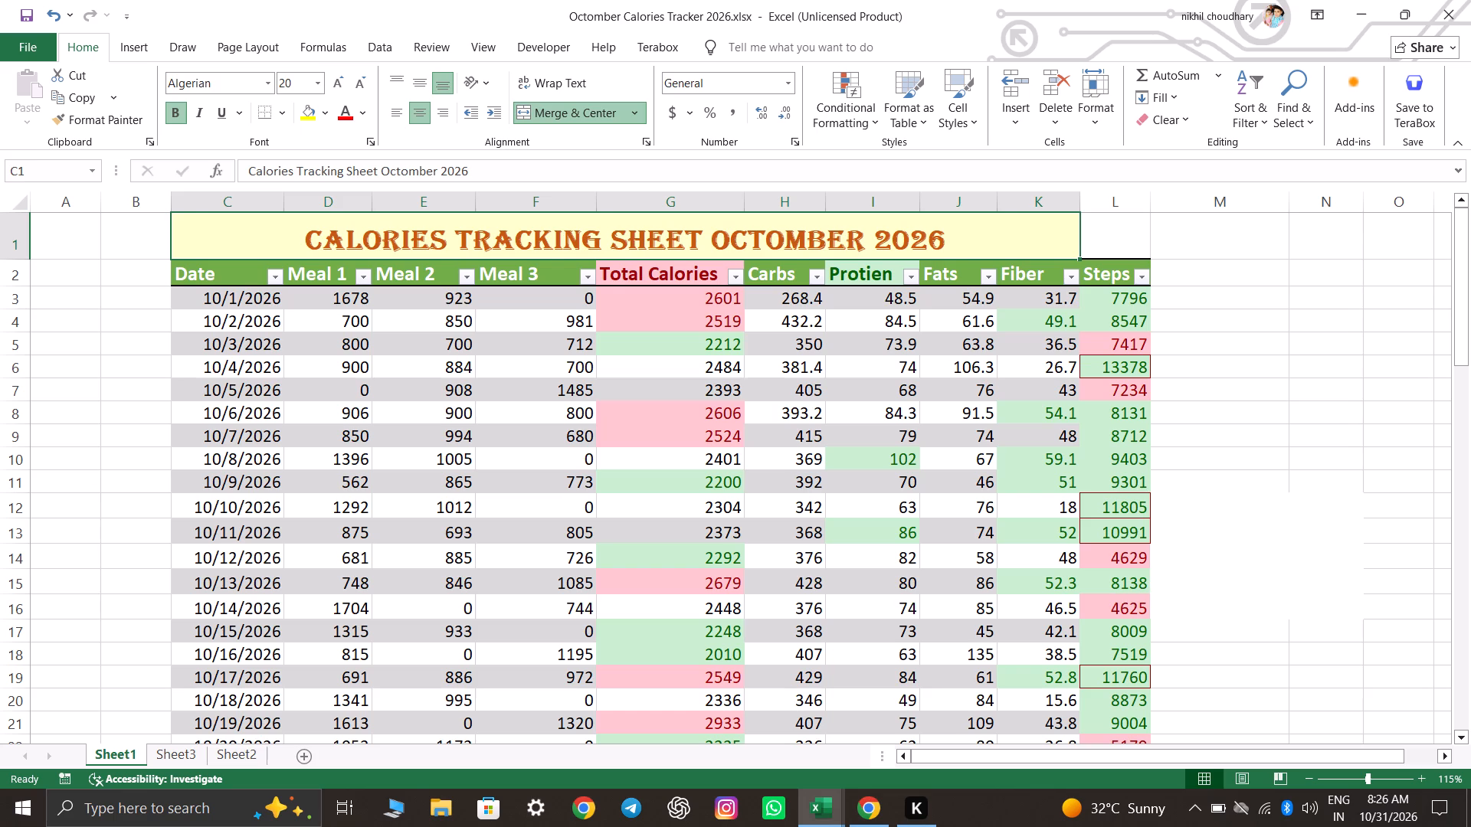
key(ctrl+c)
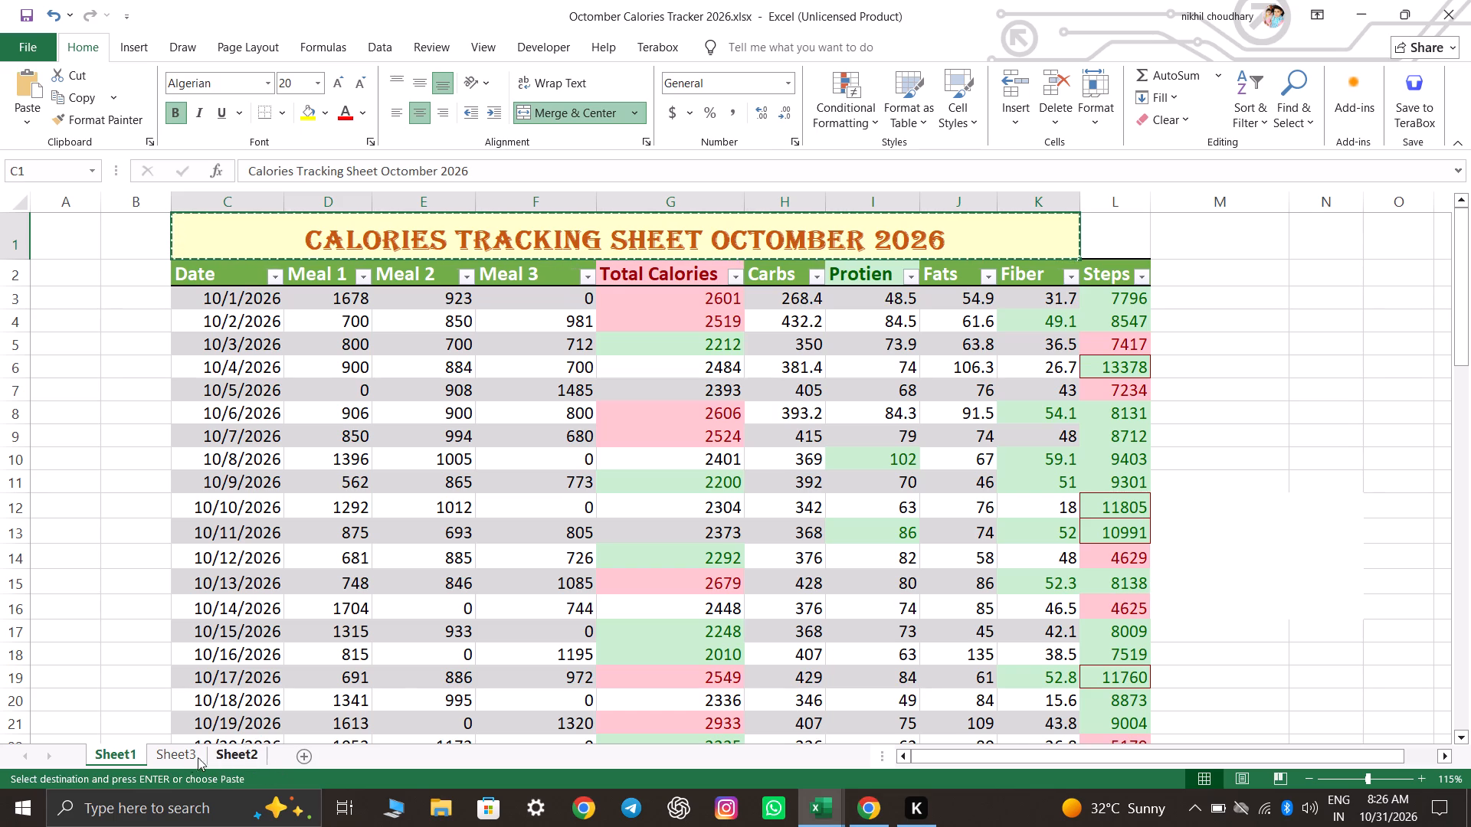
Delete Sheet2, the pivot table sheet with the protein, carbs, fats and fiber sums, from the October workbook.
click(186, 758)
click(248, 742)
click(247, 752)
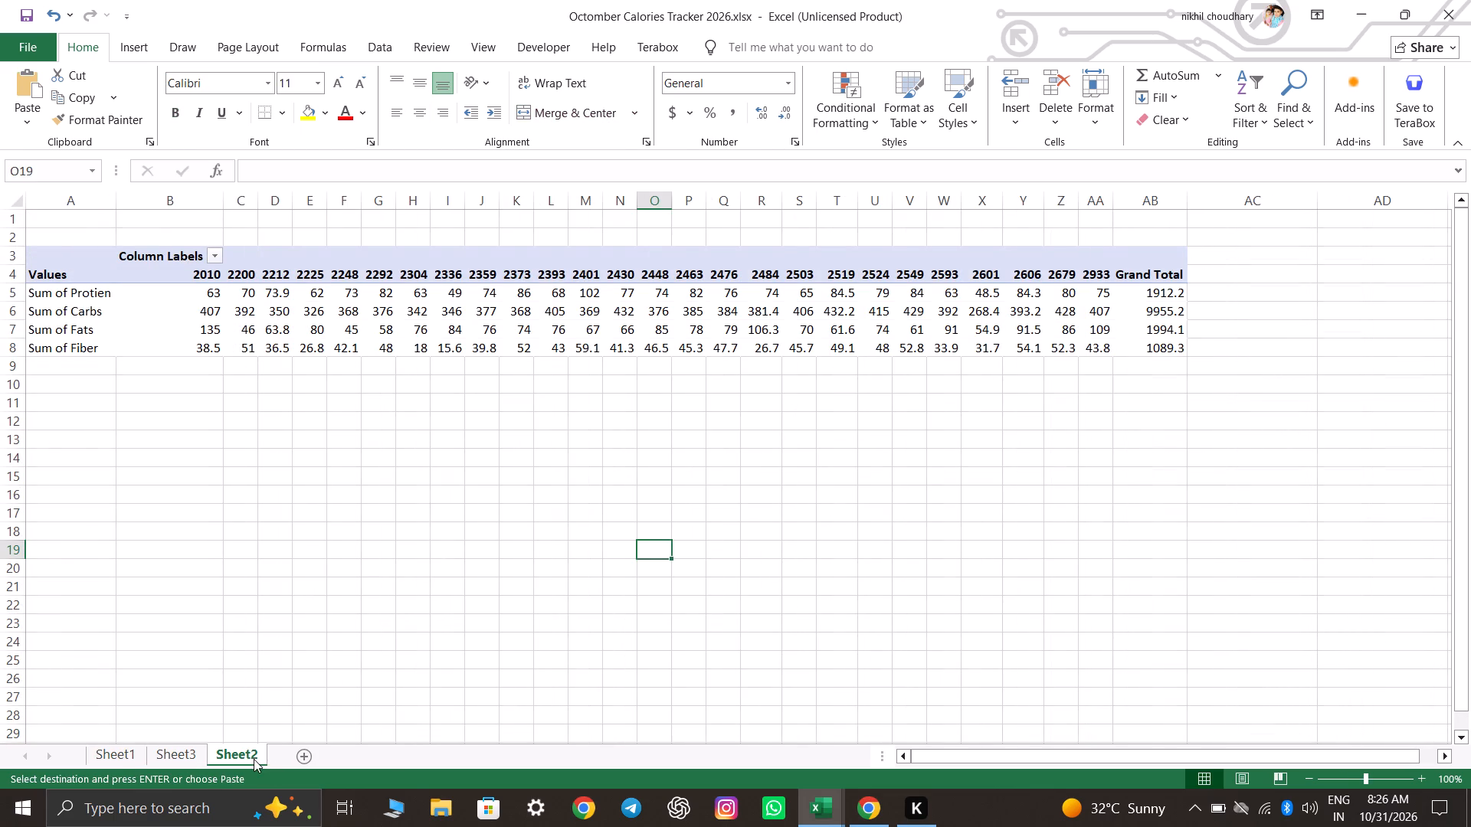
right_click(254, 759)
click(319, 567)
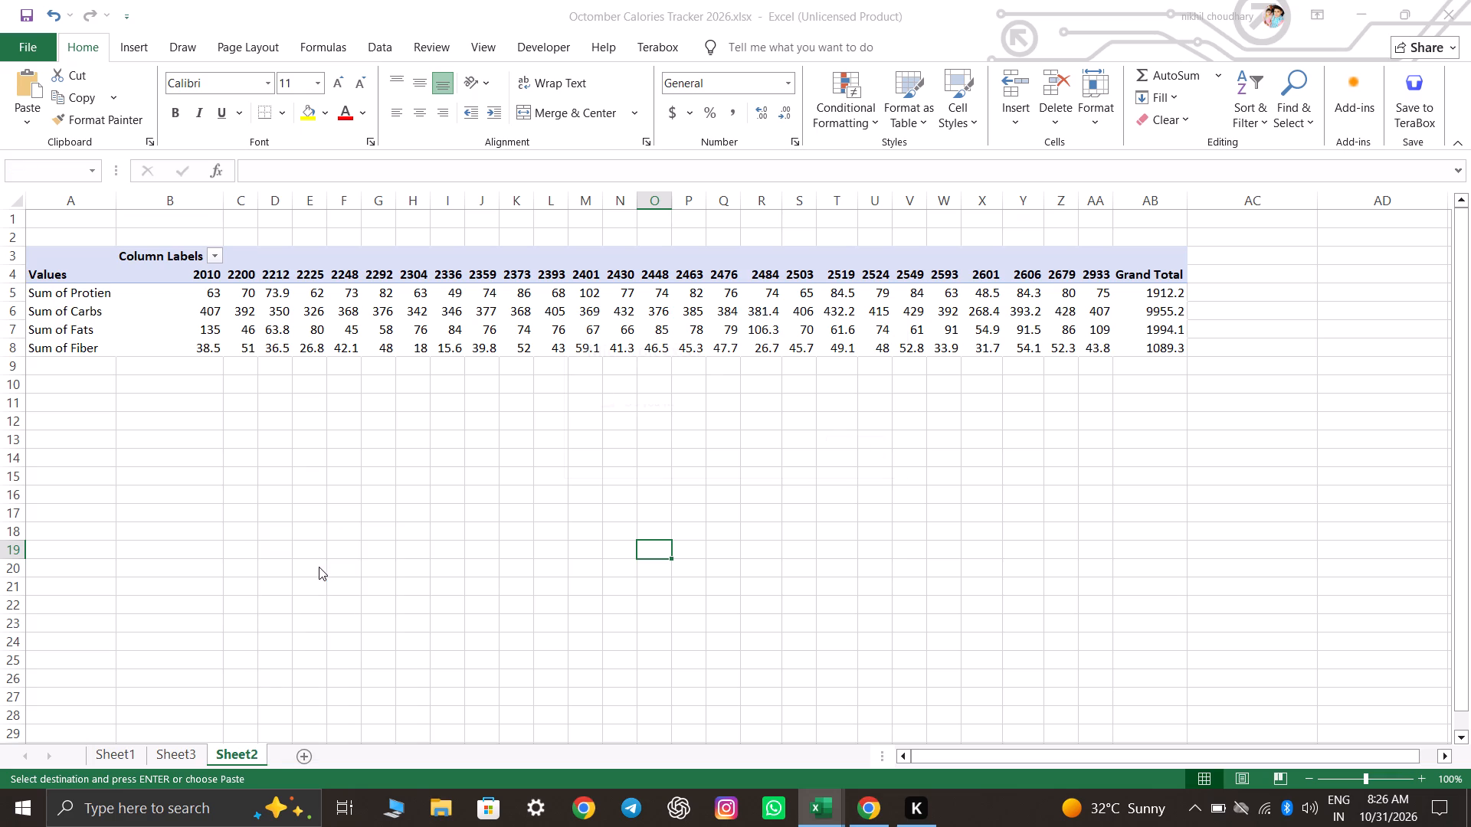
click(787, 457)
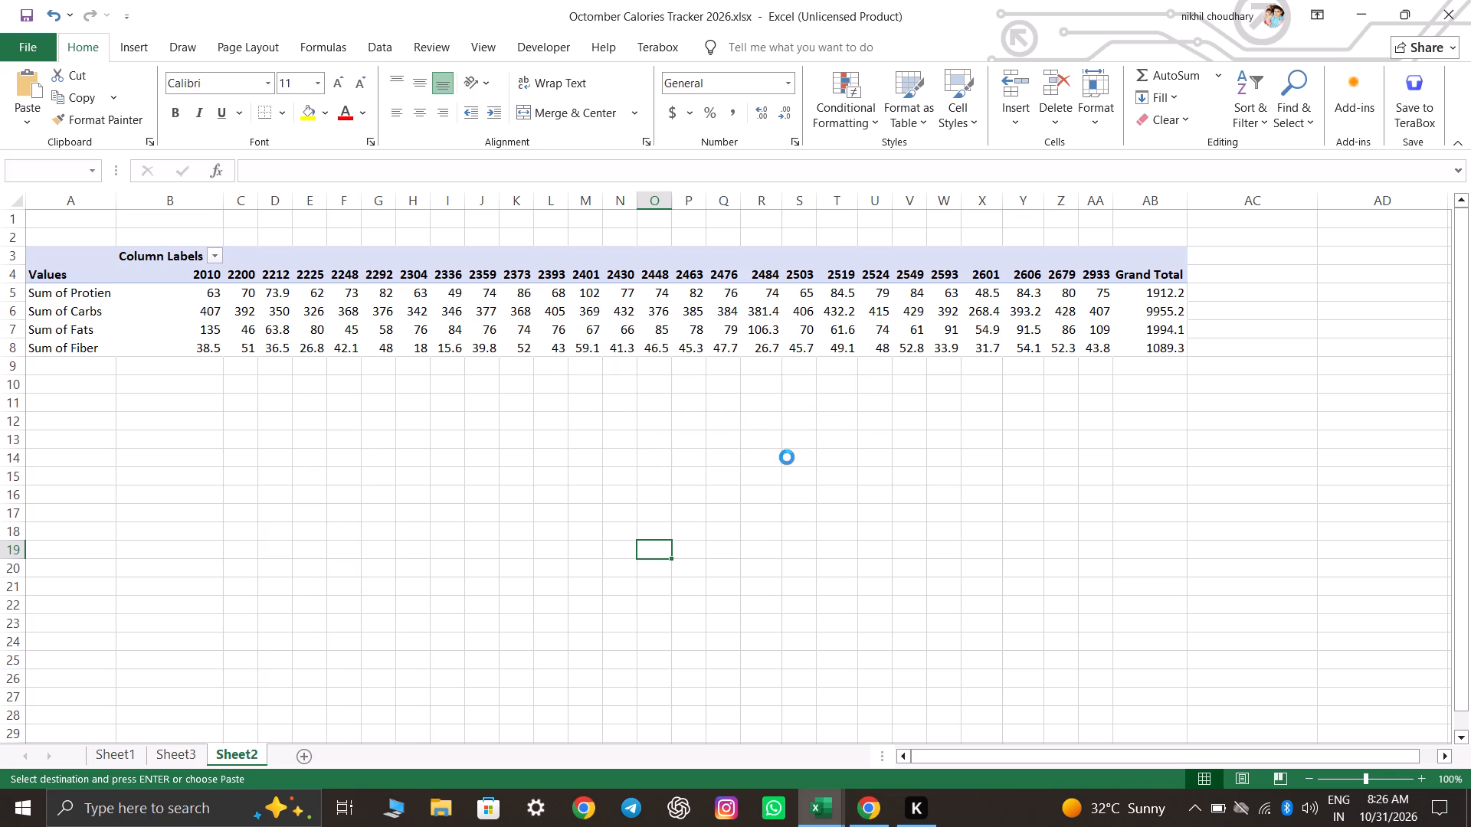
ctrl+scroll(323, 696, up, 5)
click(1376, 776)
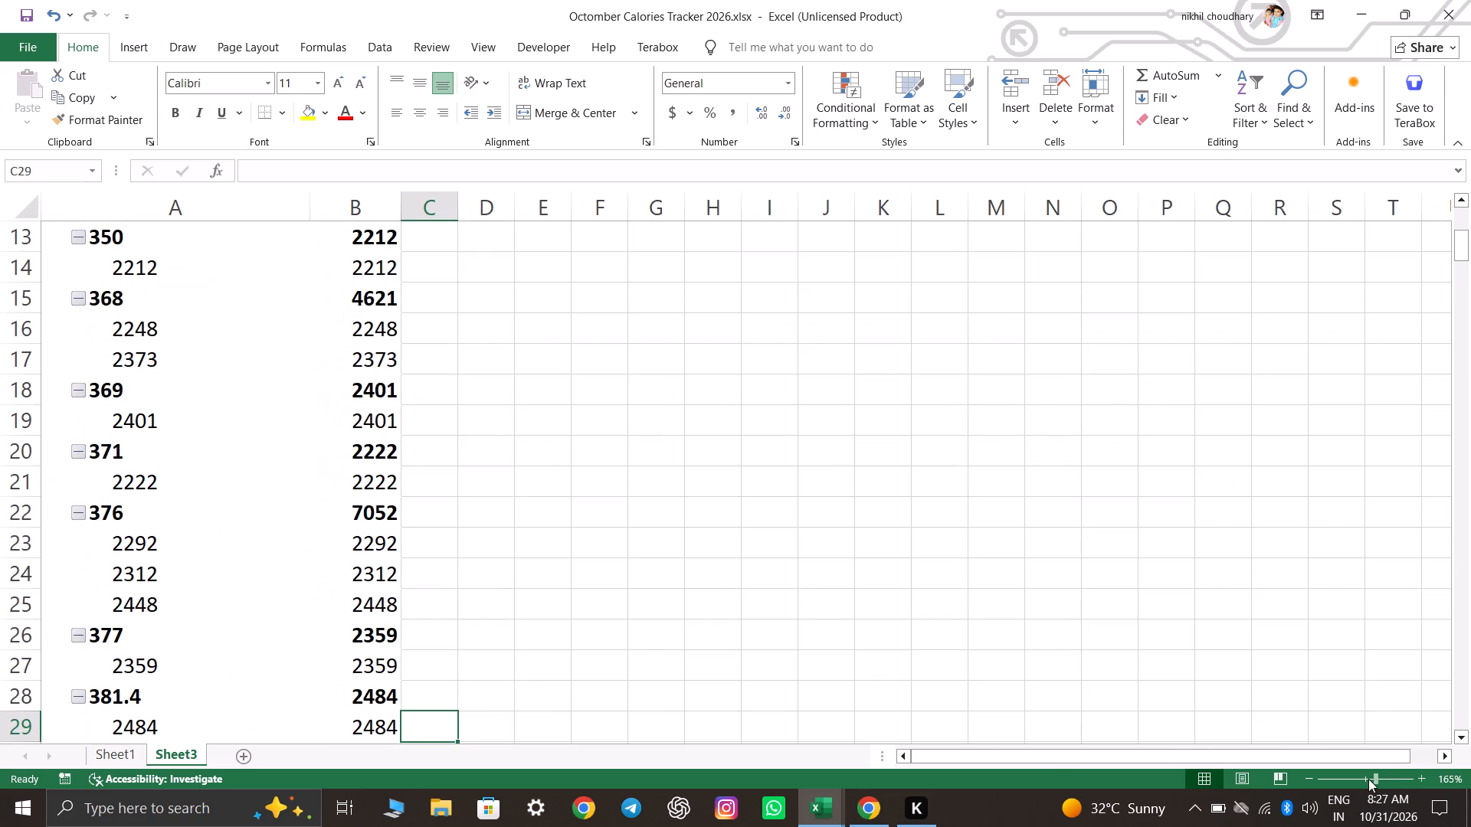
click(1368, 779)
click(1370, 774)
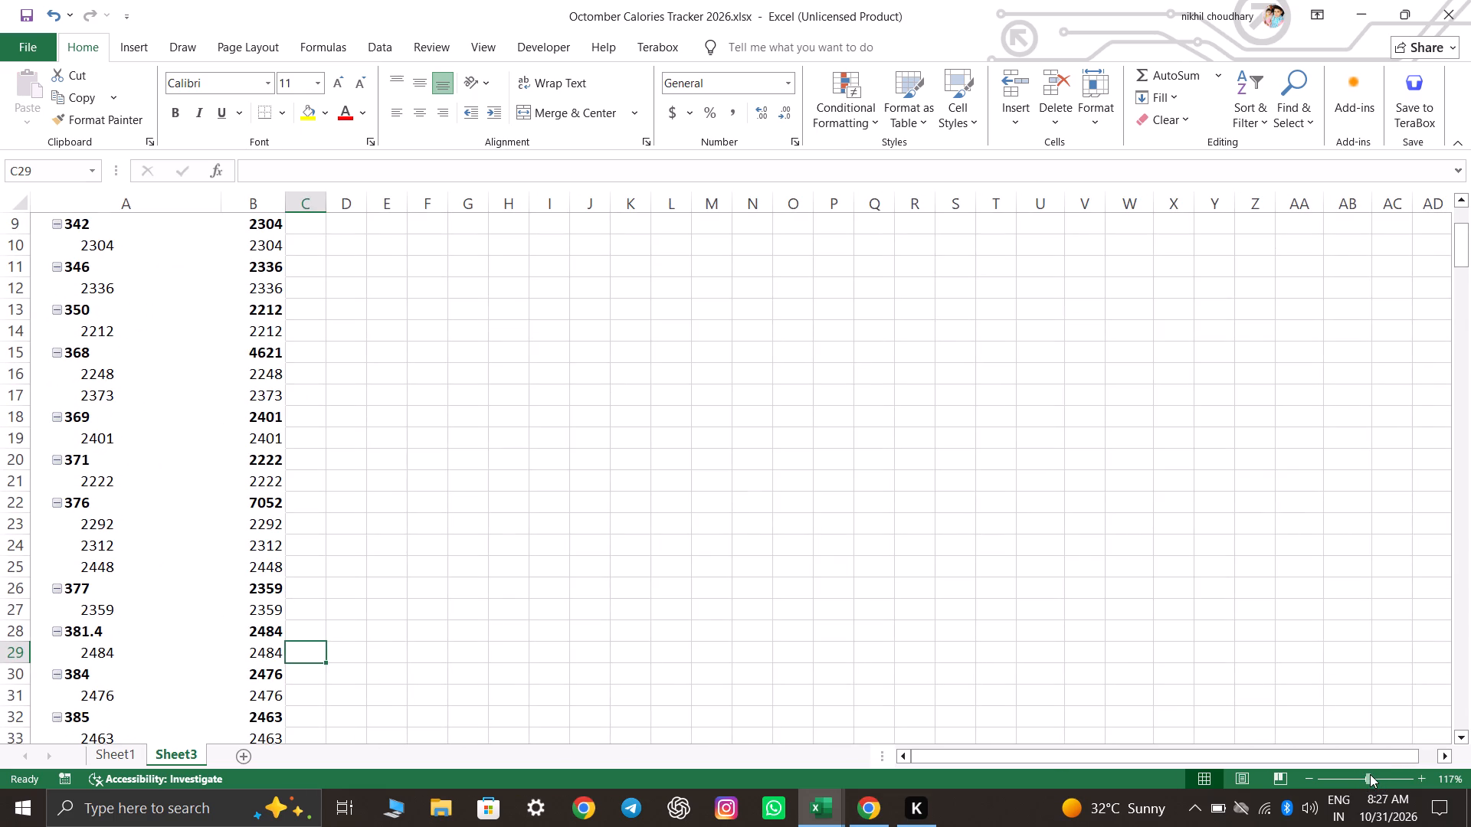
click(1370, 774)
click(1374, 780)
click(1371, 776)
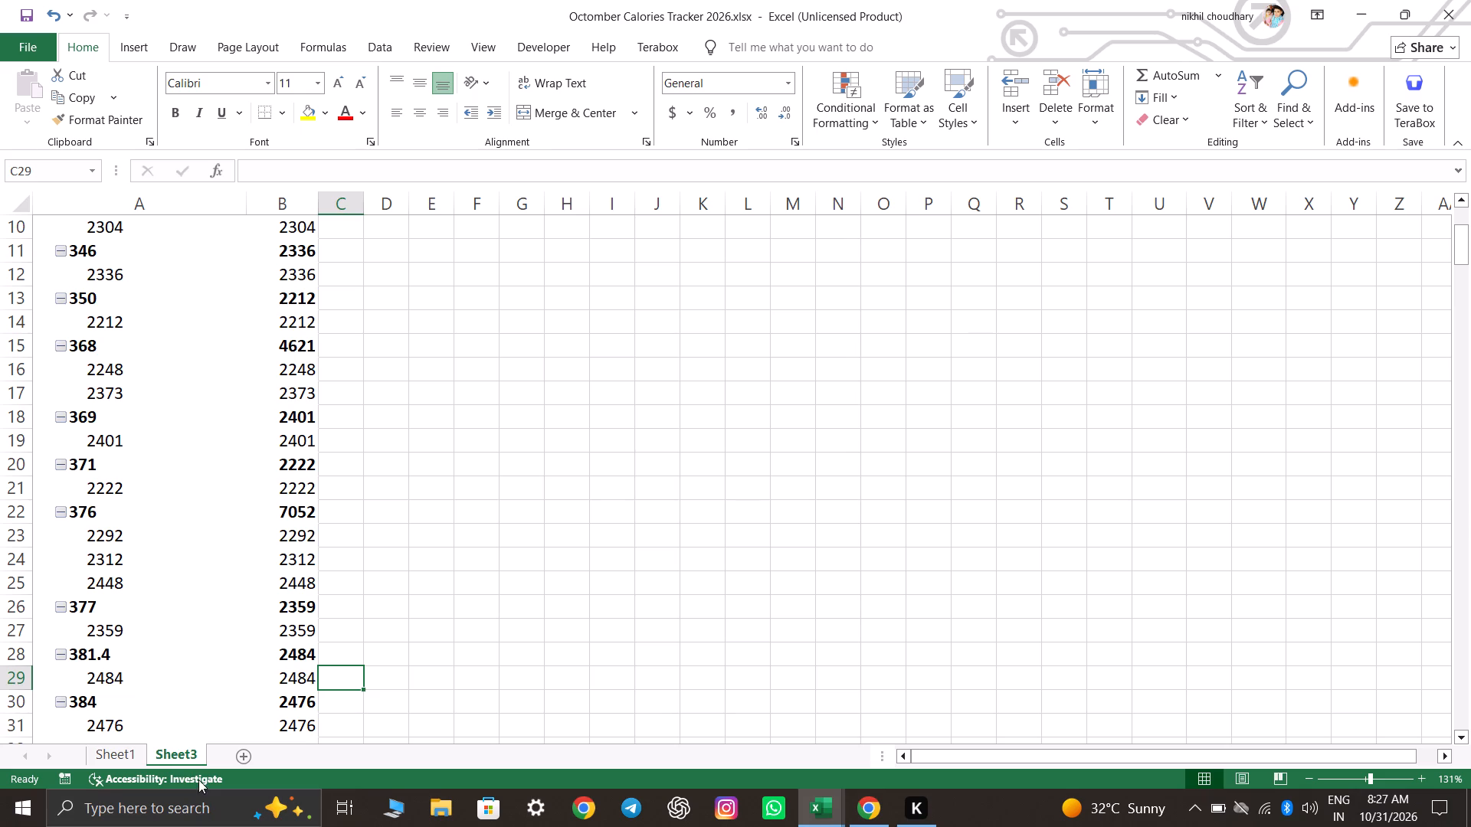
Delete Sheet3, the remaining pivot table sheet, from the October workbook.
click(129, 757)
click(178, 757)
right_click(178, 757)
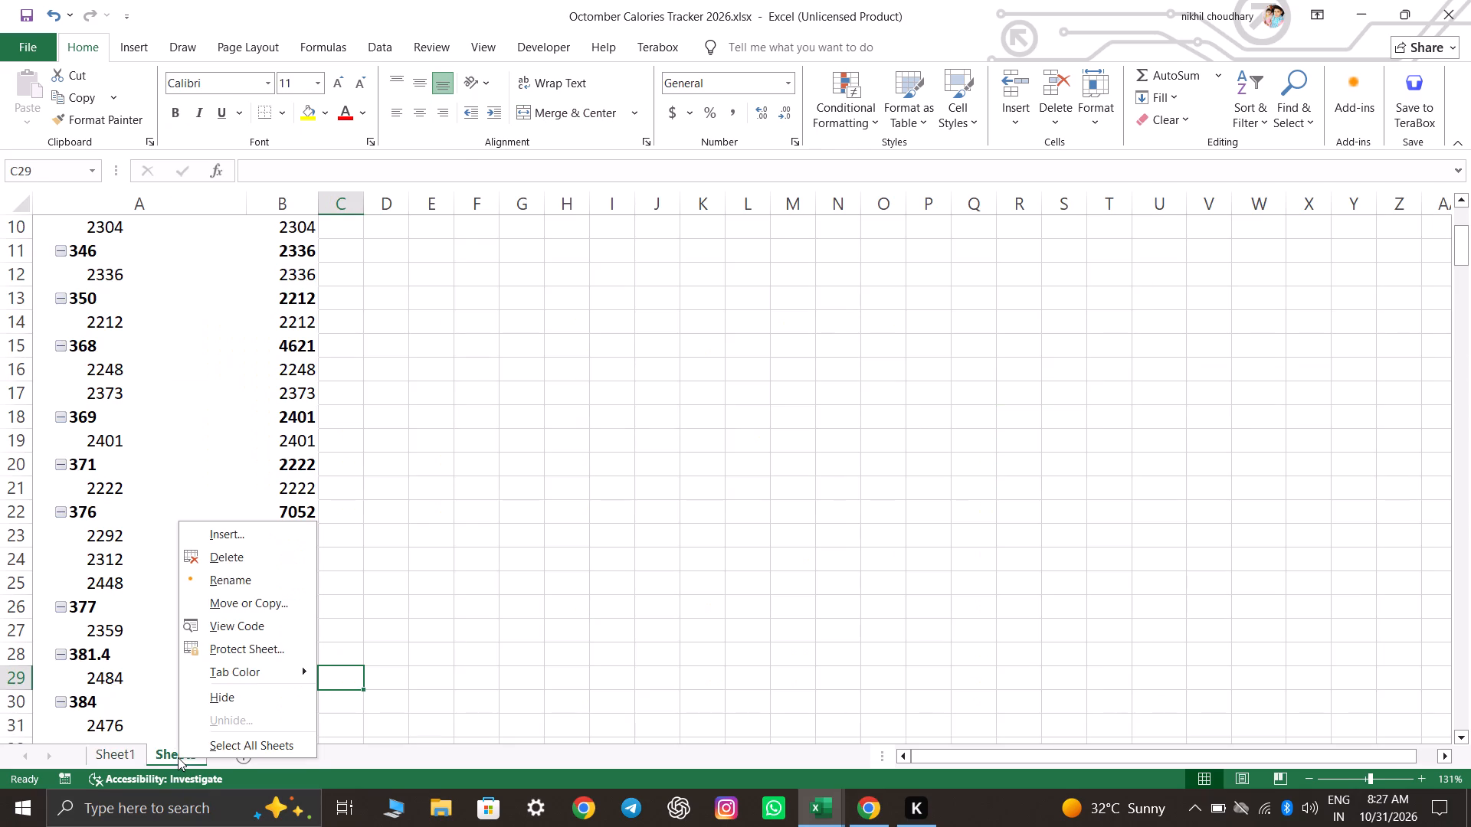
click(273, 559)
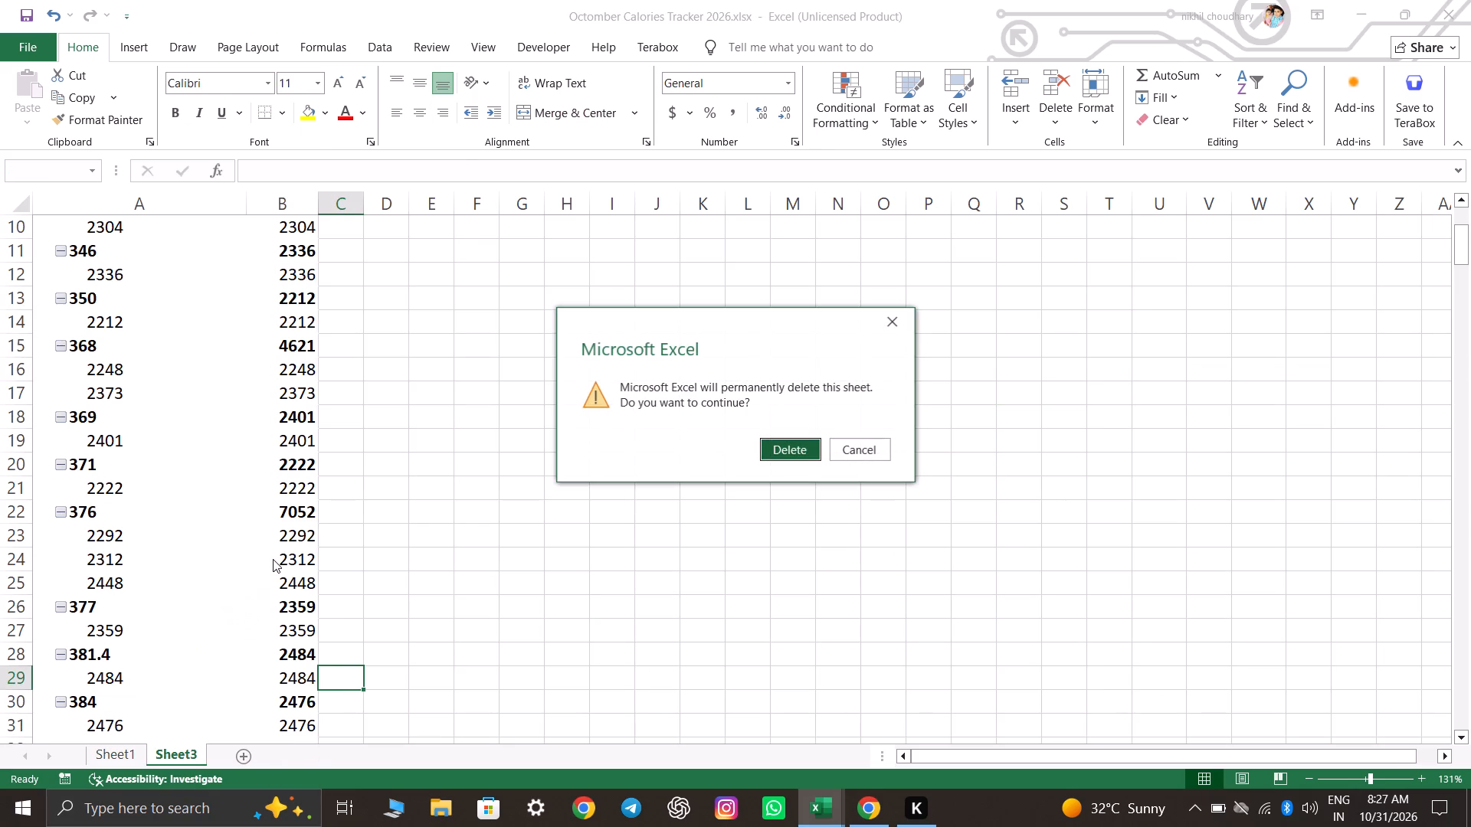
click(785, 453)
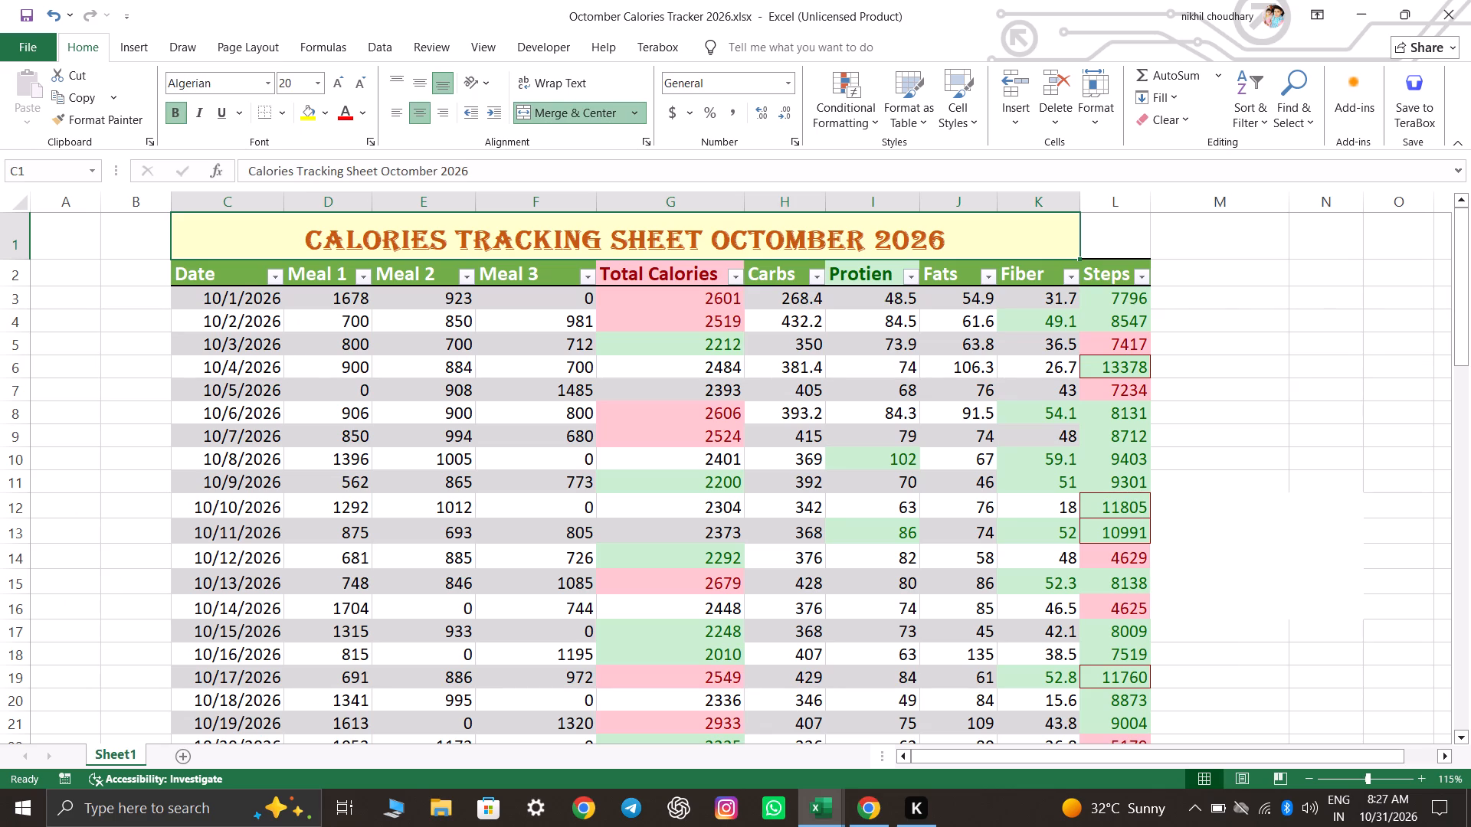
Unmerge the calories title cell in row 1, with the selection extended over the Steps column (C1:L1).
scroll(1233, 534, up, 3)
click(732, 221)
drag(595, 246, 1095, 233)
drag(1095, 233, 1125, 234)
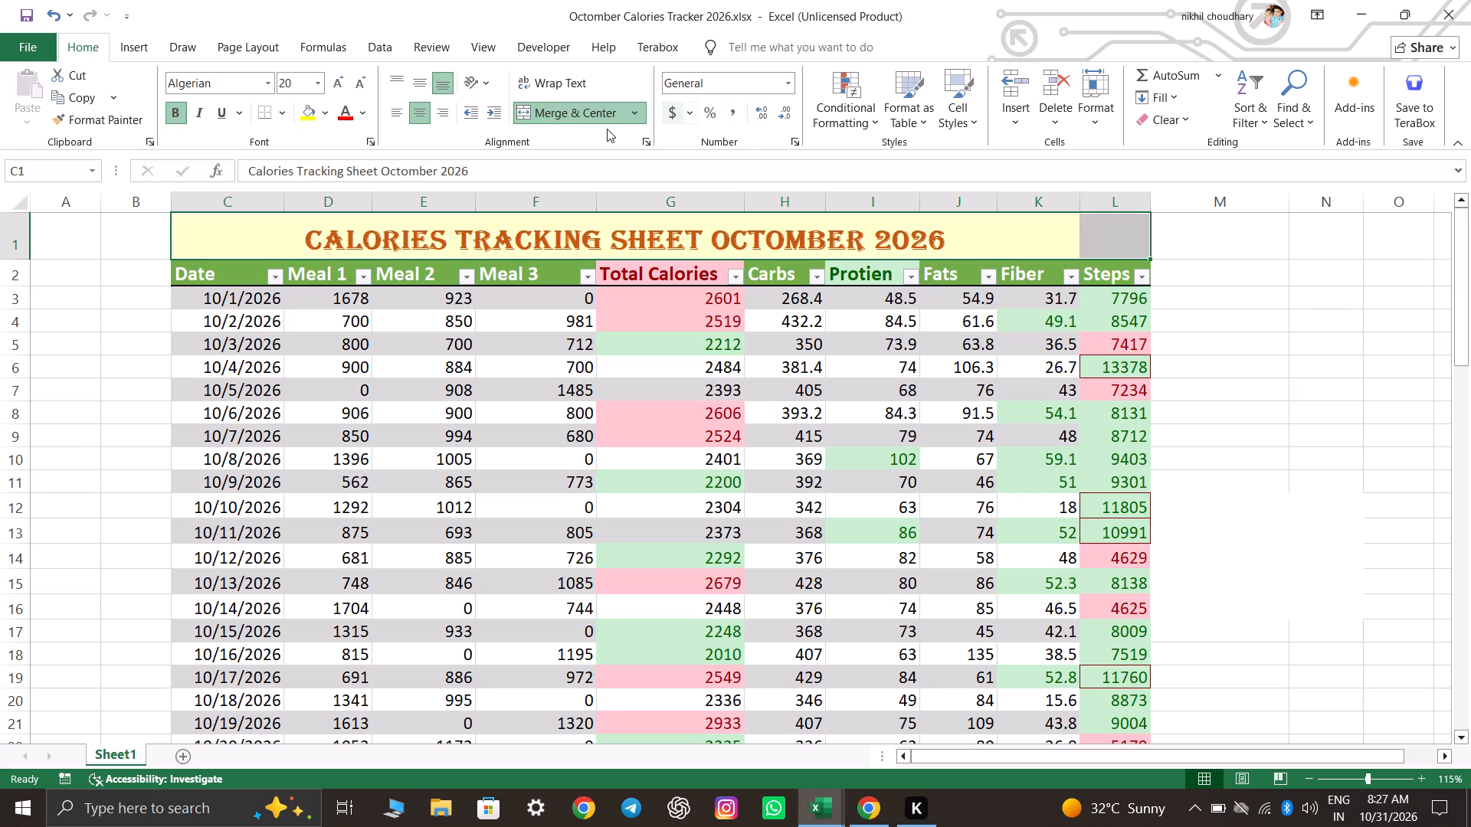
click(578, 105)
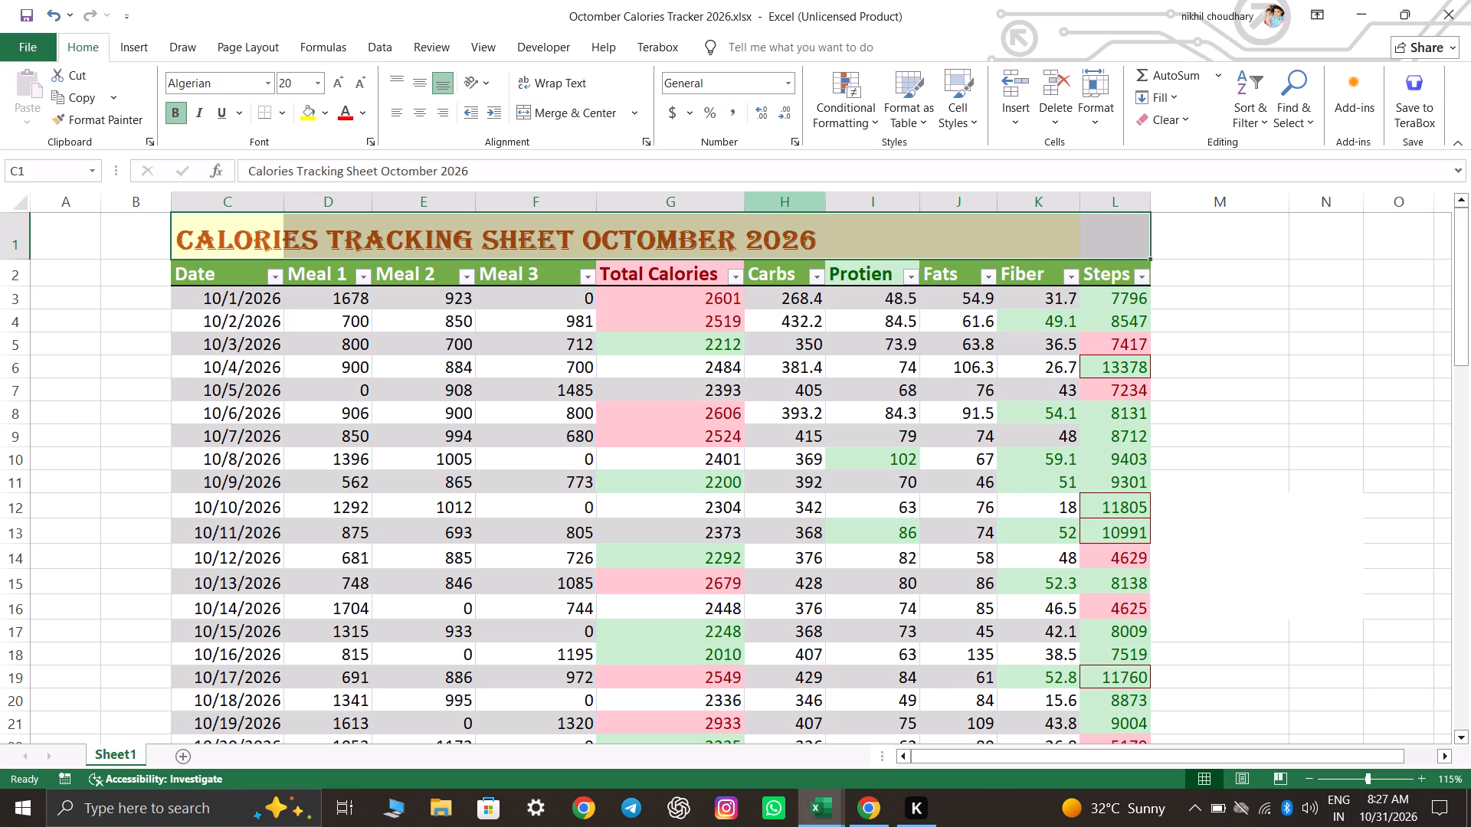
Merge and center the October calories title across C1:L1, so that it spans the Steps column.
click(1296, 476)
click(854, 234)
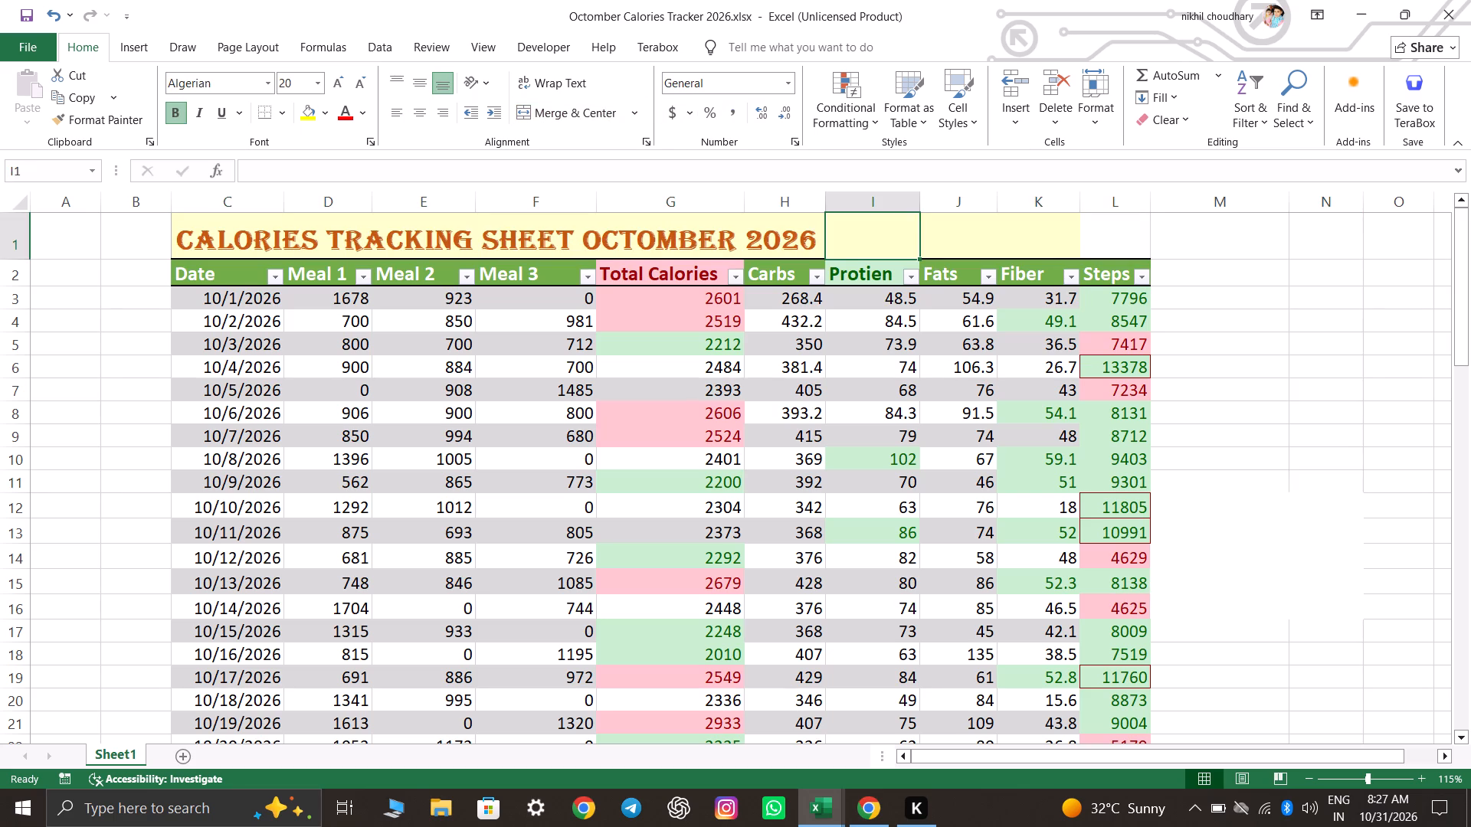
click(1108, 244)
click(1108, 244)
click(1004, 257)
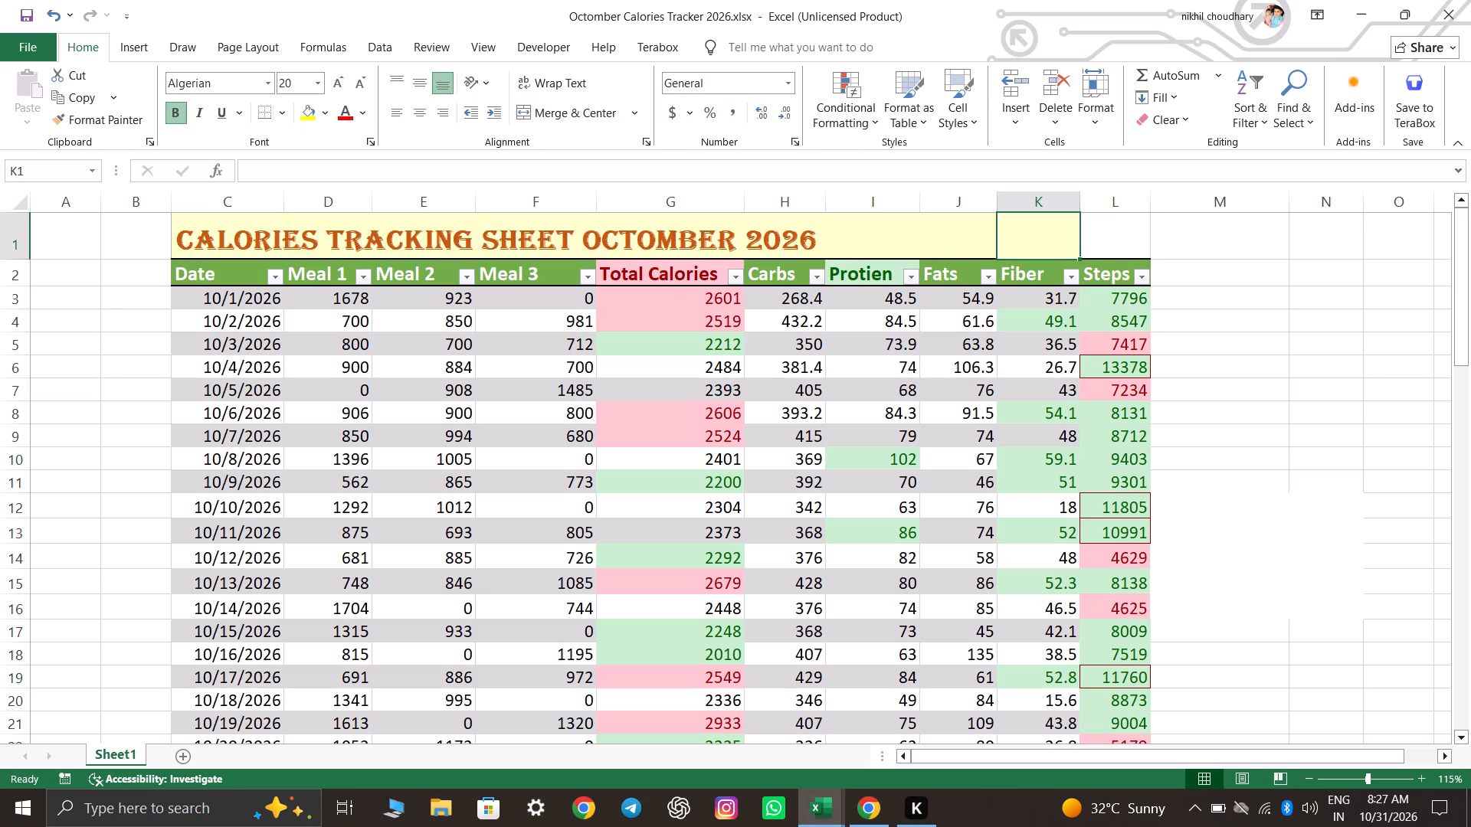
drag(382, 235, 988, 242)
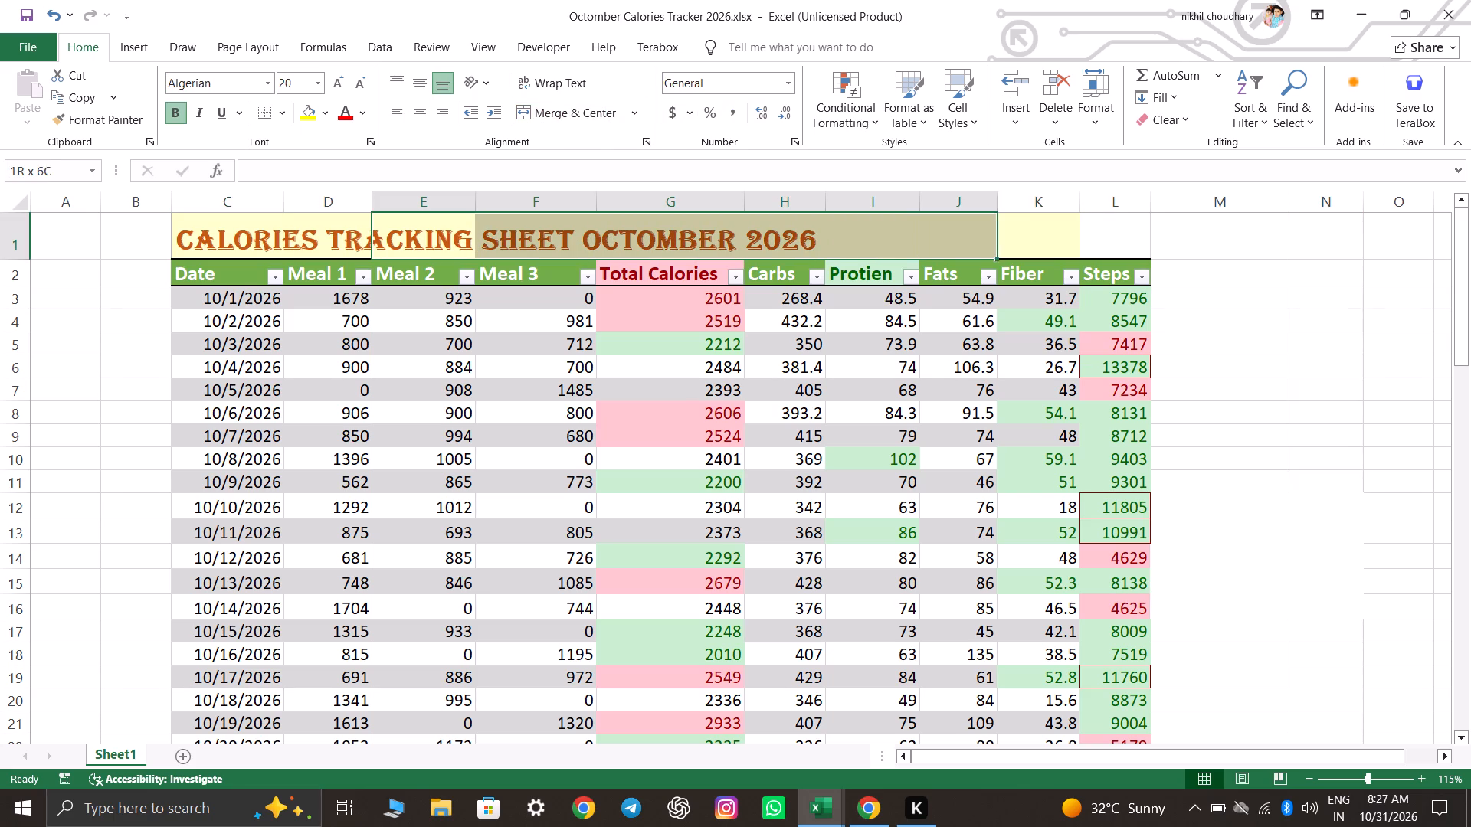
drag(988, 242, 1114, 247)
drag(208, 240, 733, 240)
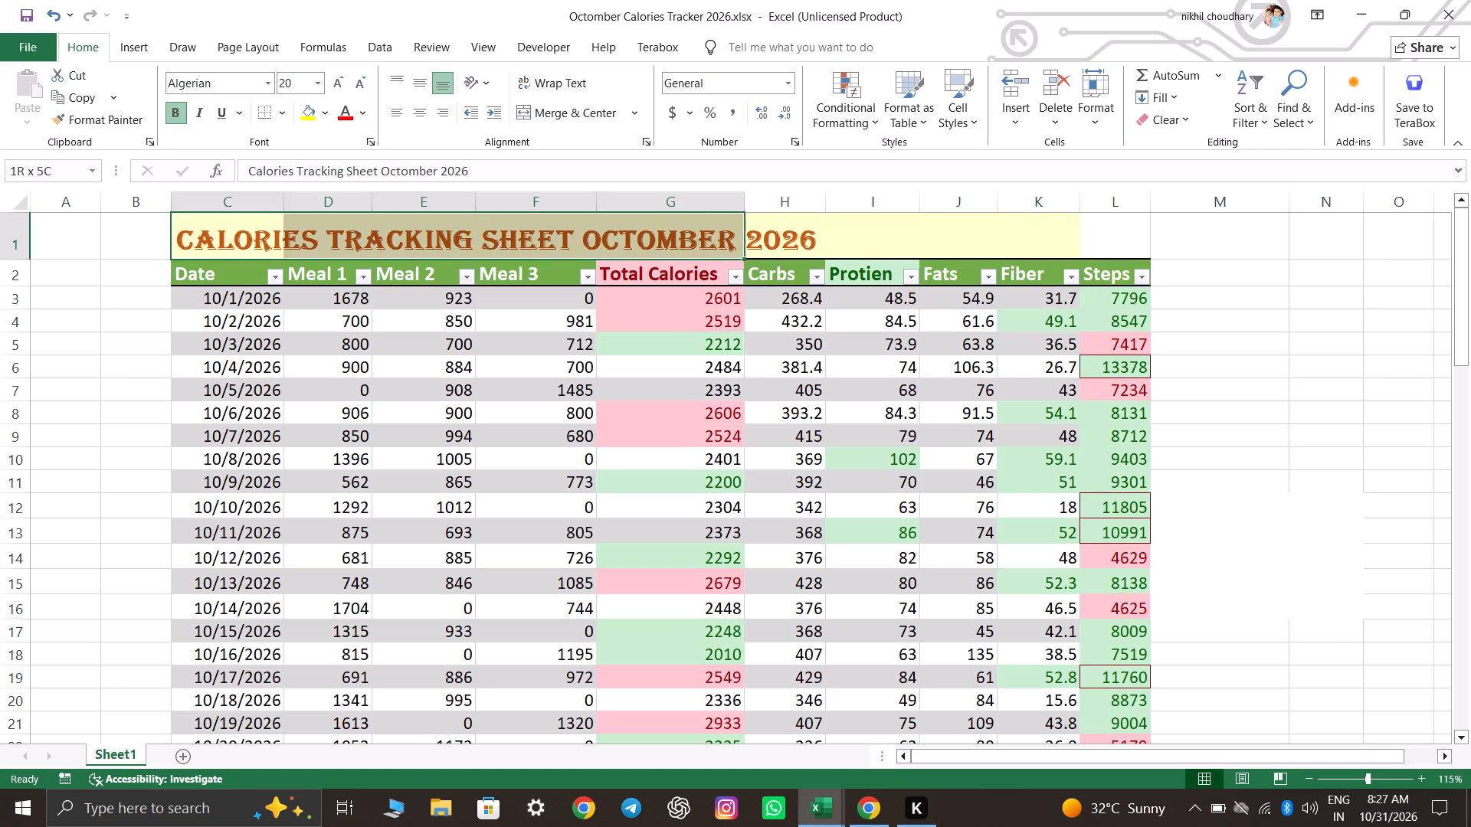
drag(733, 240, 1084, 228)
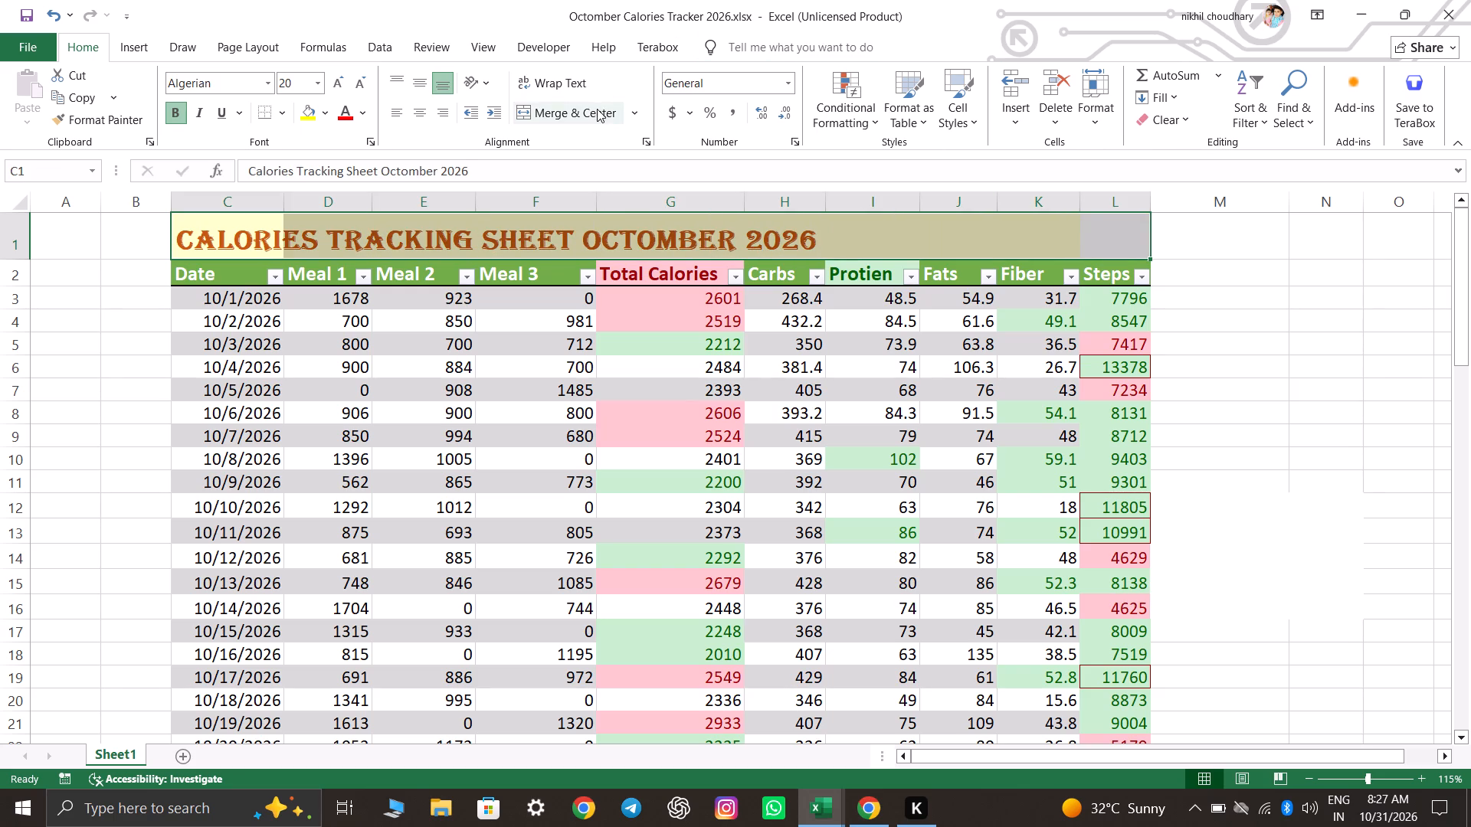
click(597, 109)
click(1267, 410)
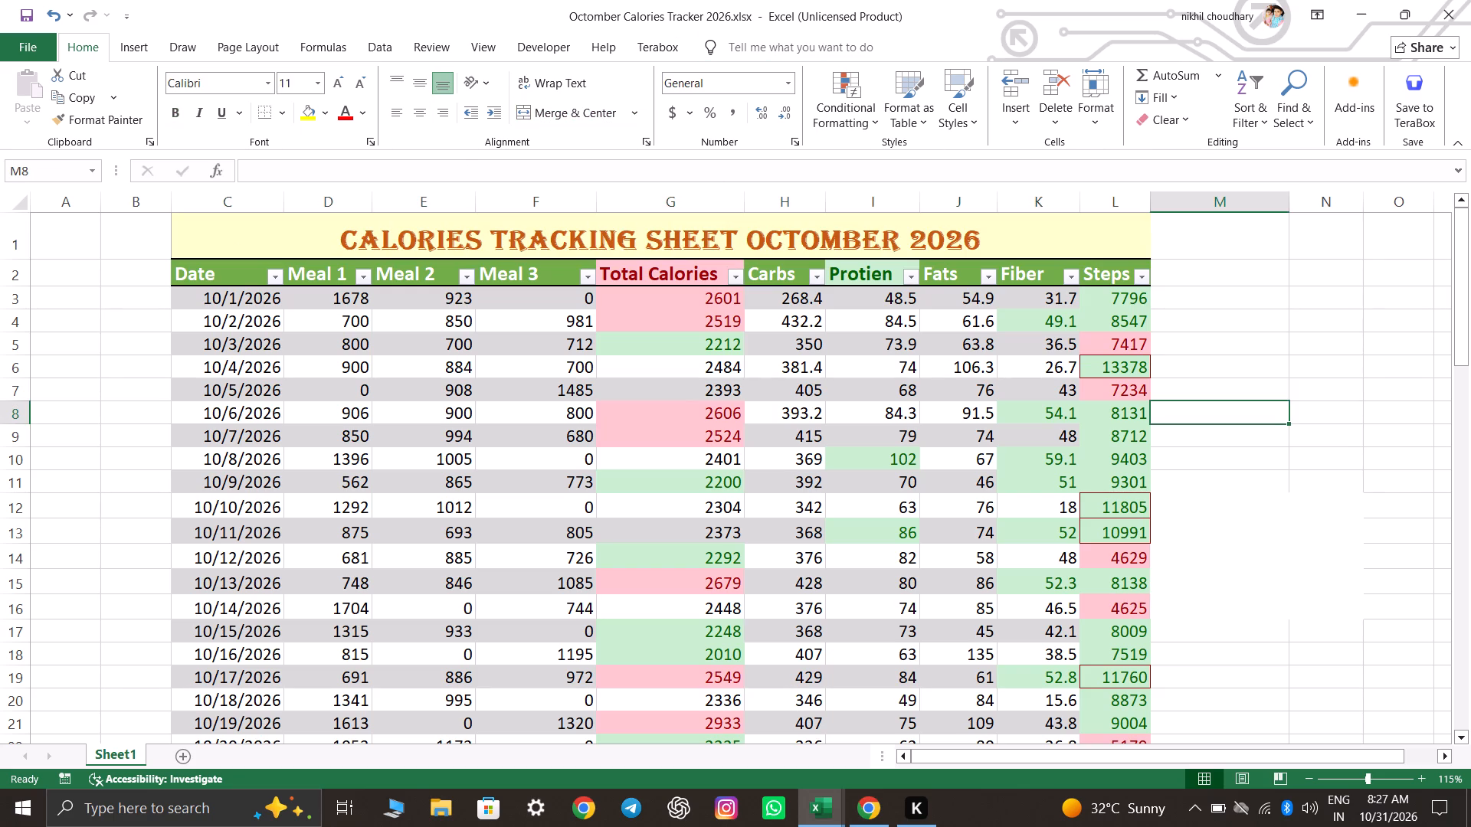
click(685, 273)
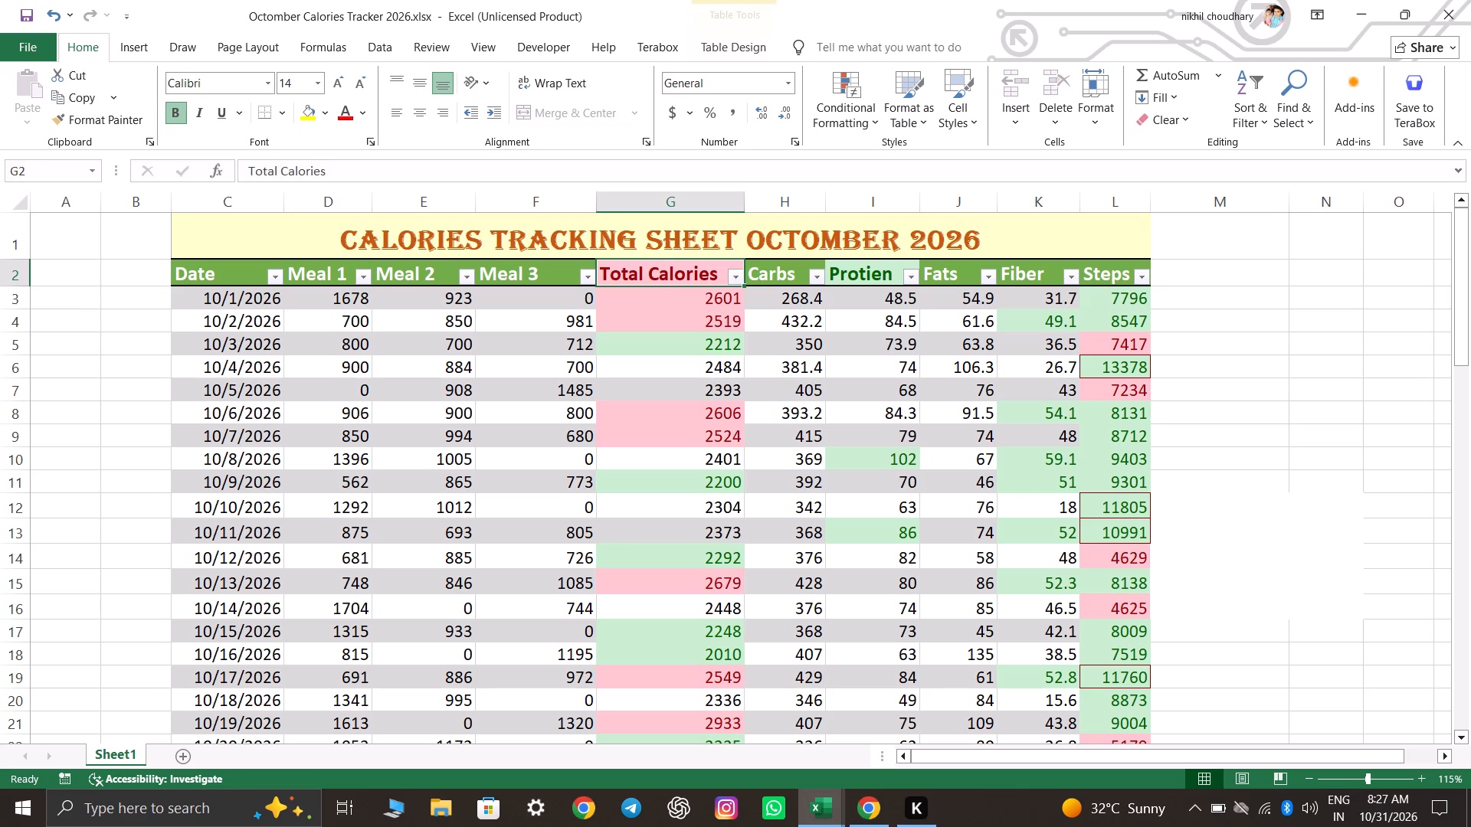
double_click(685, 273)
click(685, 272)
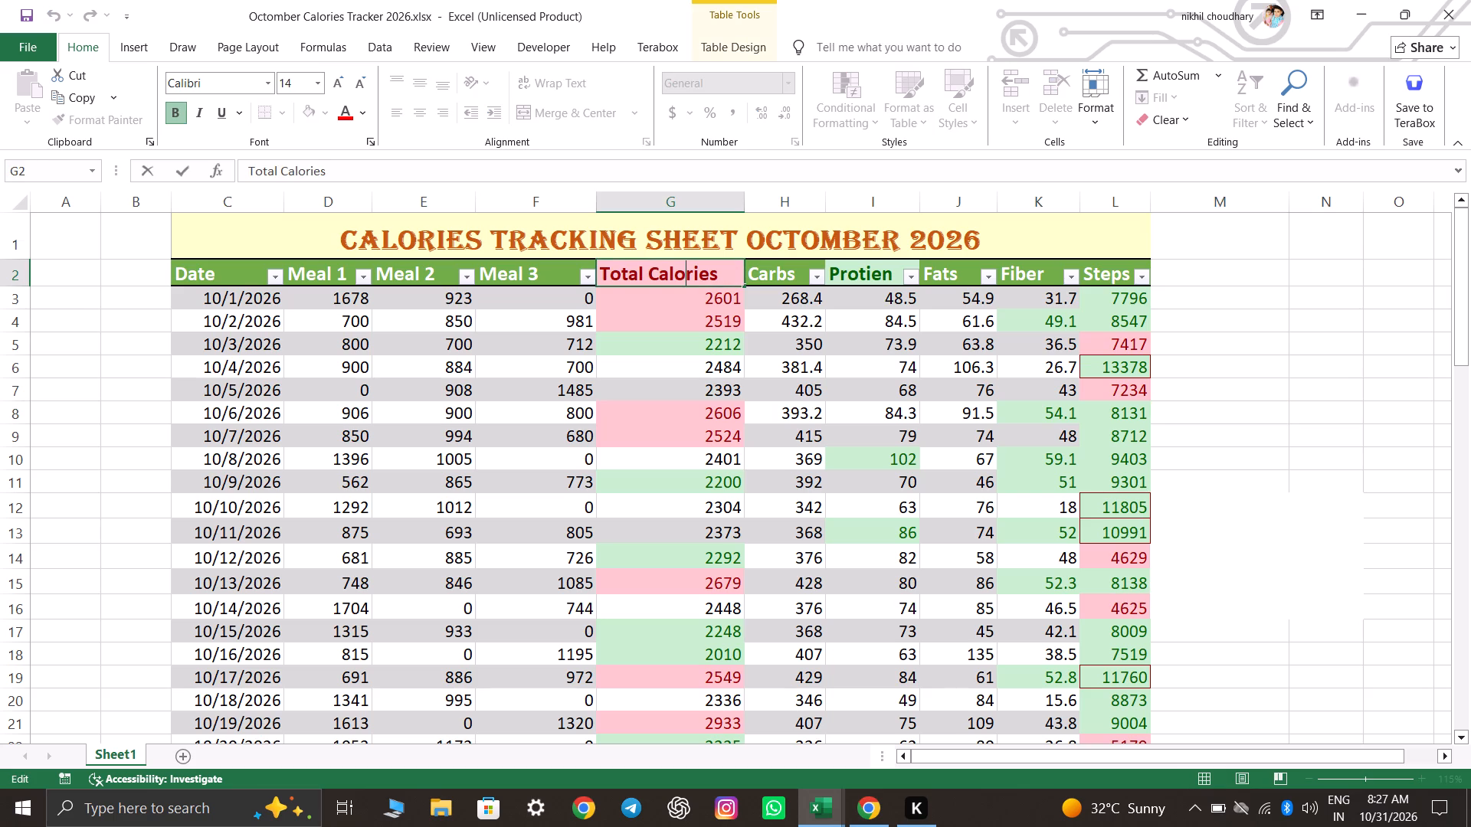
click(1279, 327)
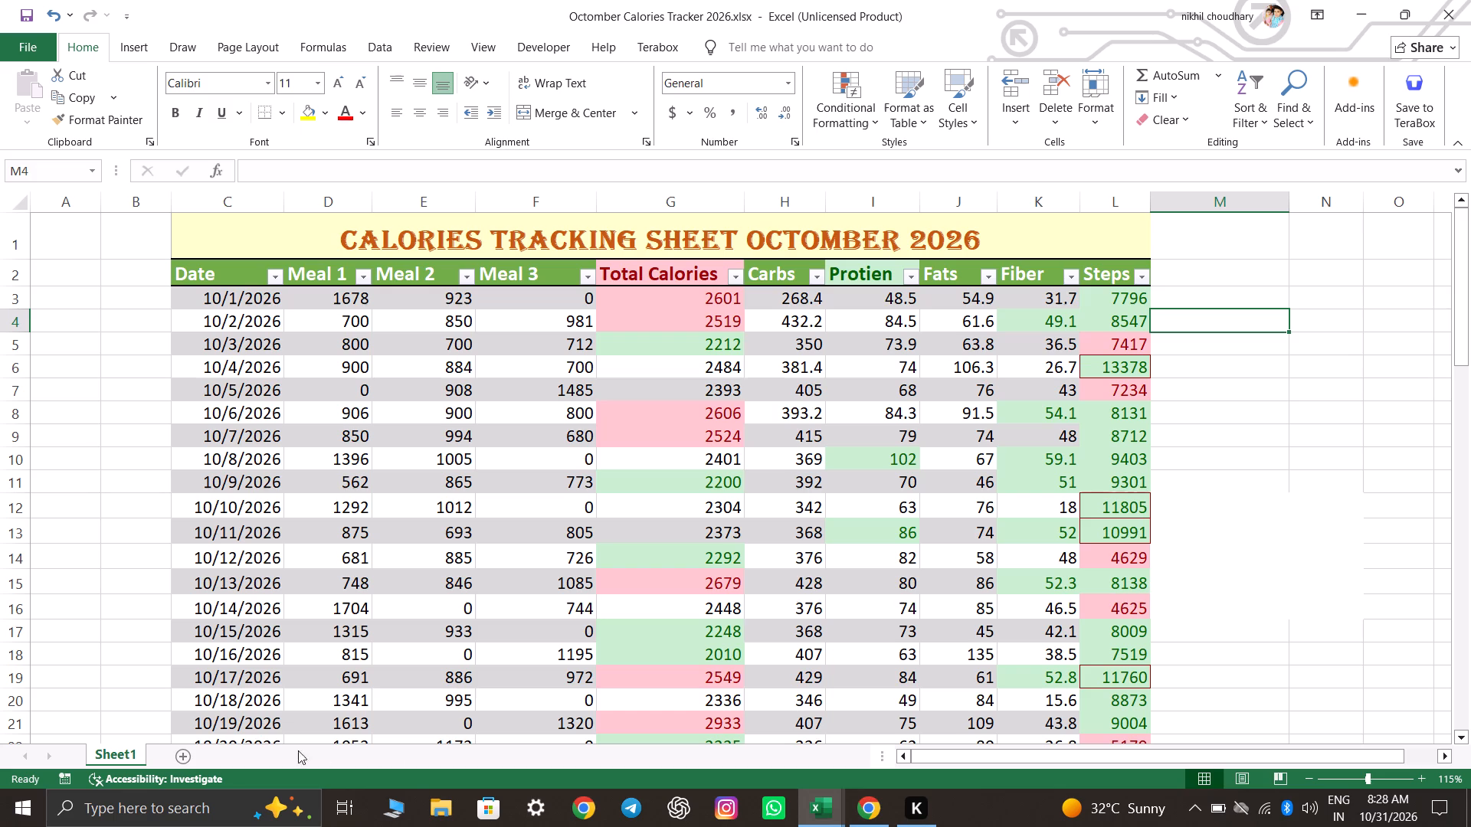
Add a new sheet to the workbook and merge and center its cells G1:Q1 for a title.
click(188, 760)
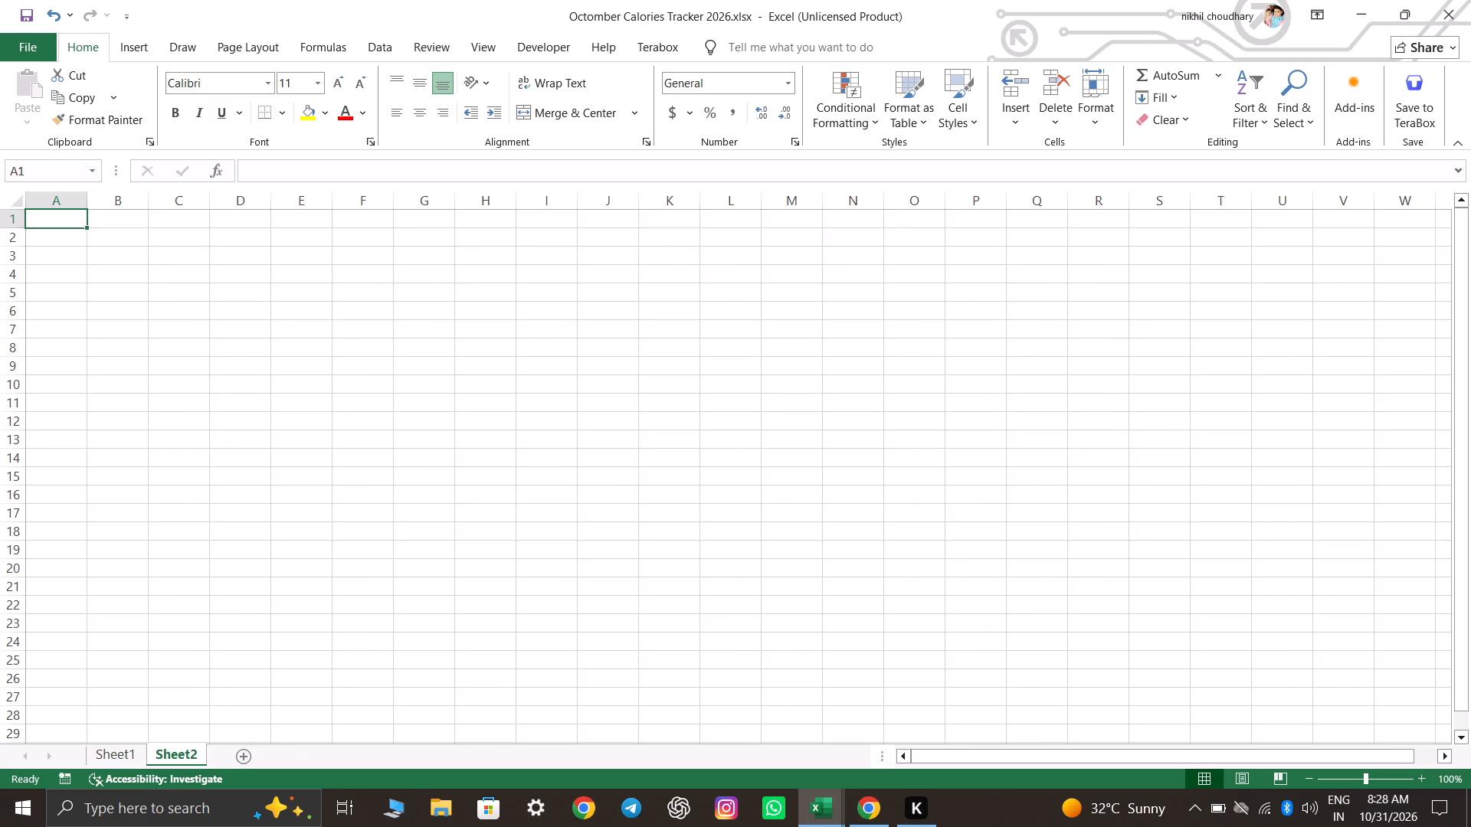
drag(441, 223, 794, 223)
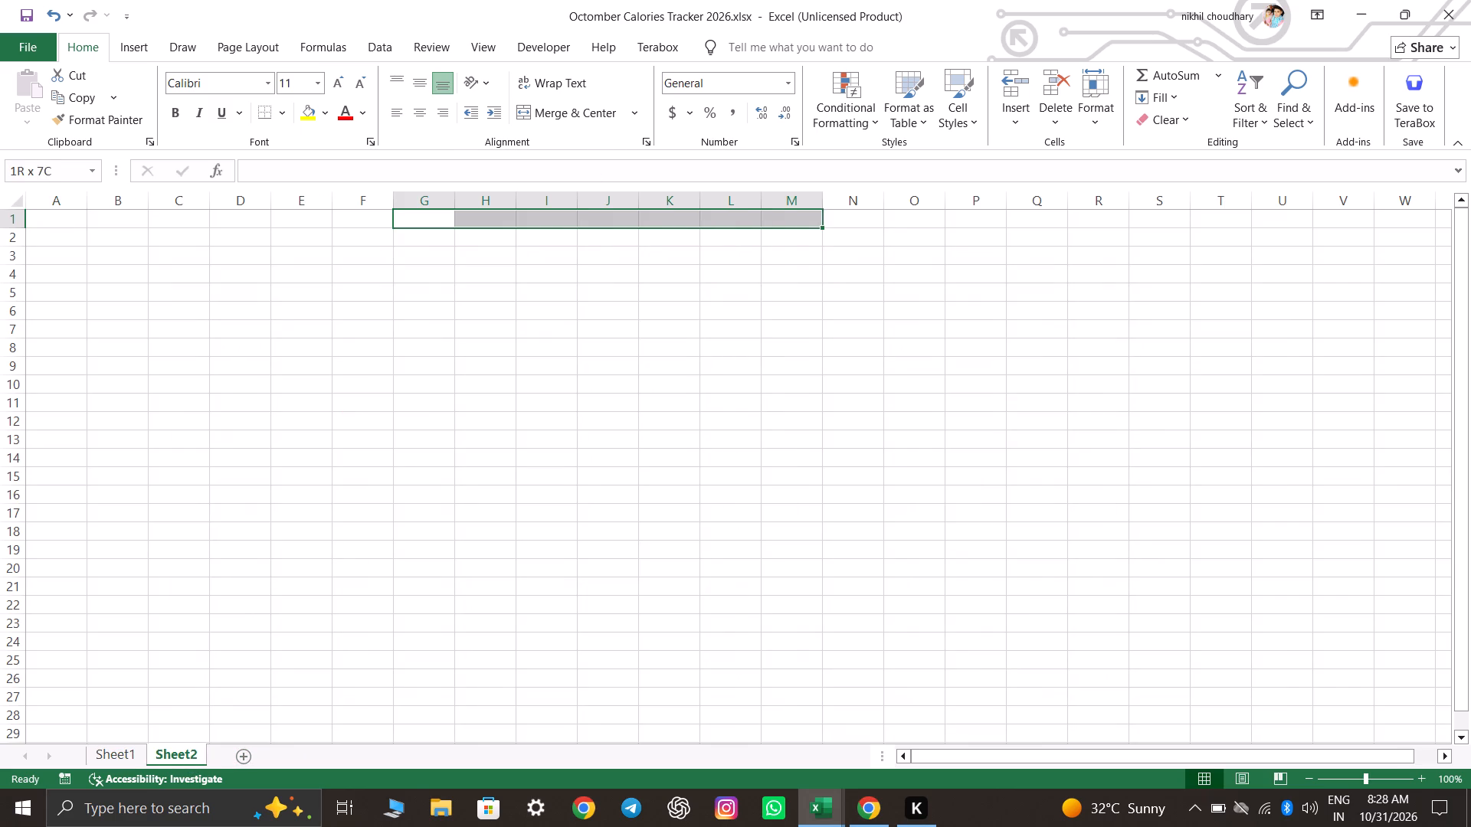
drag(794, 223, 1012, 223)
click(595, 114)
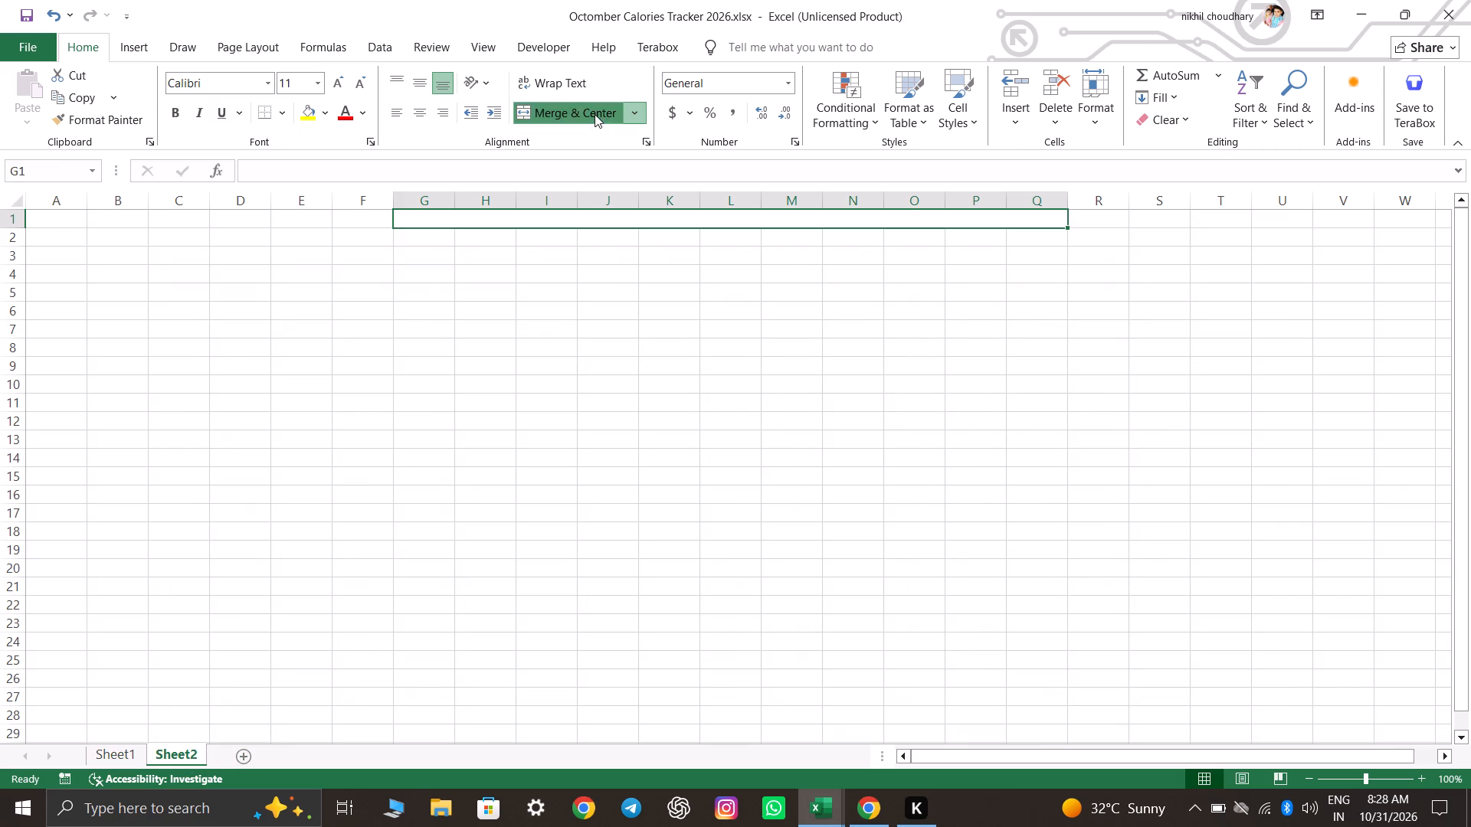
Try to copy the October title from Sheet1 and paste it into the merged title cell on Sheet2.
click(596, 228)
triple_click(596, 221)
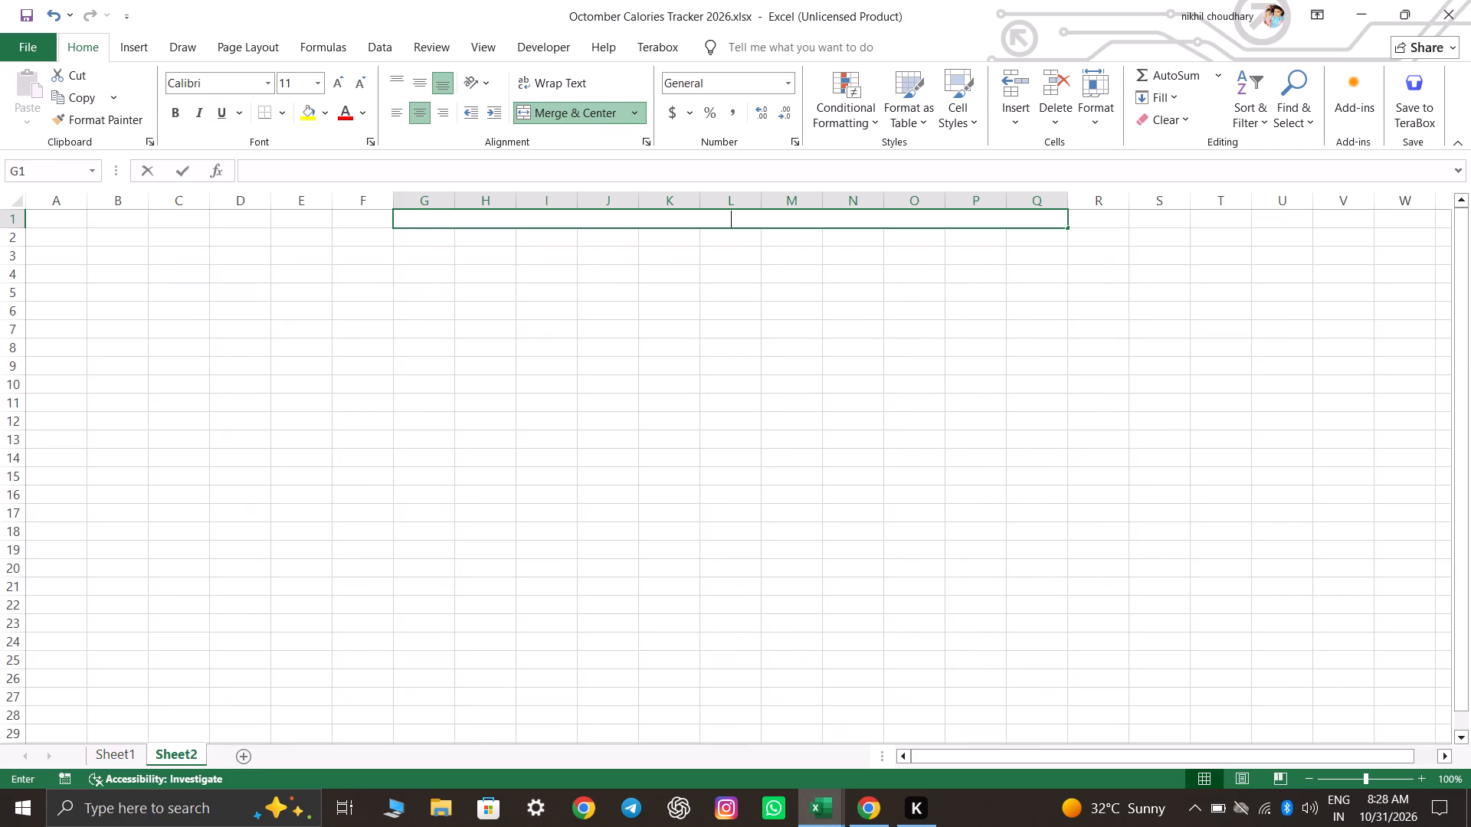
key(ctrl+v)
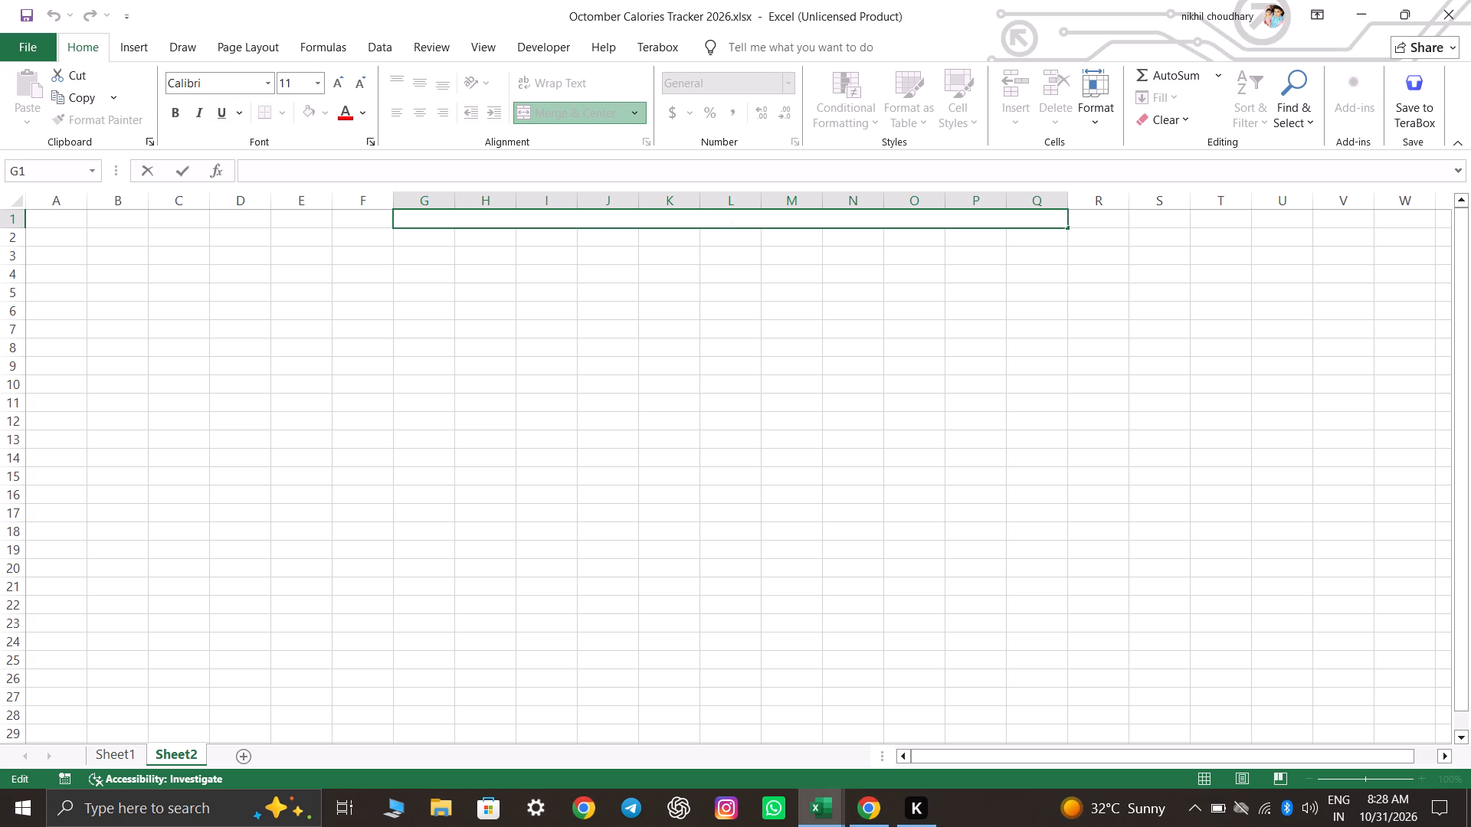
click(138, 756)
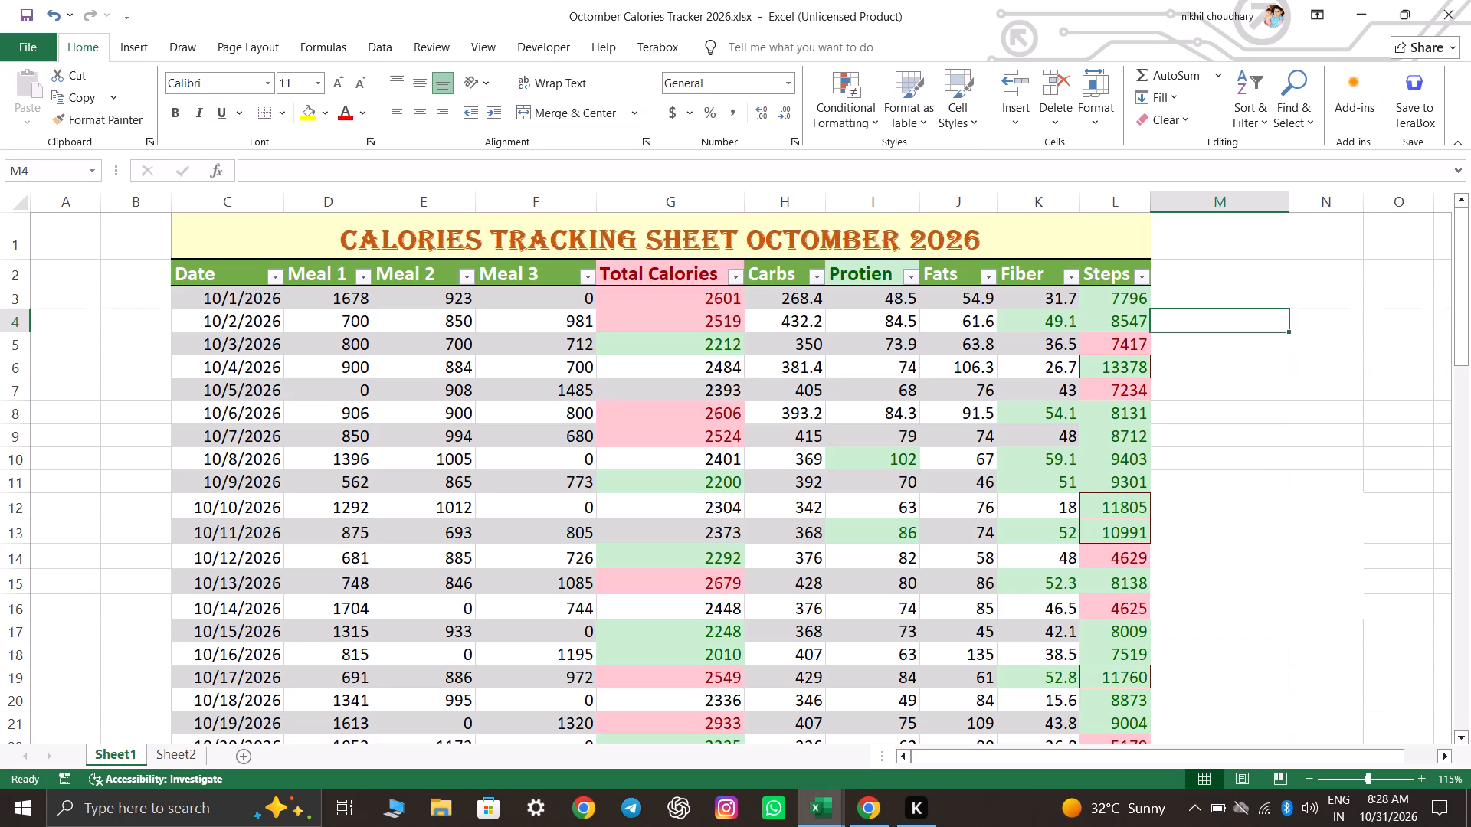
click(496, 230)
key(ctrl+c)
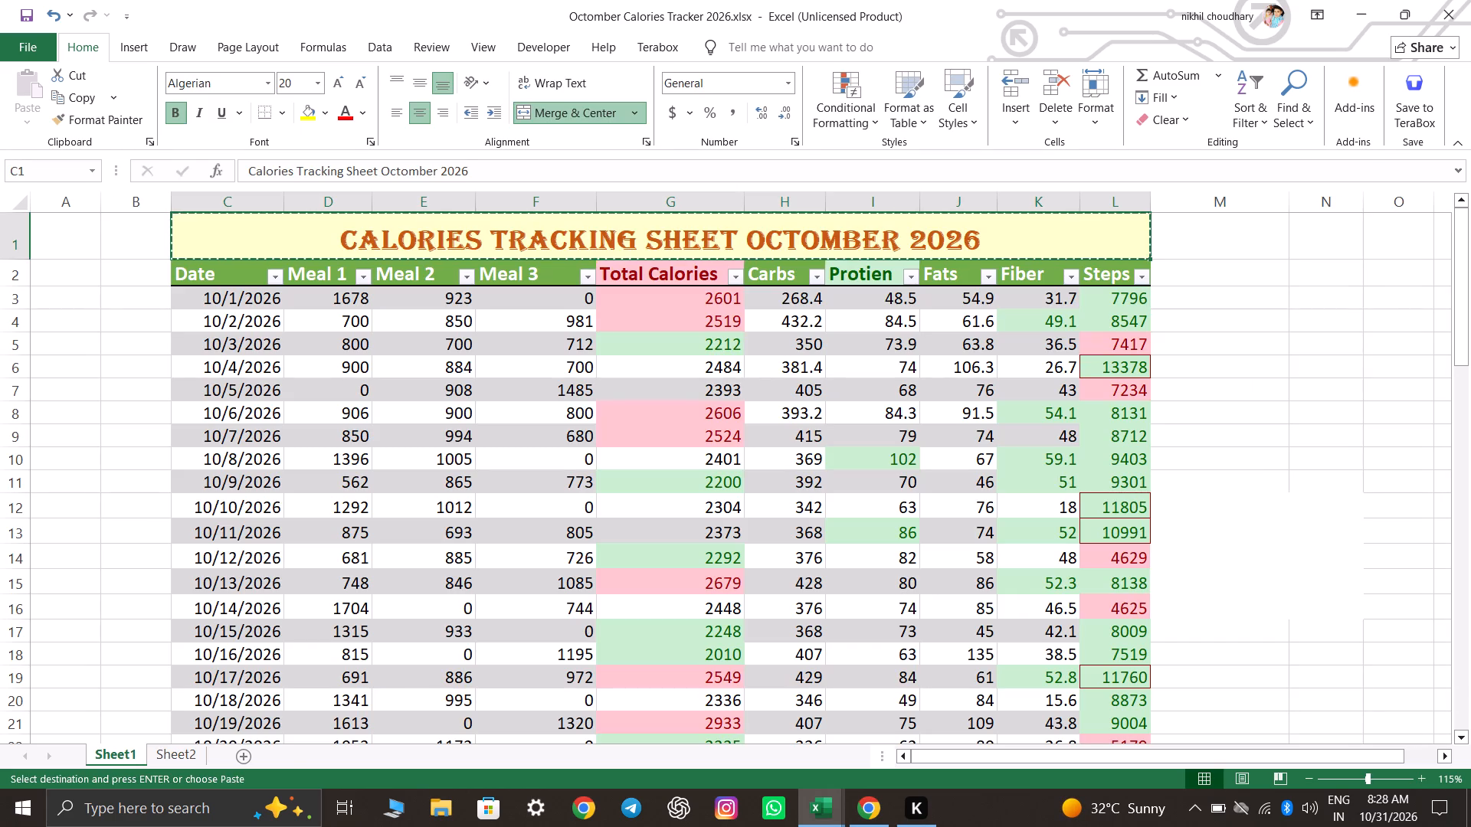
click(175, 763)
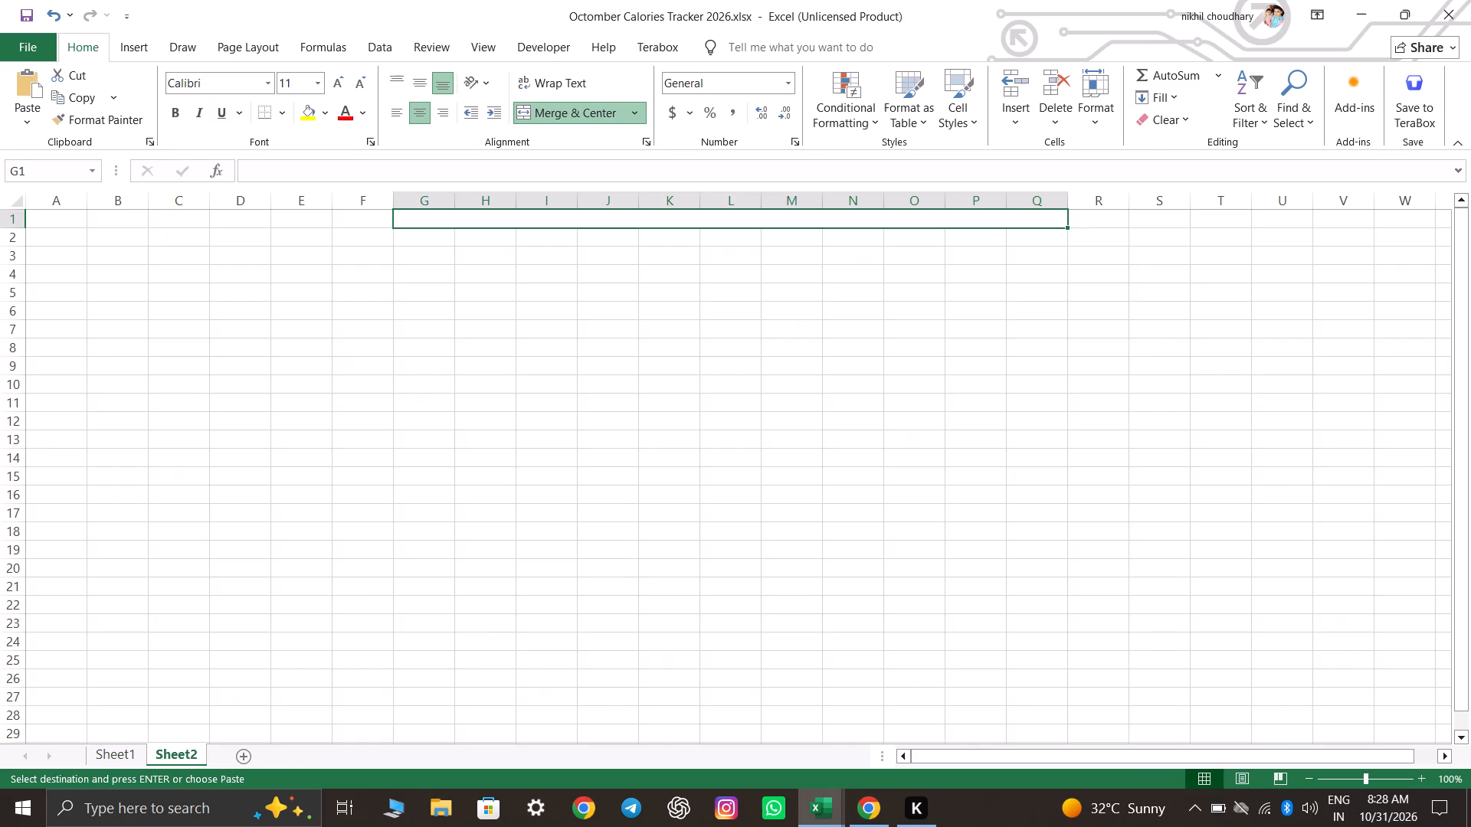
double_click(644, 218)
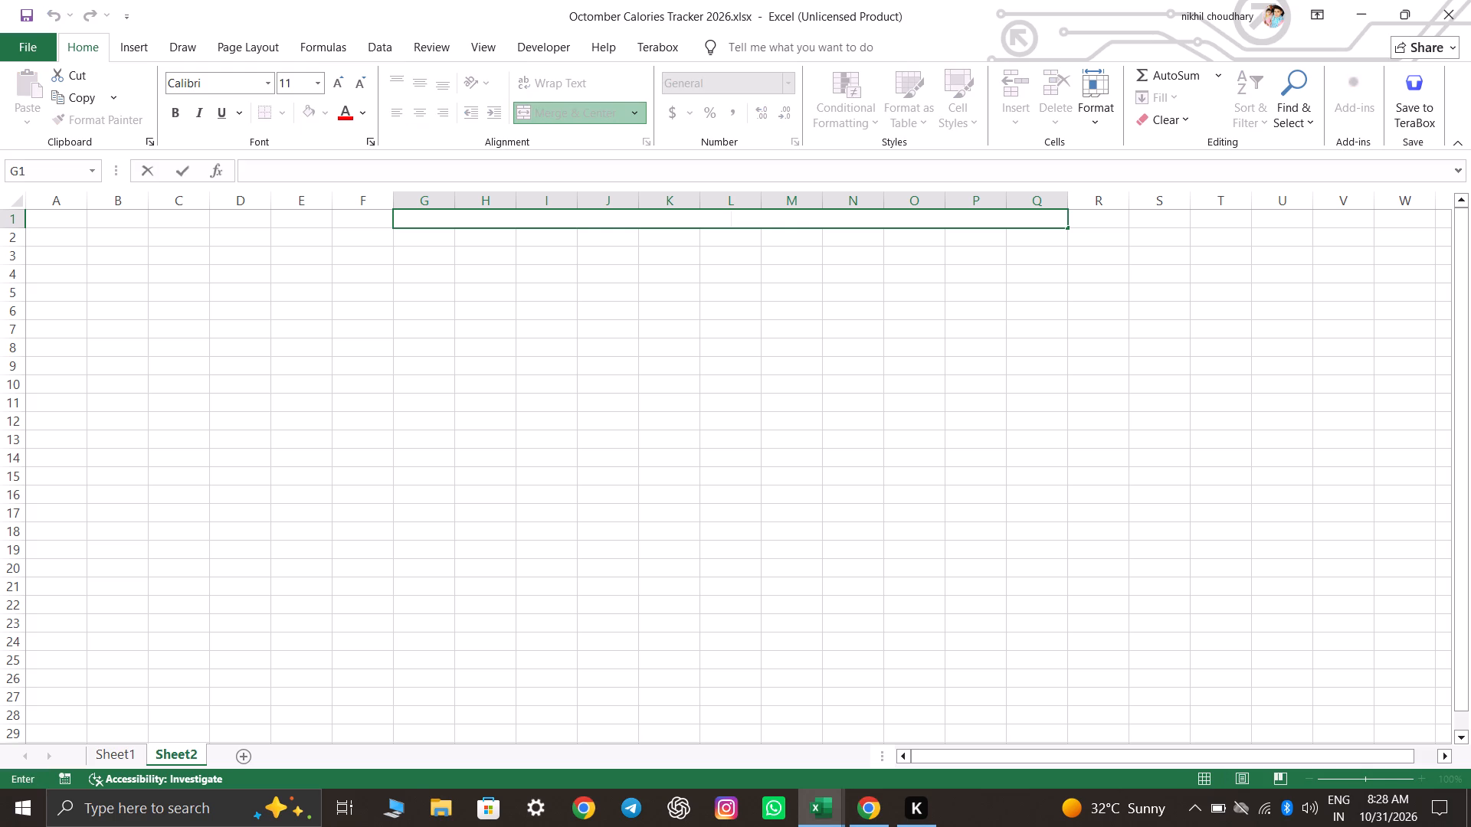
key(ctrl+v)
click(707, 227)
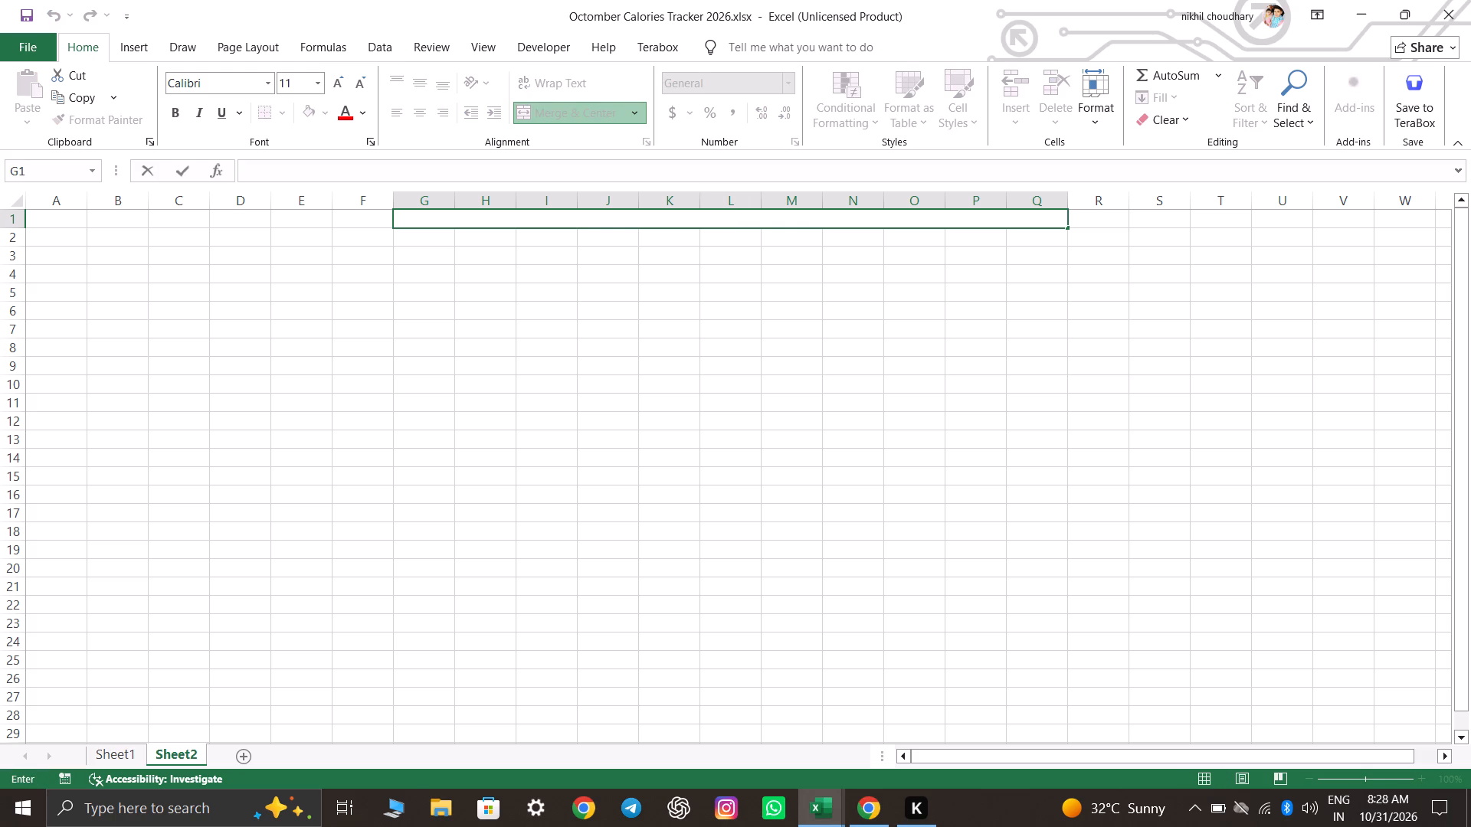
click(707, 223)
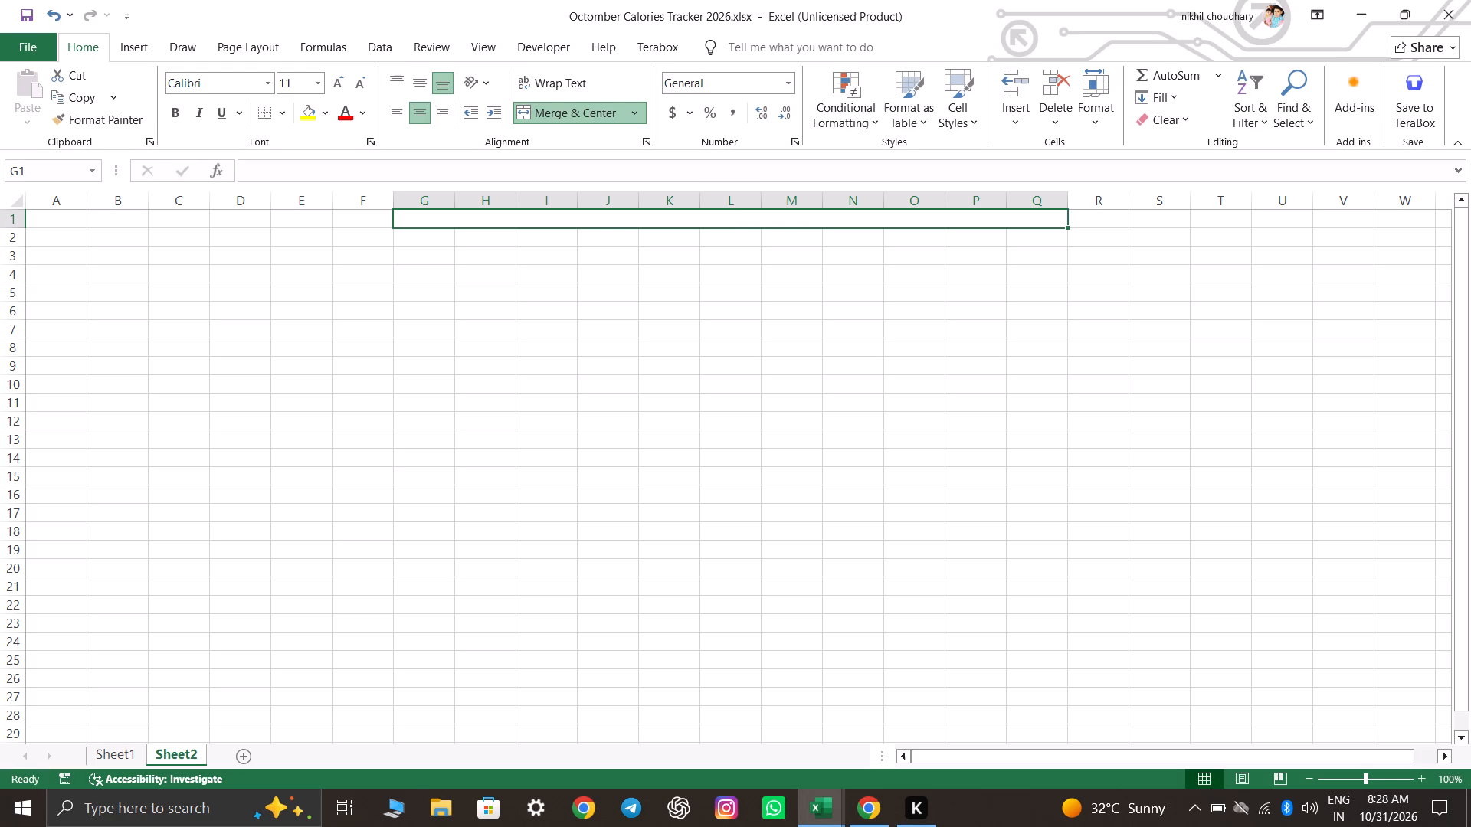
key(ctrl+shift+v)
Enter the title "September Calories Tracker 2026" in the merged cell G1:Q1 of Sheet2.
double_click(707, 223)
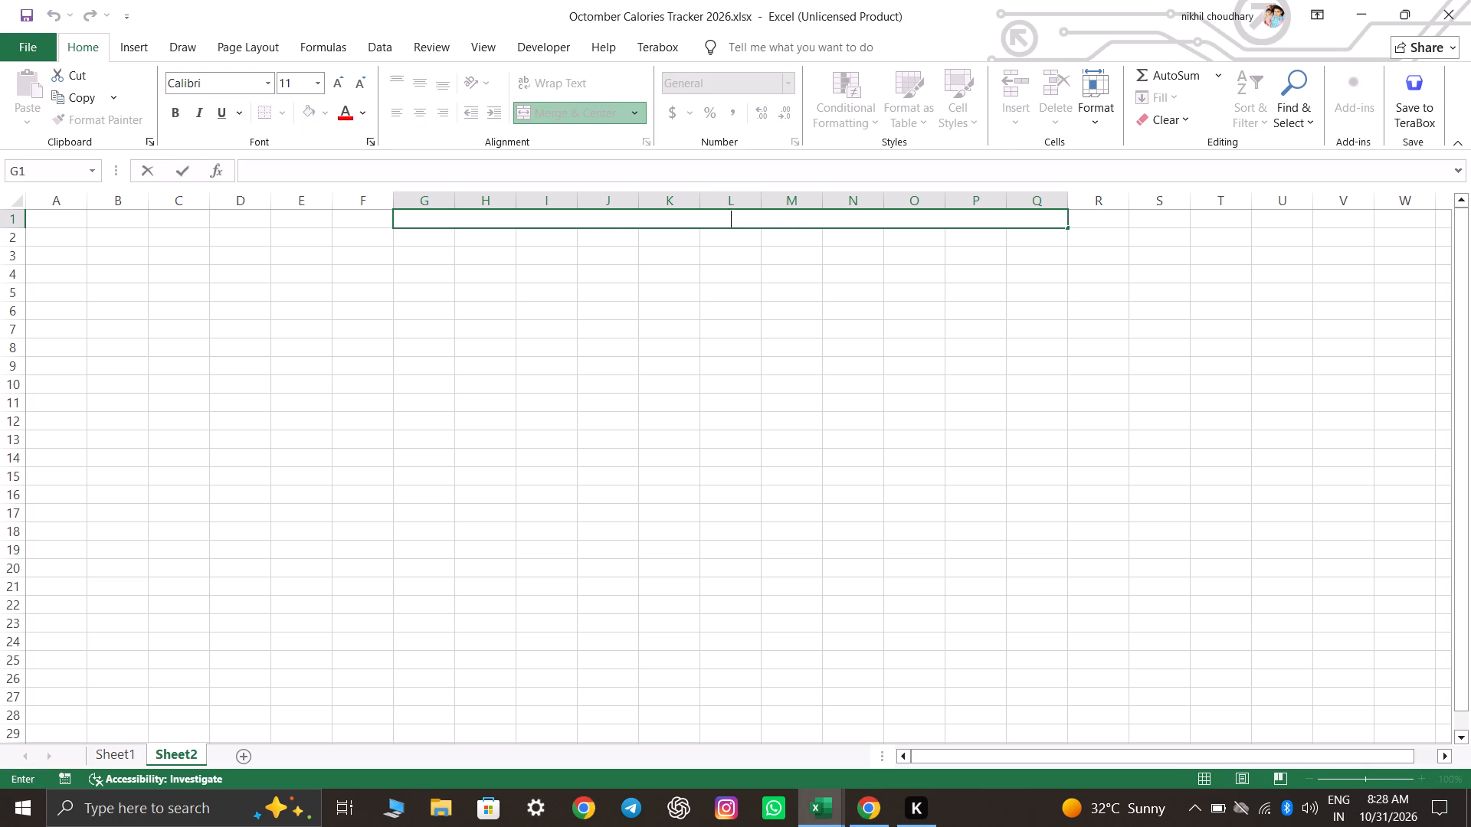
text(September)
key(space)
text(Calories)
key(space)
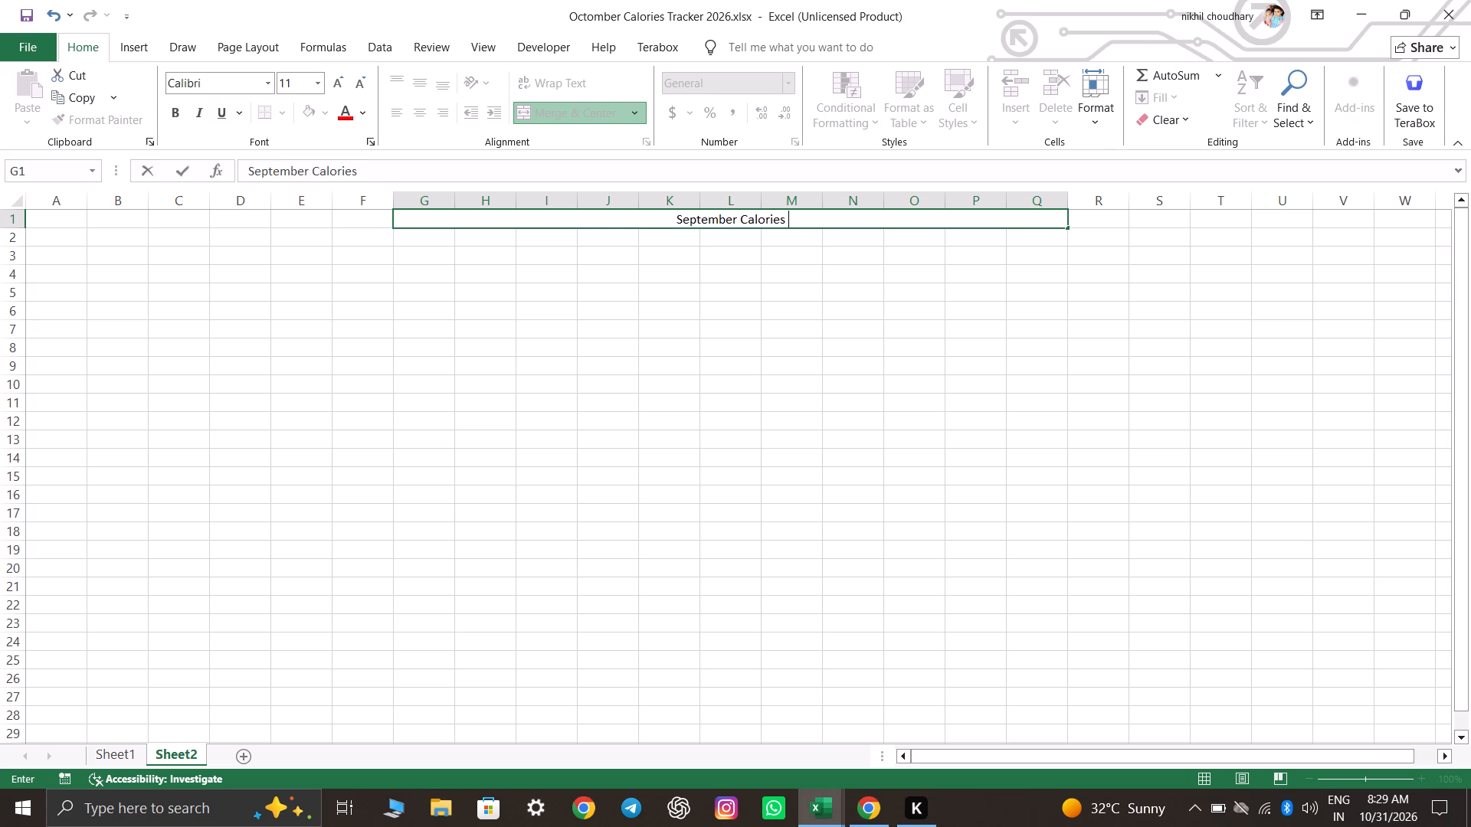
text(Tracker)
key(space)
text(2026)
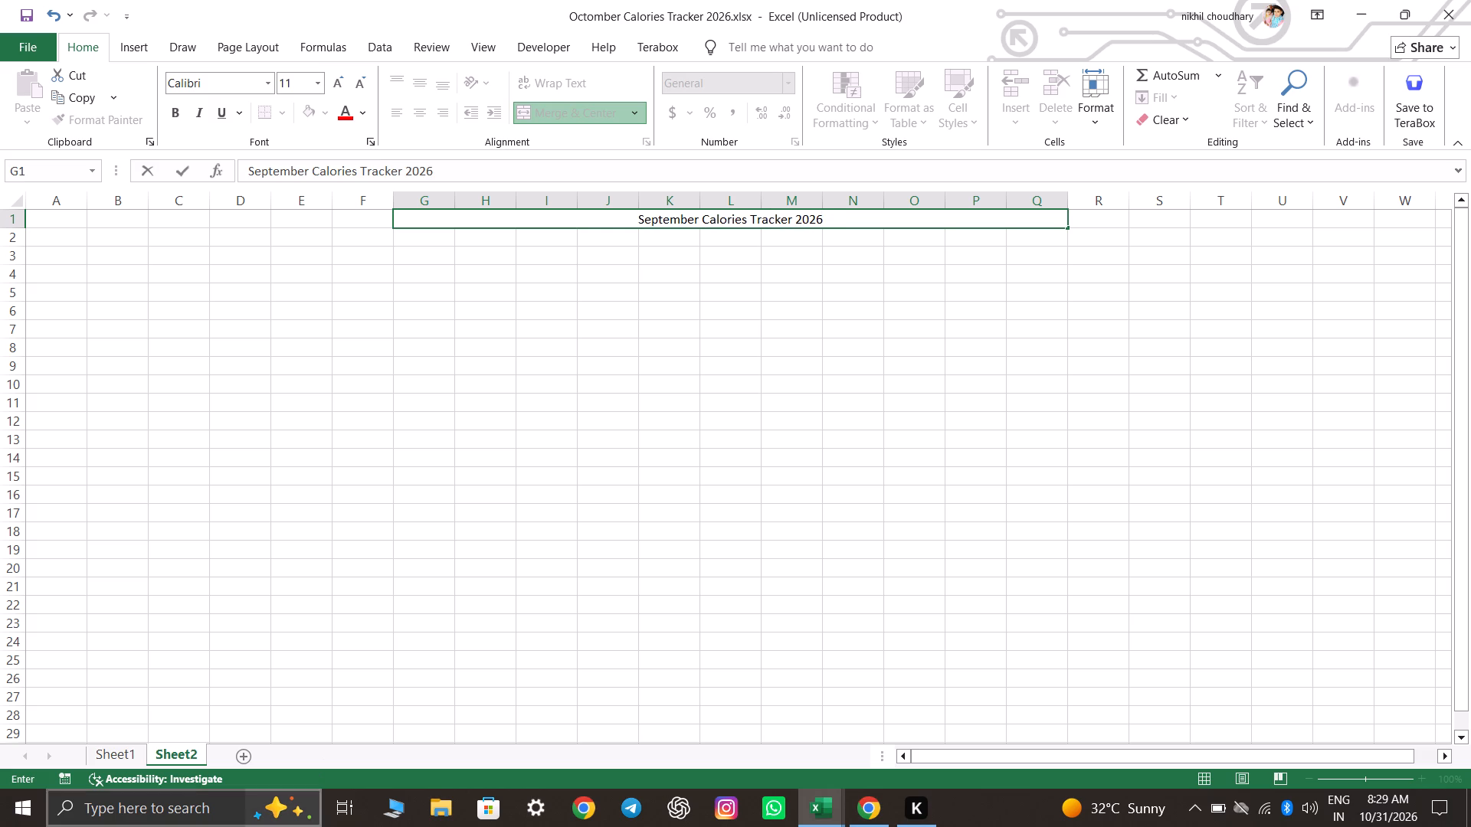
Move Sheet2 in front of Sheet1 in the sheet order.
drag(172, 755, 87, 767)
click(483, 617)
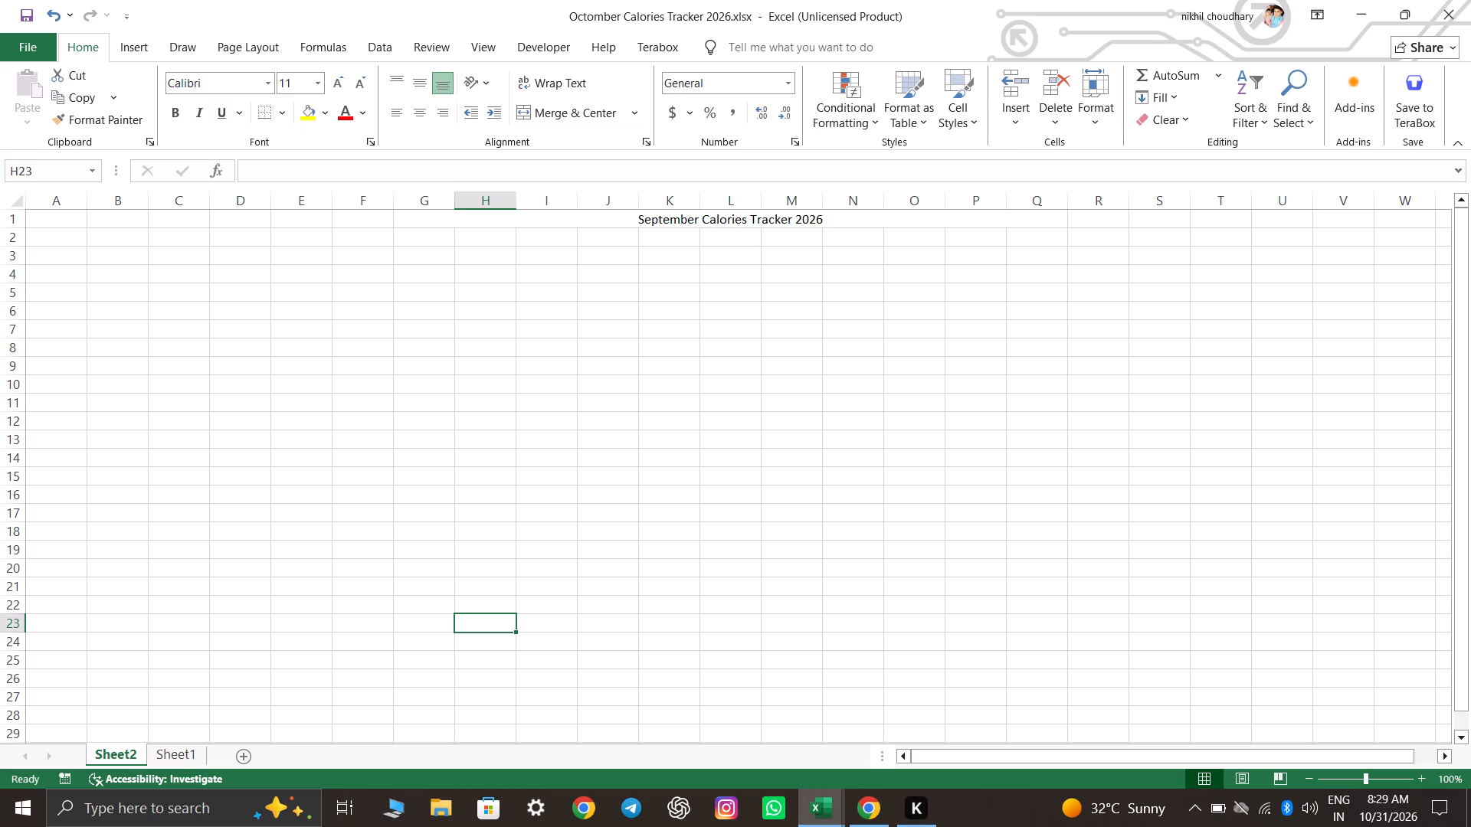
Format the September calories title as bold, non-italic Algerian at font size 18.
click(710, 224)
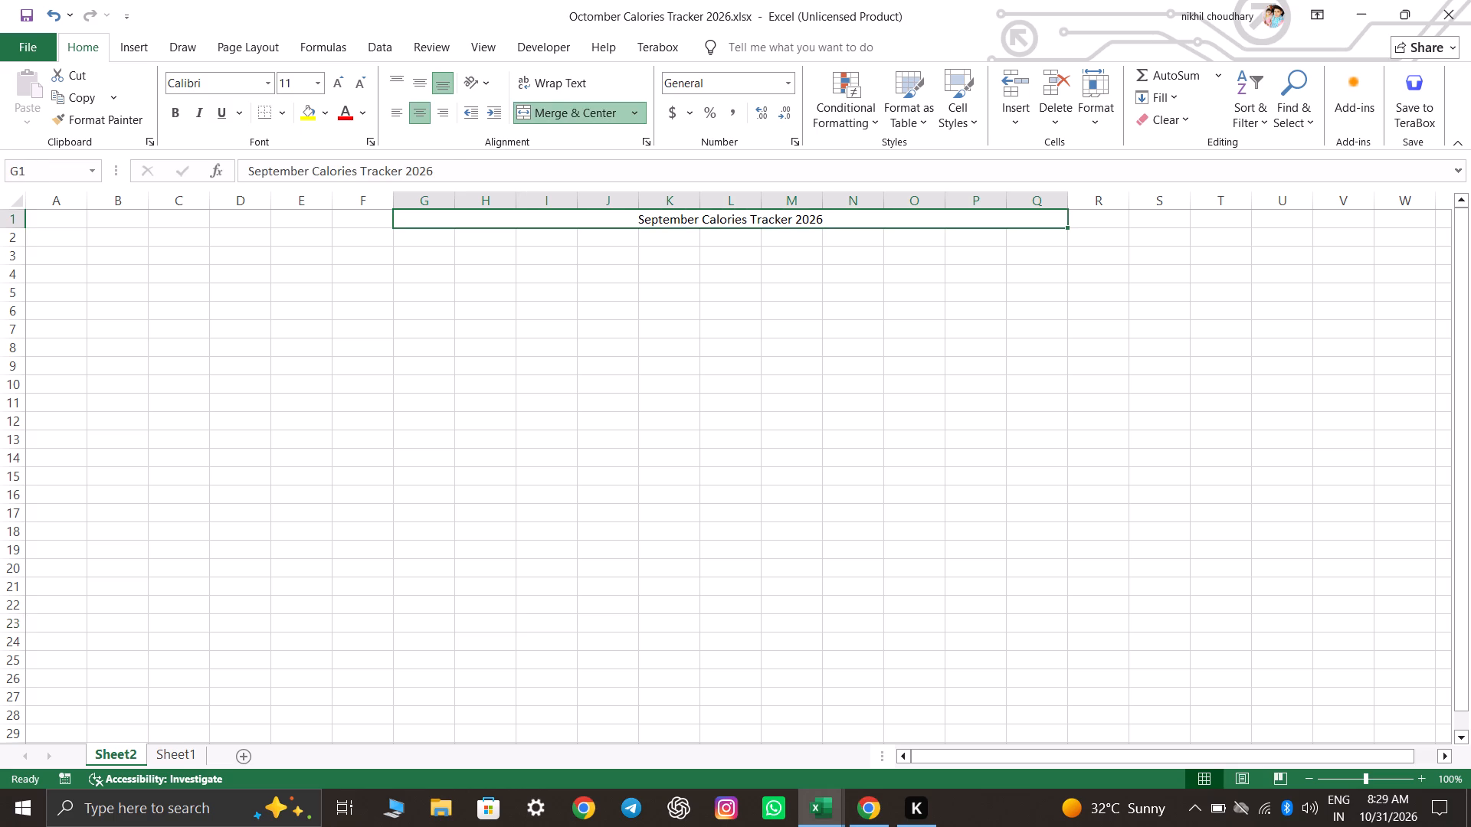
triple_click(337, 84)
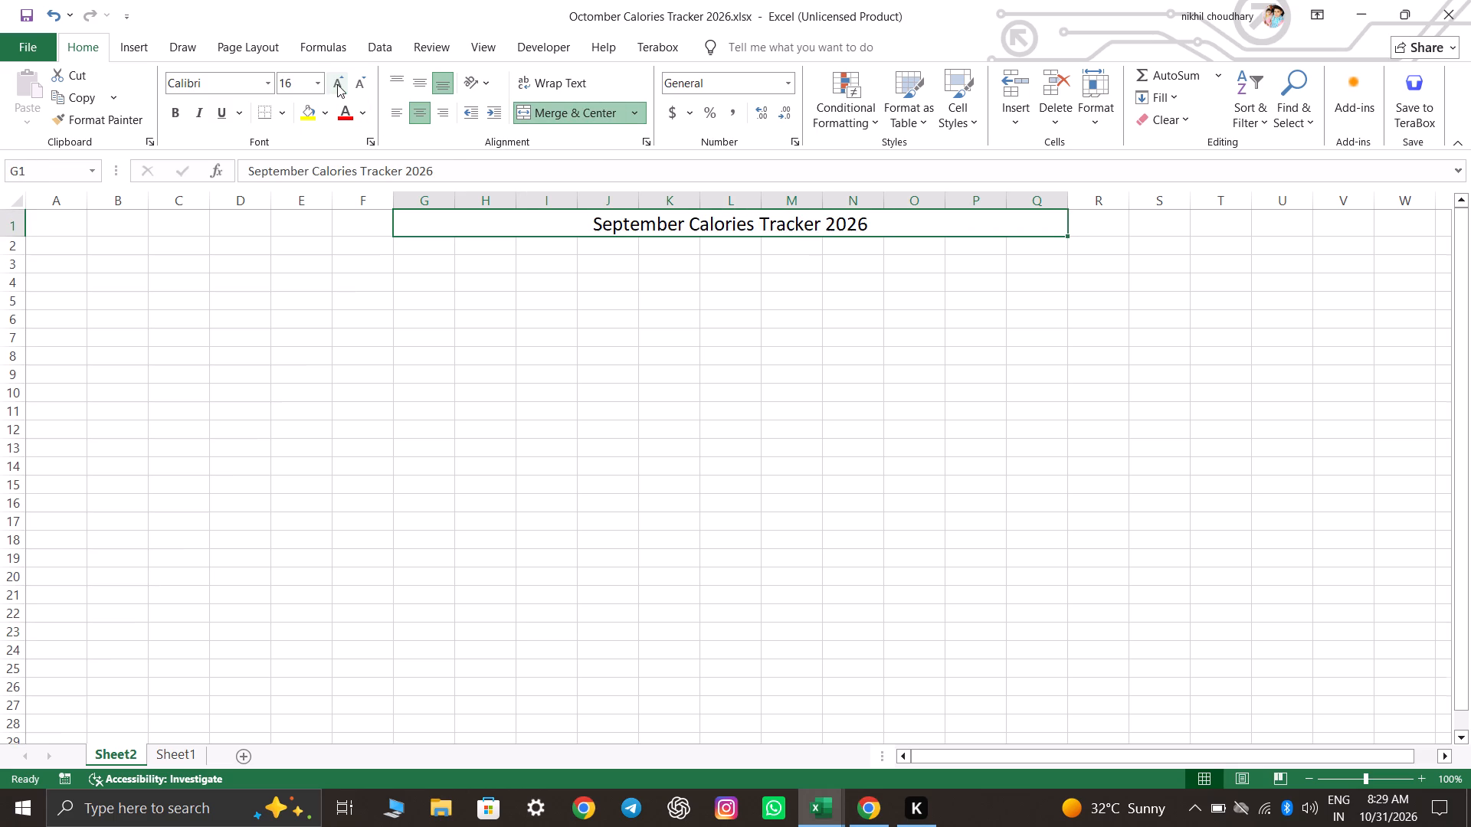
click(337, 84)
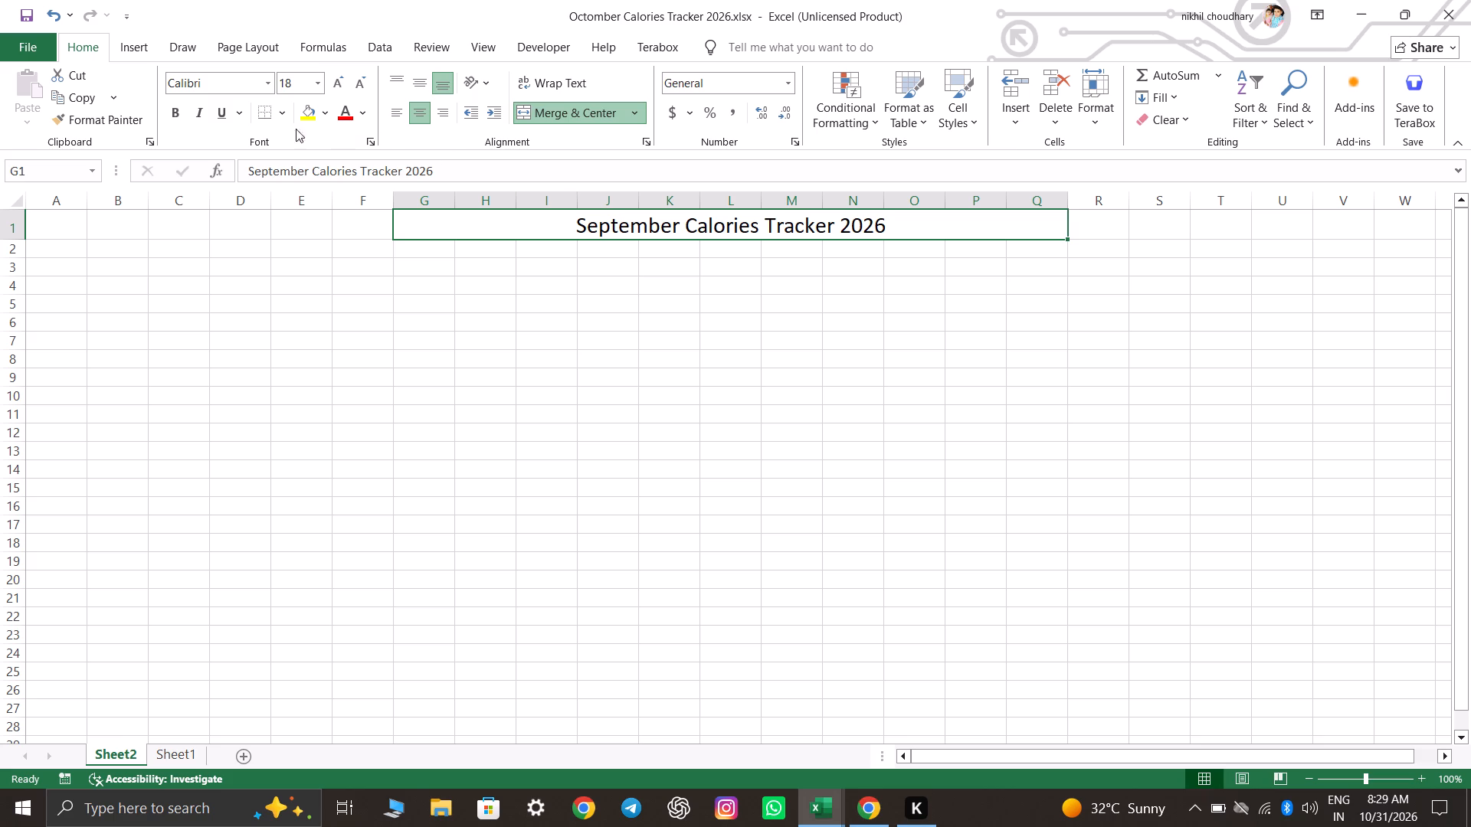
click(363, 124)
click(364, 119)
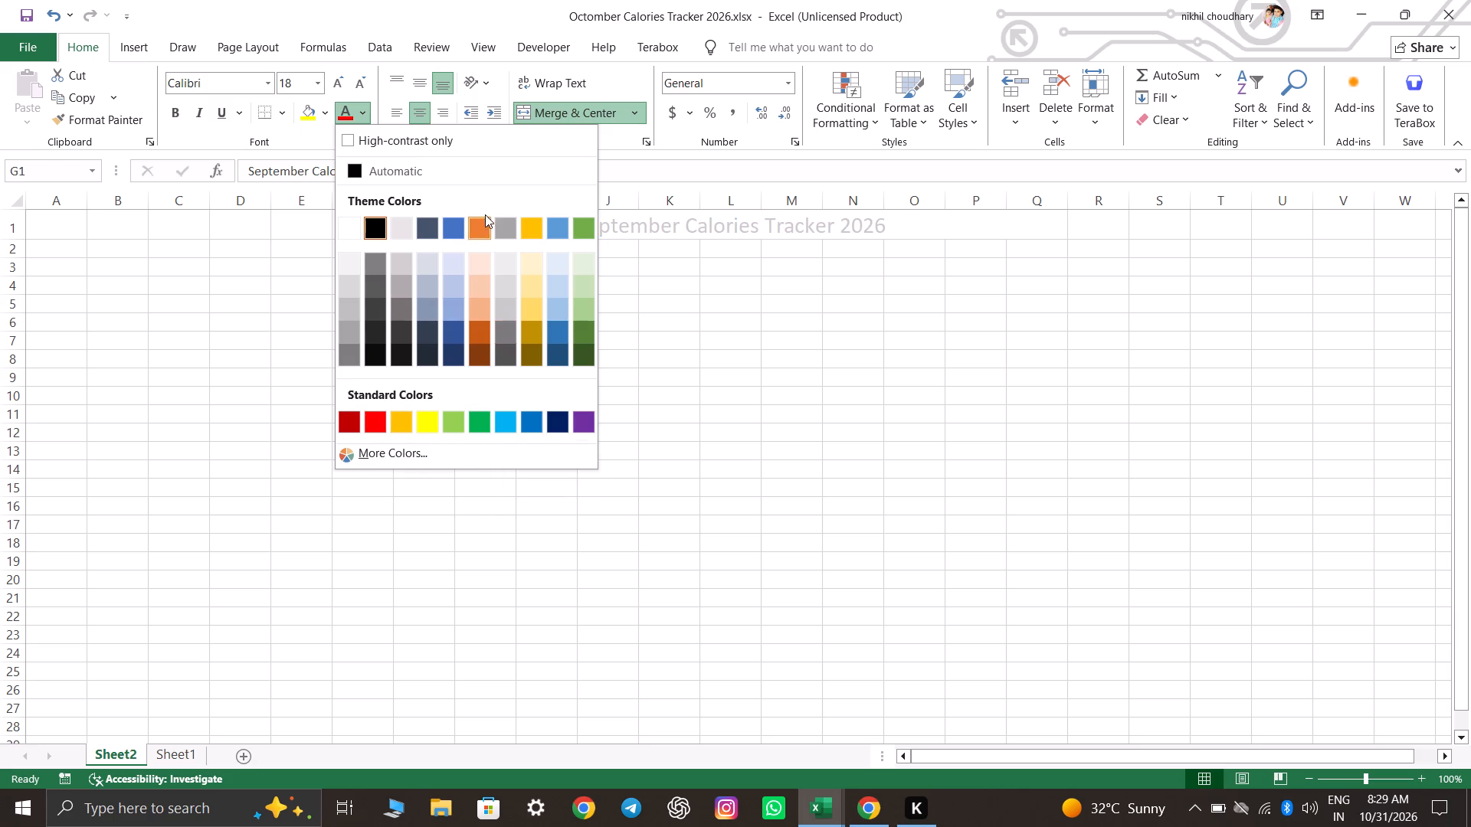
click(178, 113)
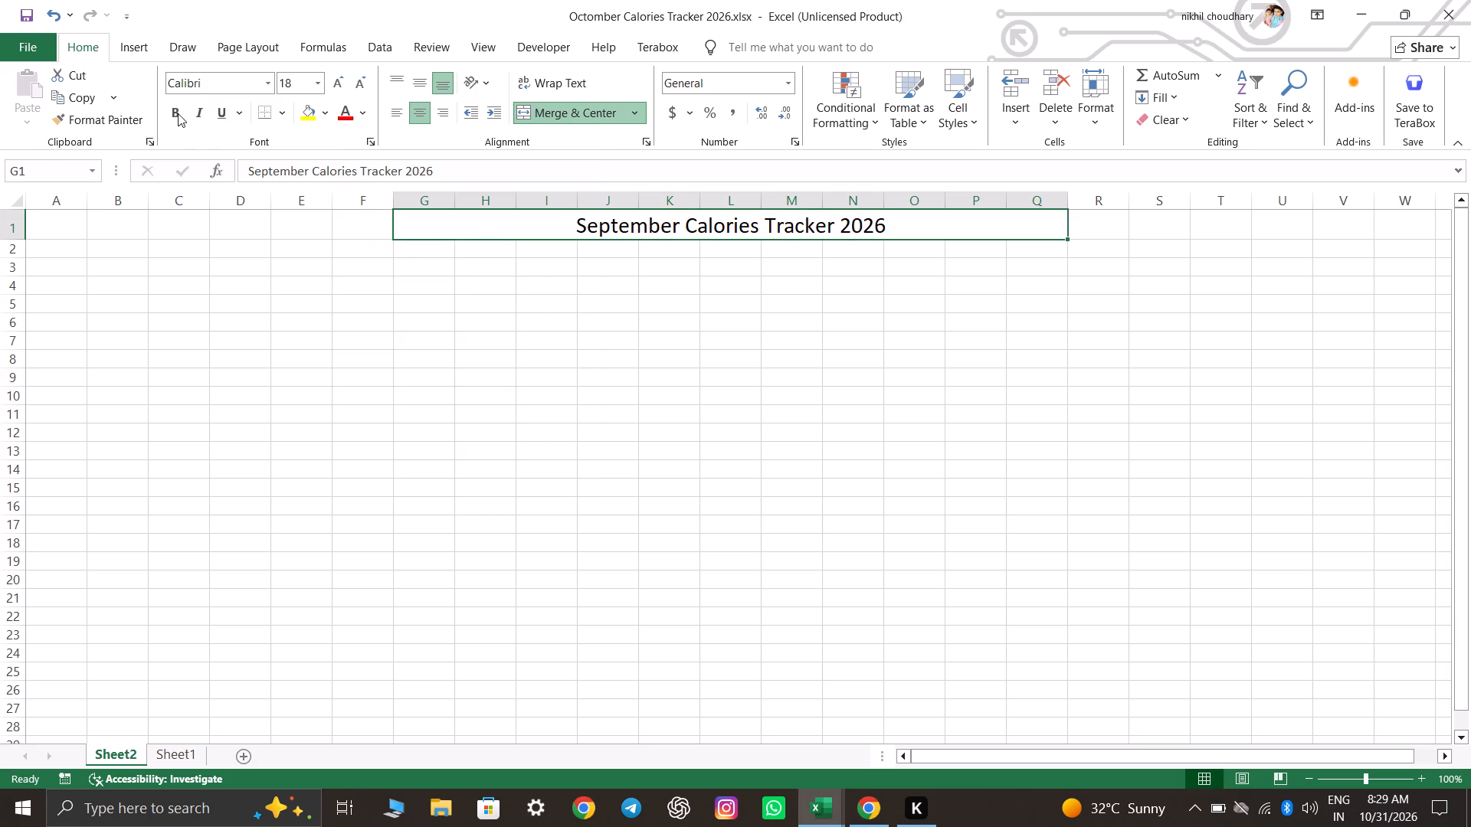
click(201, 111)
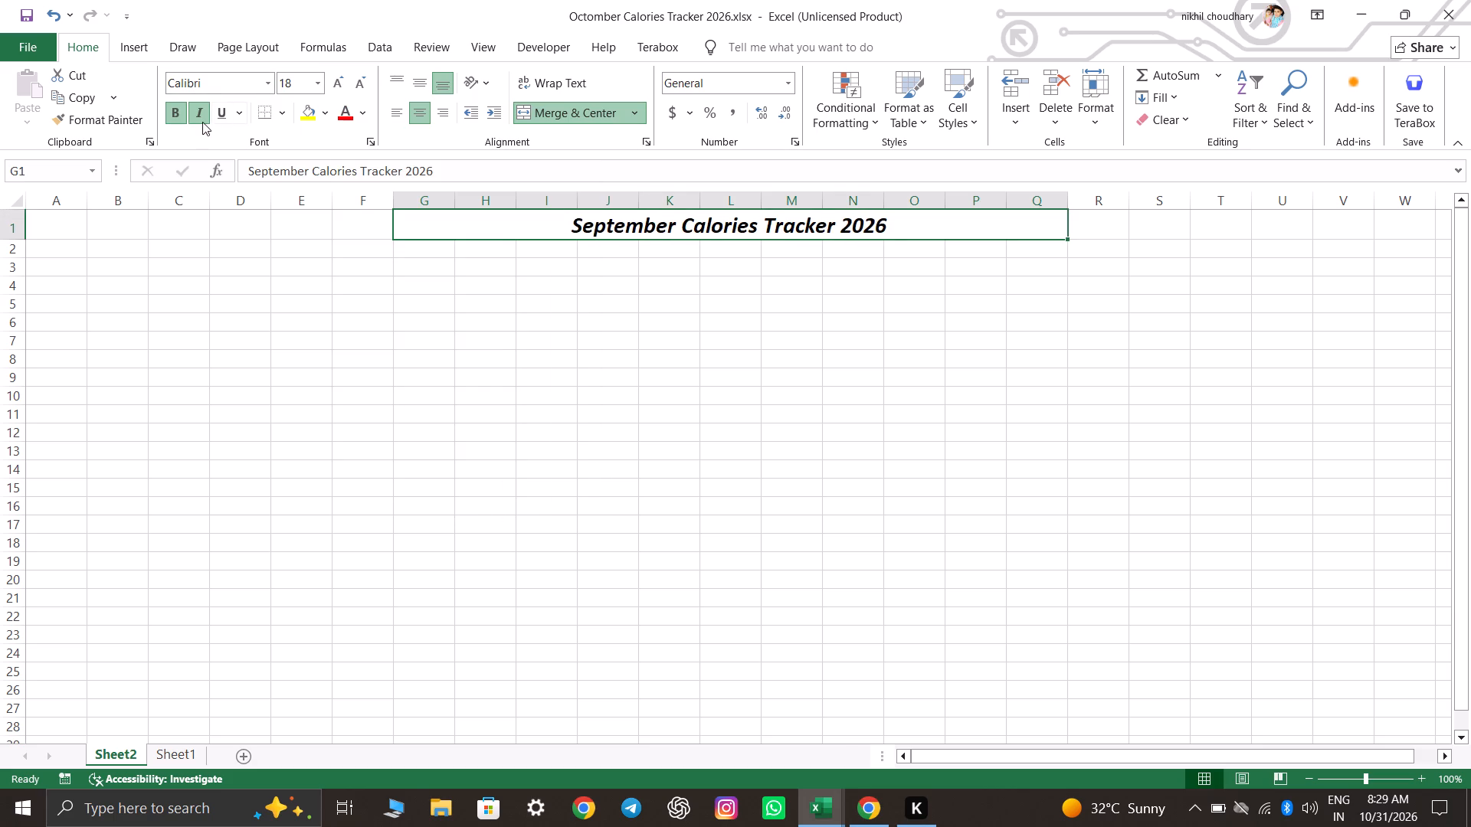
click(202, 122)
click(264, 85)
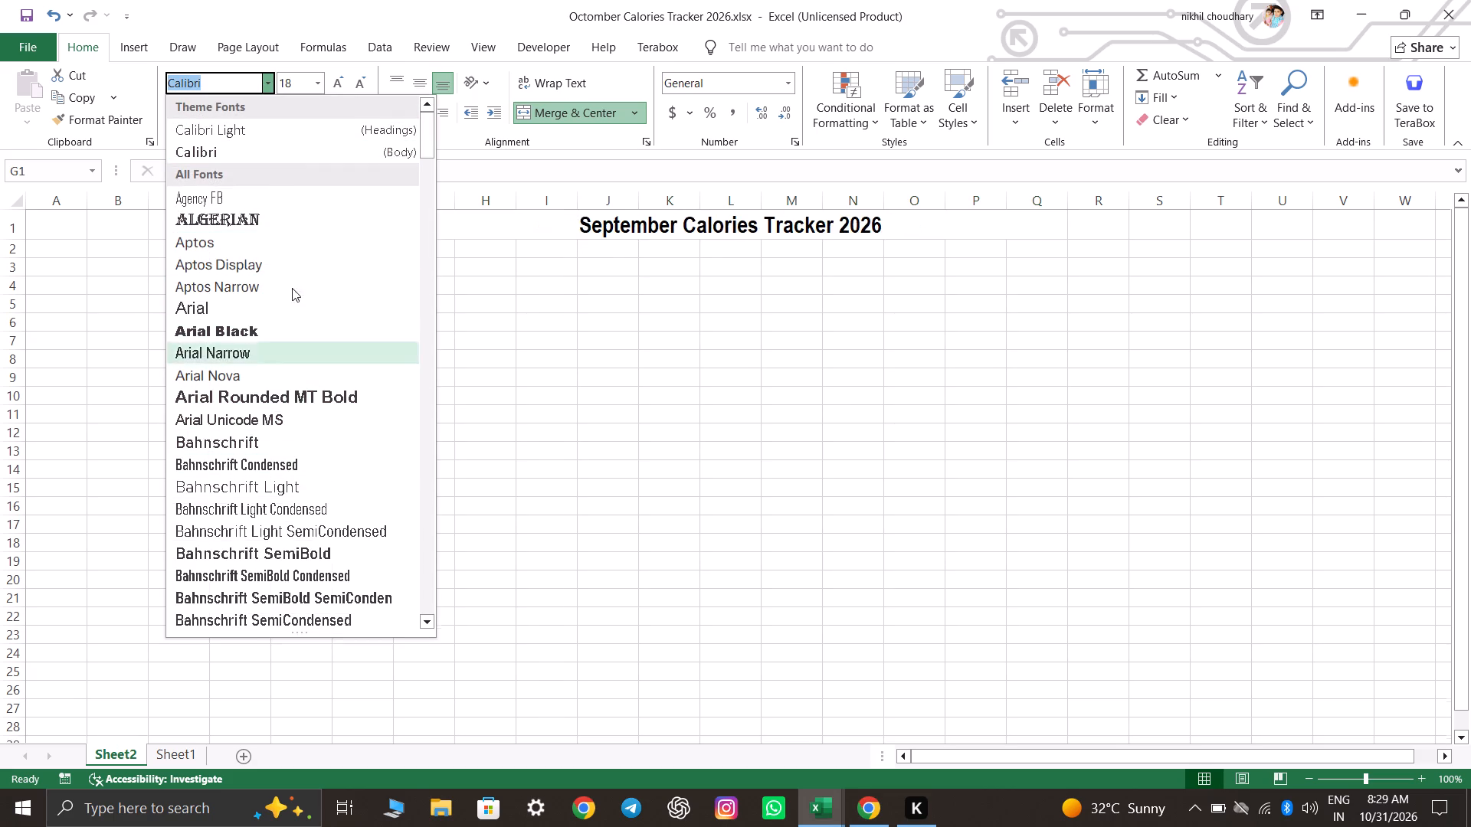
click(277, 221)
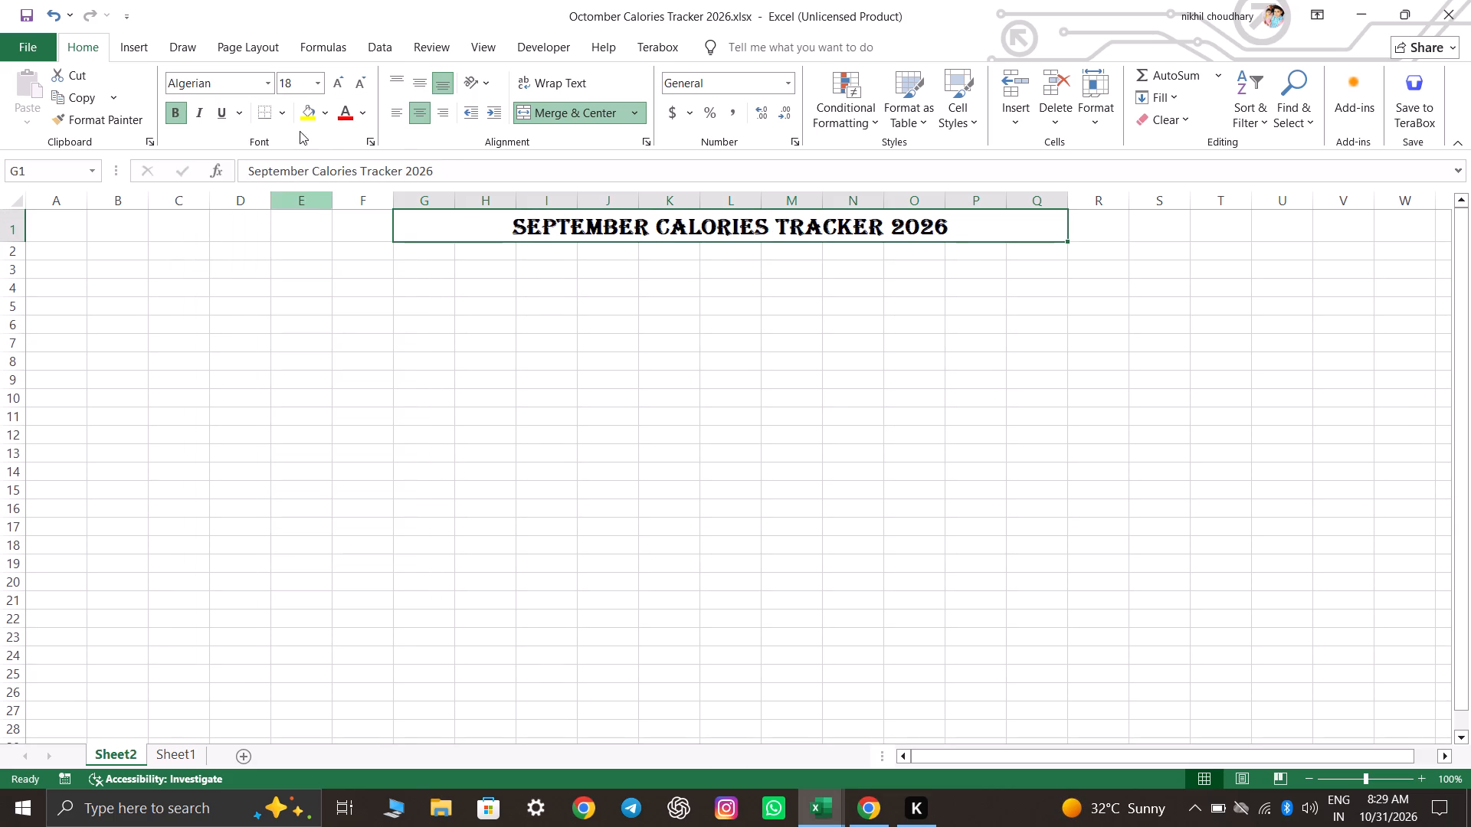
Colour the September calories title text dark orange.
click(370, 117)
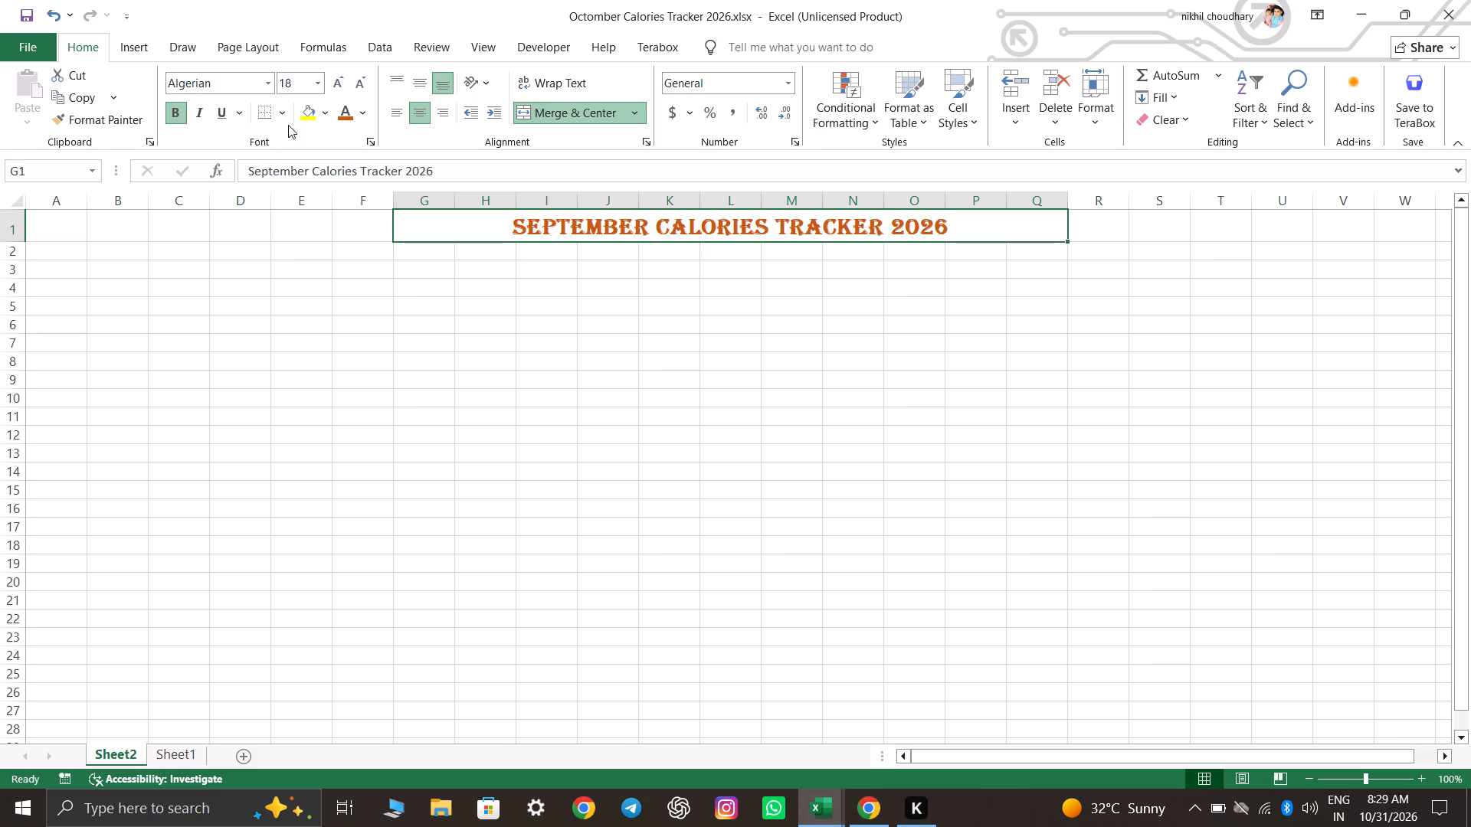
Fill the September calories title cell G1:Q1 on Sheet2 with light gold.
click(328, 121)
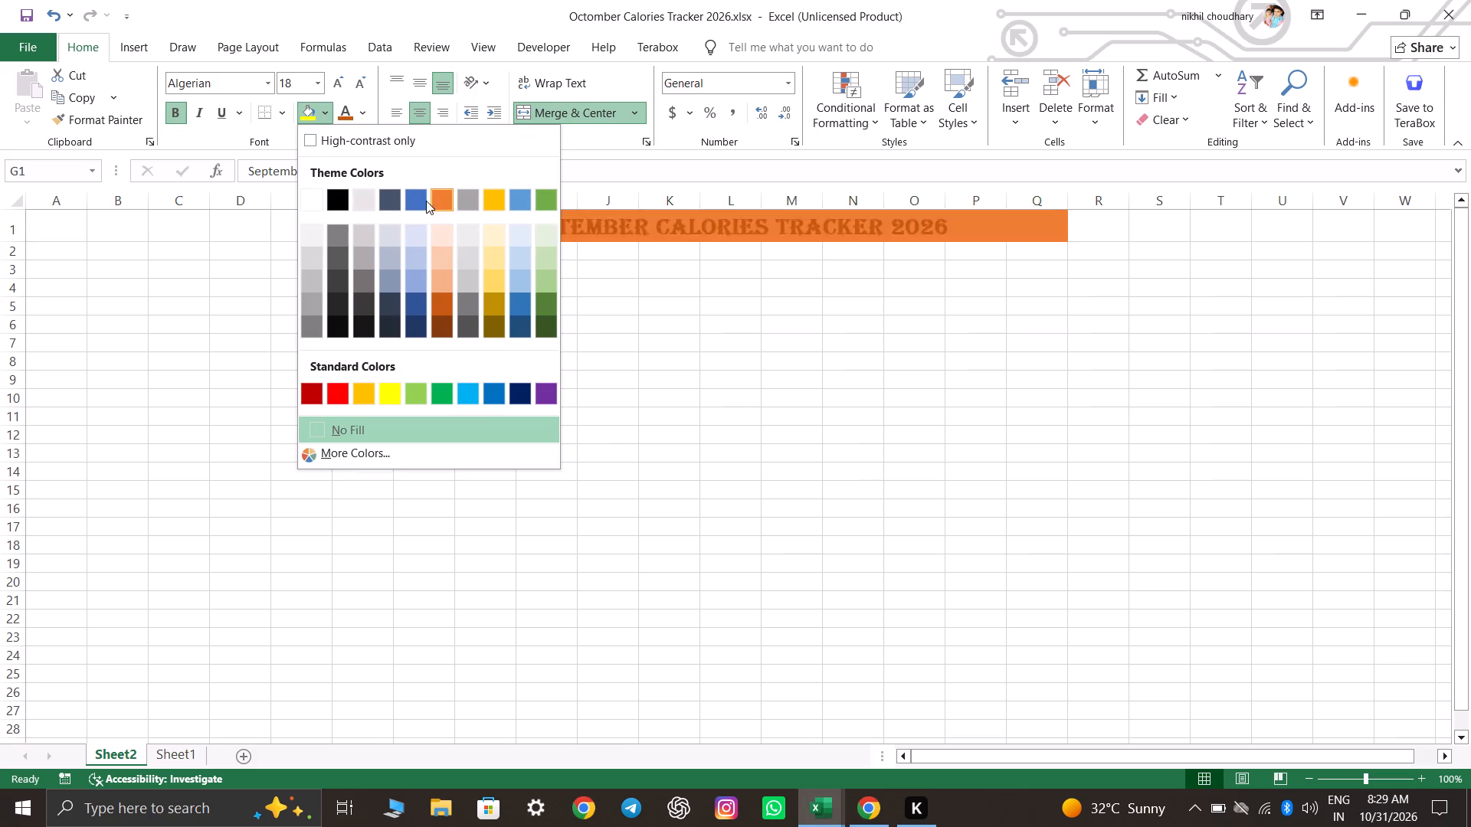
click(503, 260)
click(718, 380)
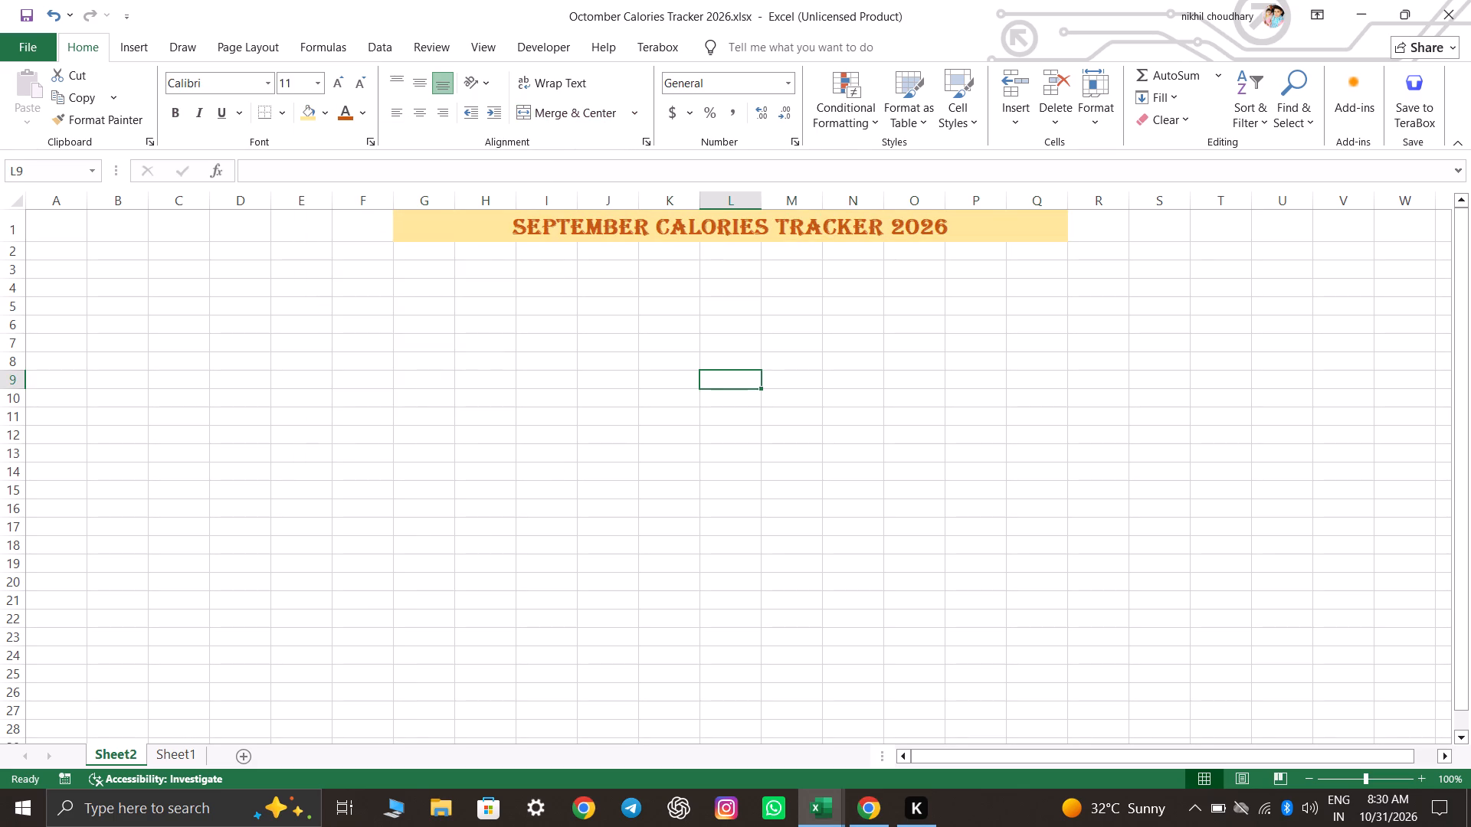
Check the October title's formatting on Sheet1 and increase the September title on Sheet2 to font size 20 to match.
click(170, 753)
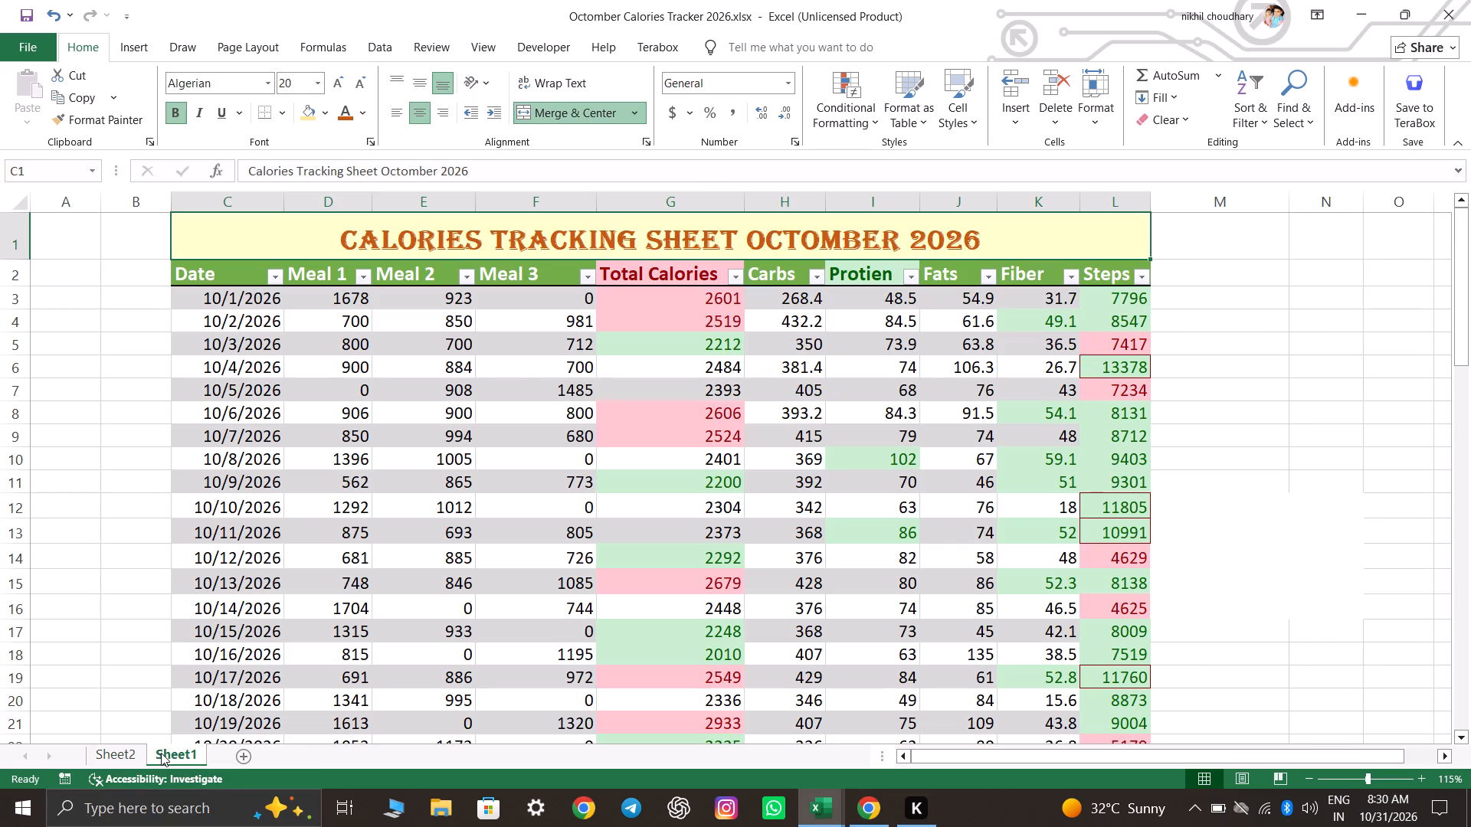
click(517, 241)
click(134, 750)
click(709, 230)
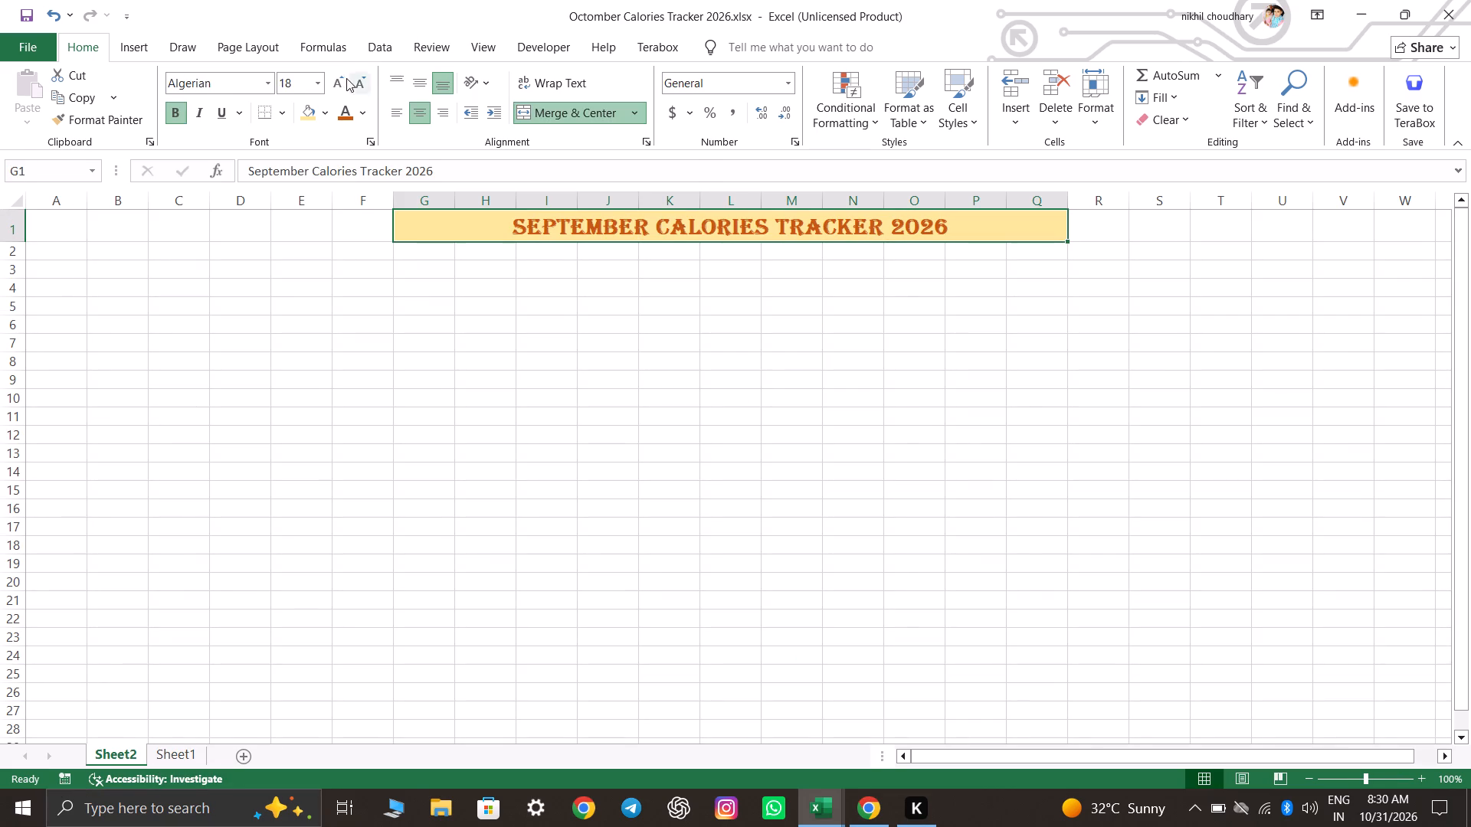
click(337, 78)
click(667, 419)
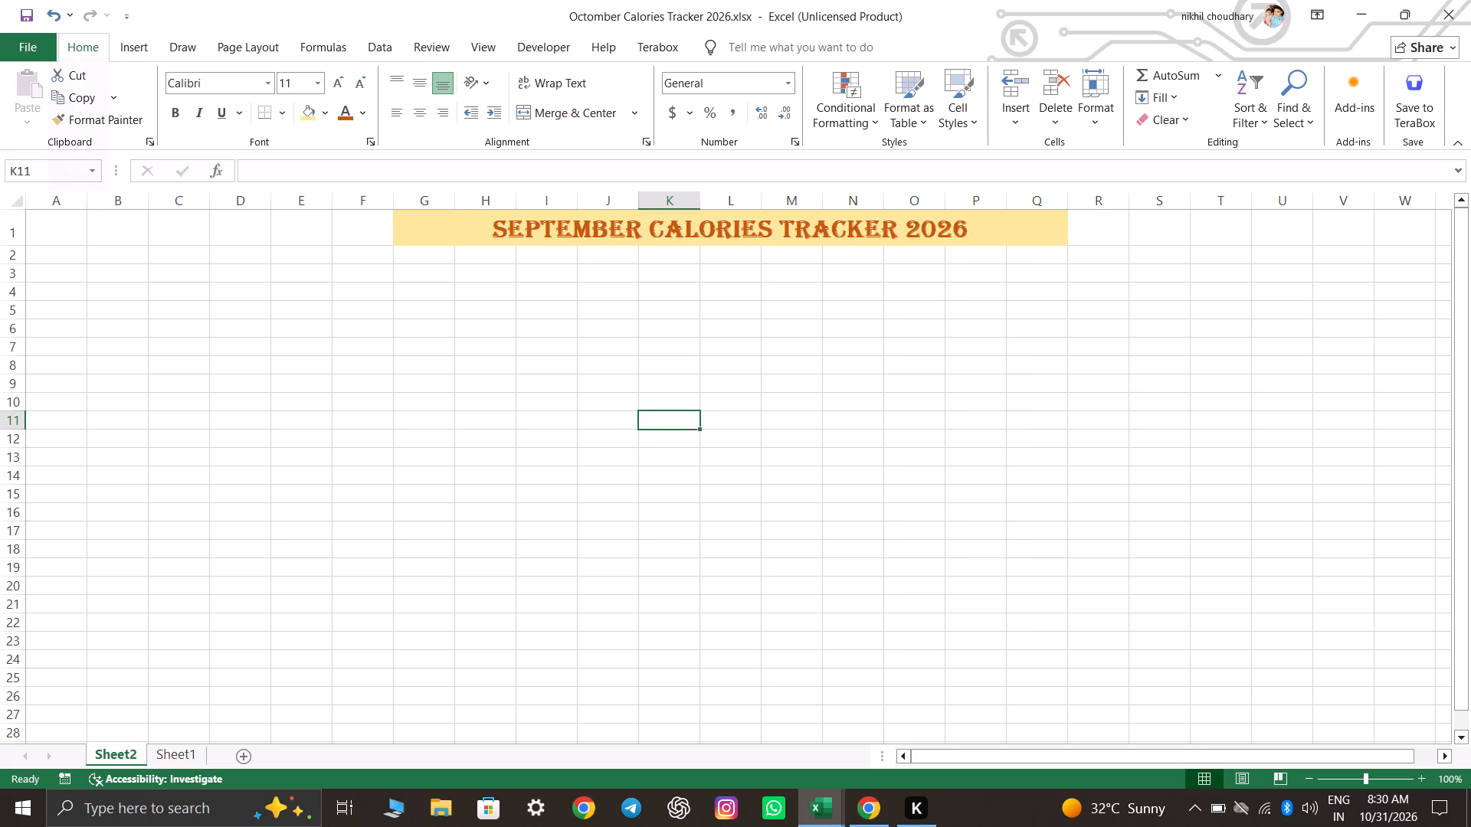
click(707, 239)
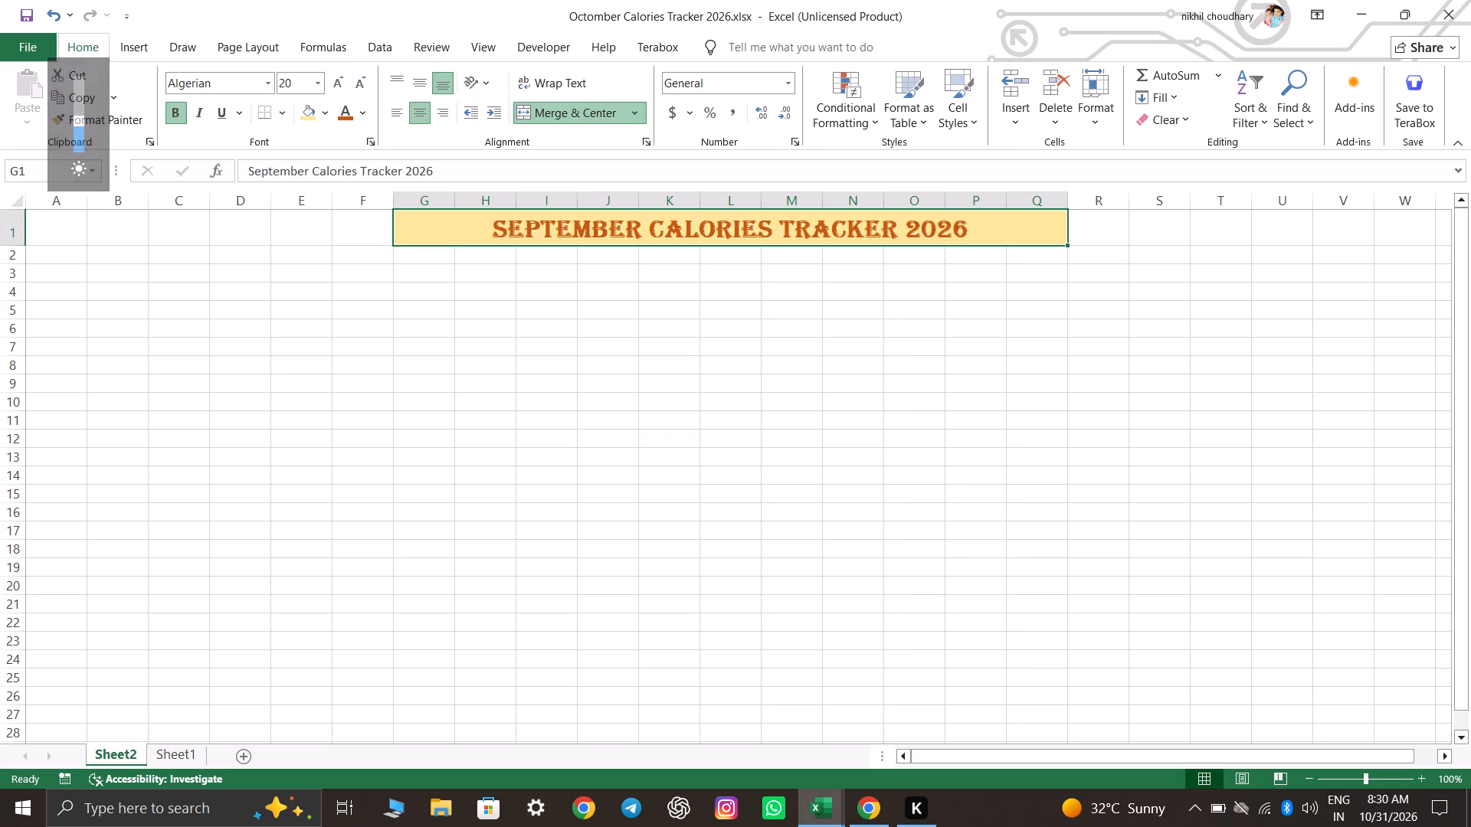
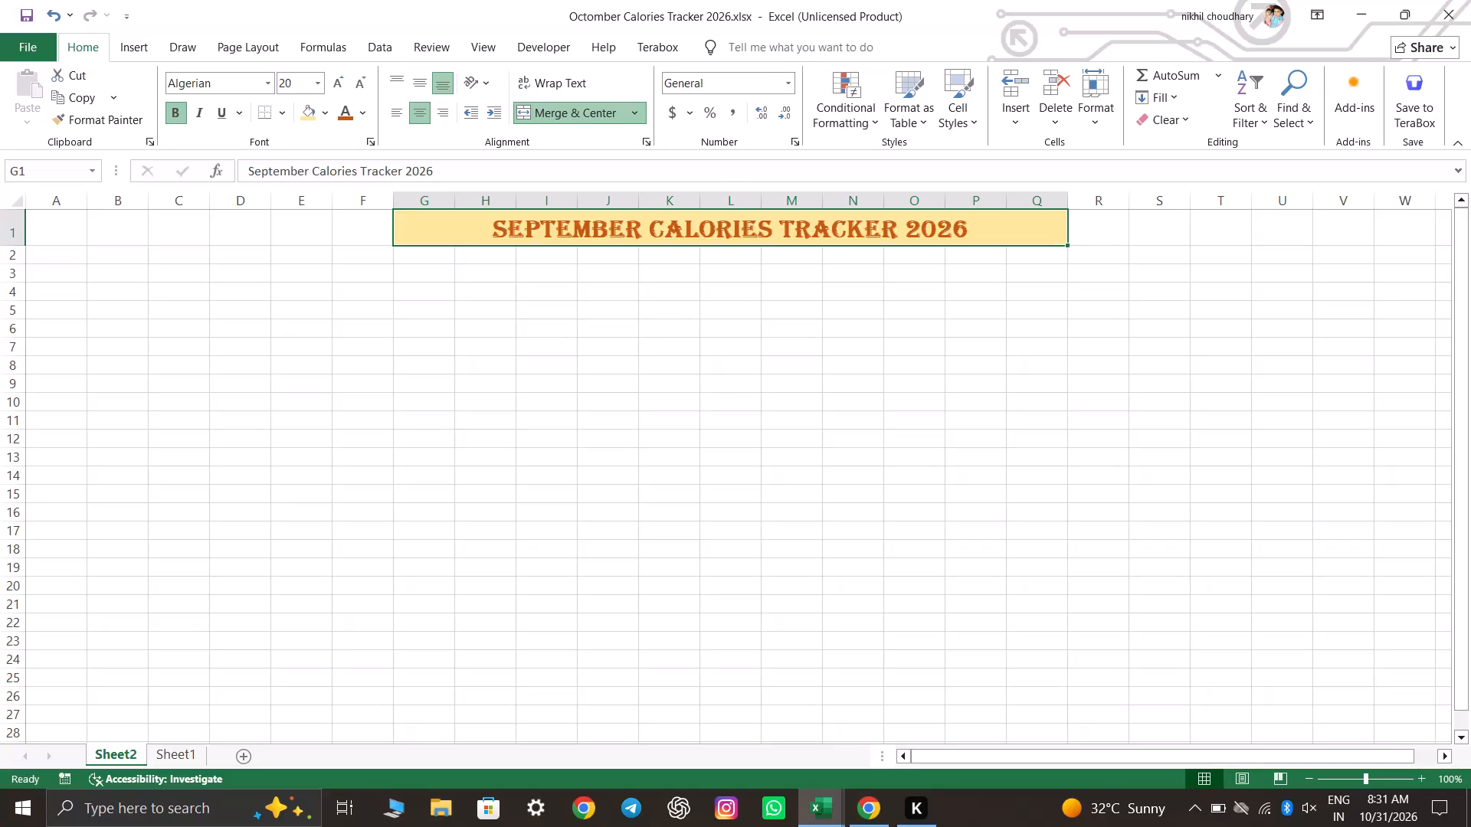
Enter the column header Date in cell G2, directly below the September calories title.
click(422, 254)
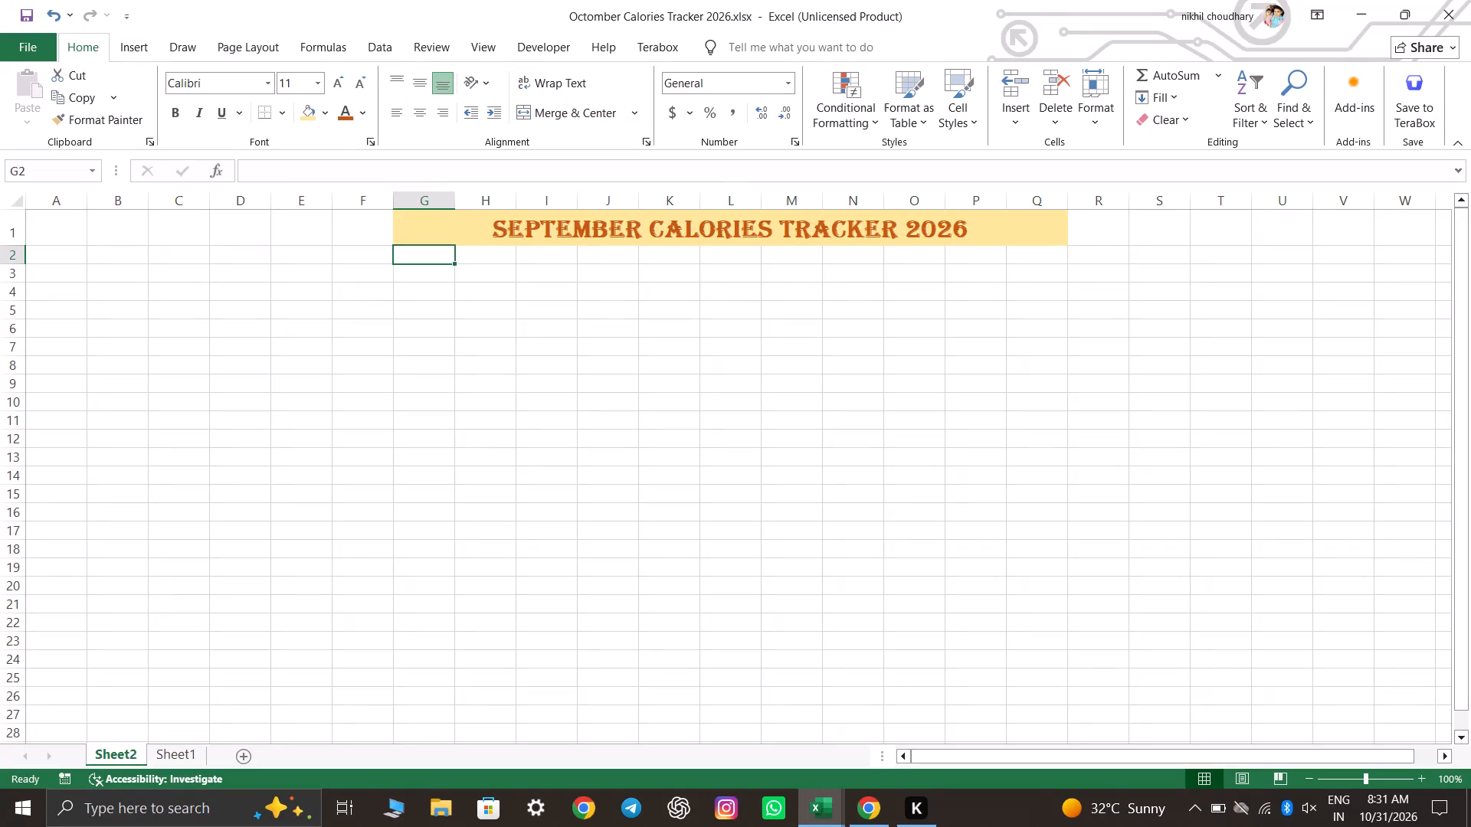
text(datw)
key(BackSpace)
key(e)
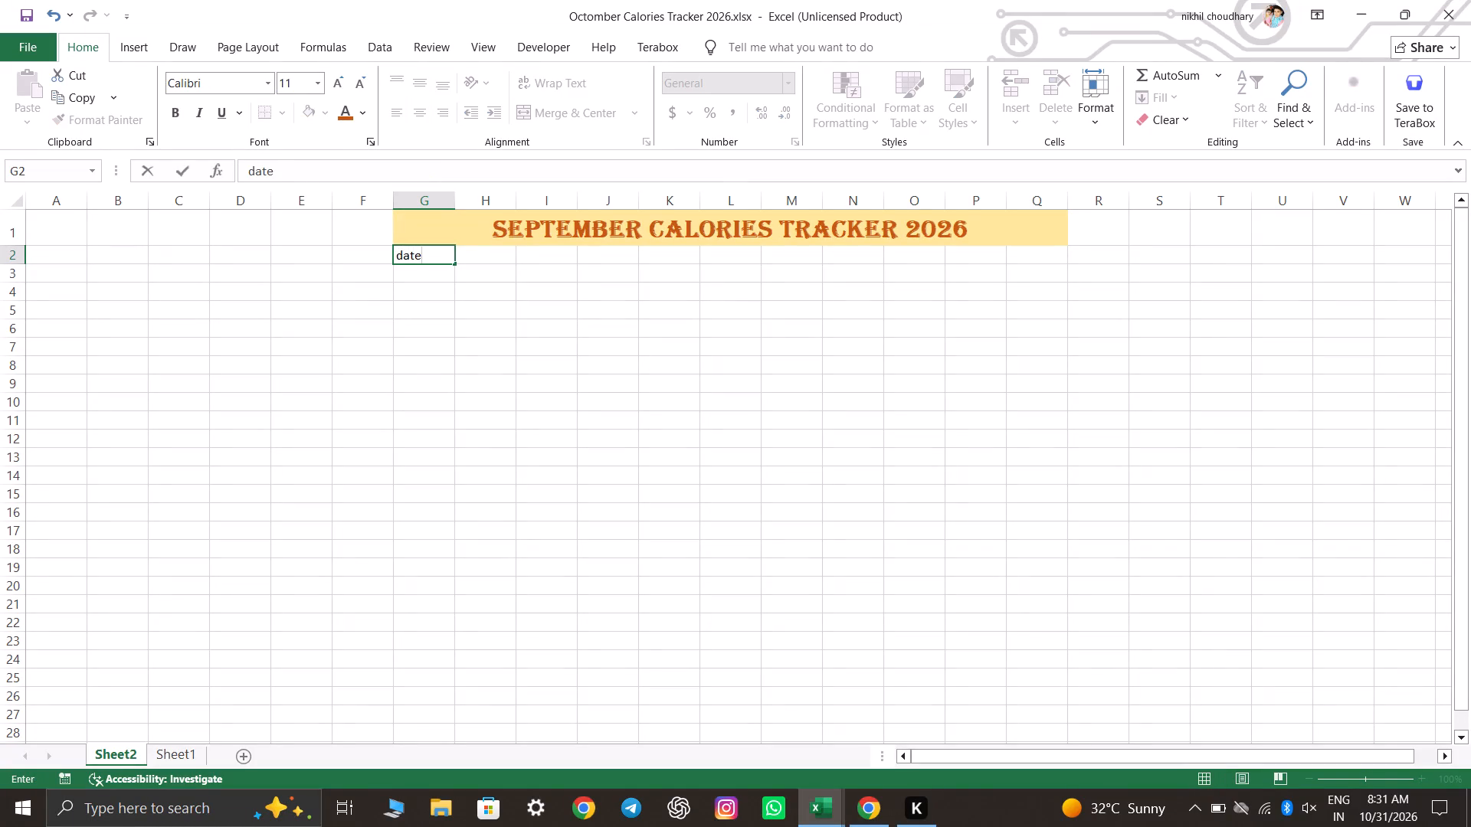
key(BackSpace)
key(BackSpace)
key(BackSpace)
key(BackSpace)
text(Date)
key(Tab)
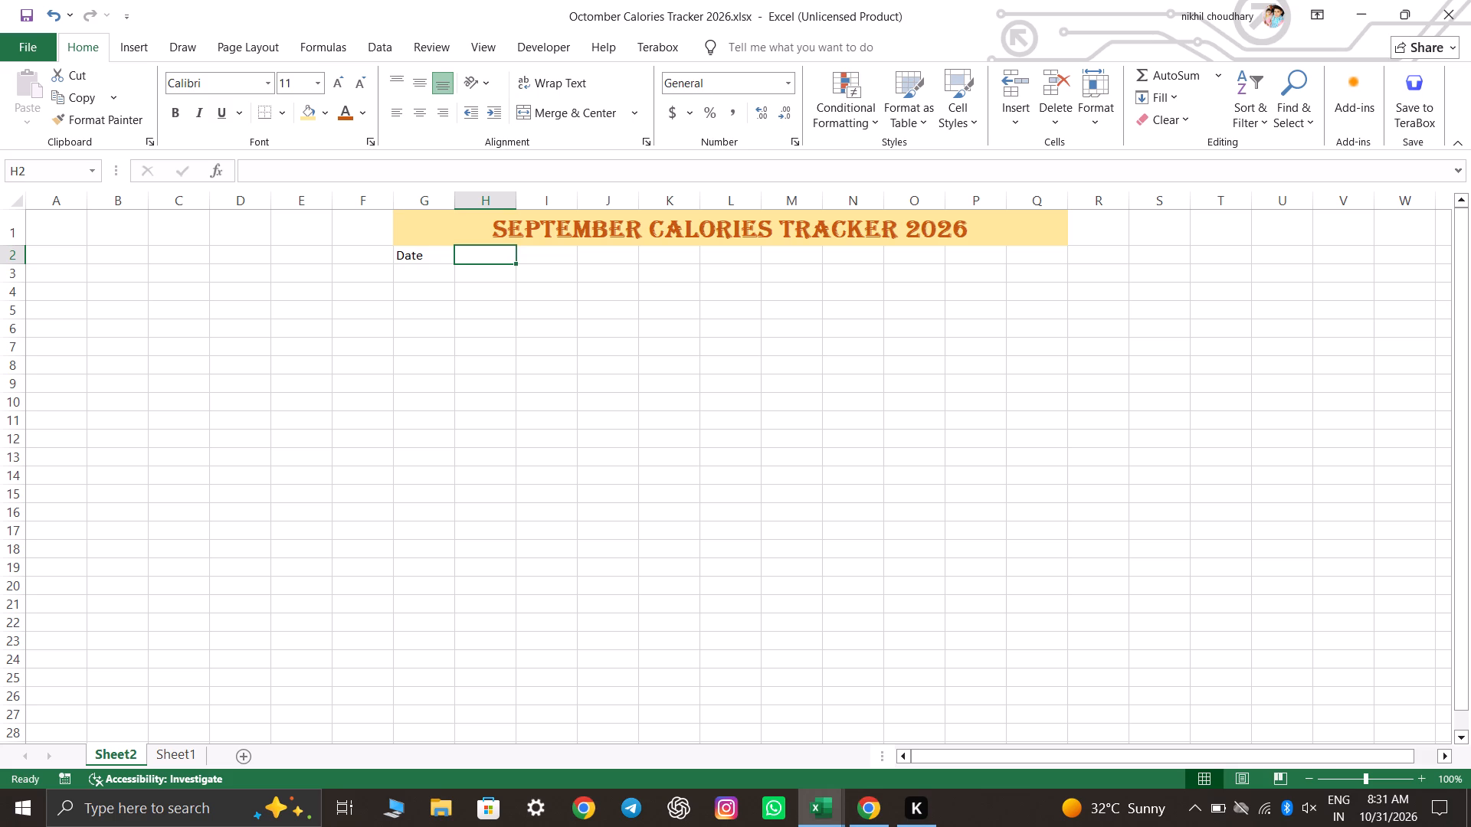
Enter the headers Meal 1, Meal 2 and Meal 3 in cells H2, I2 and J2 beside the Date header.
text(Meal)
key(space)
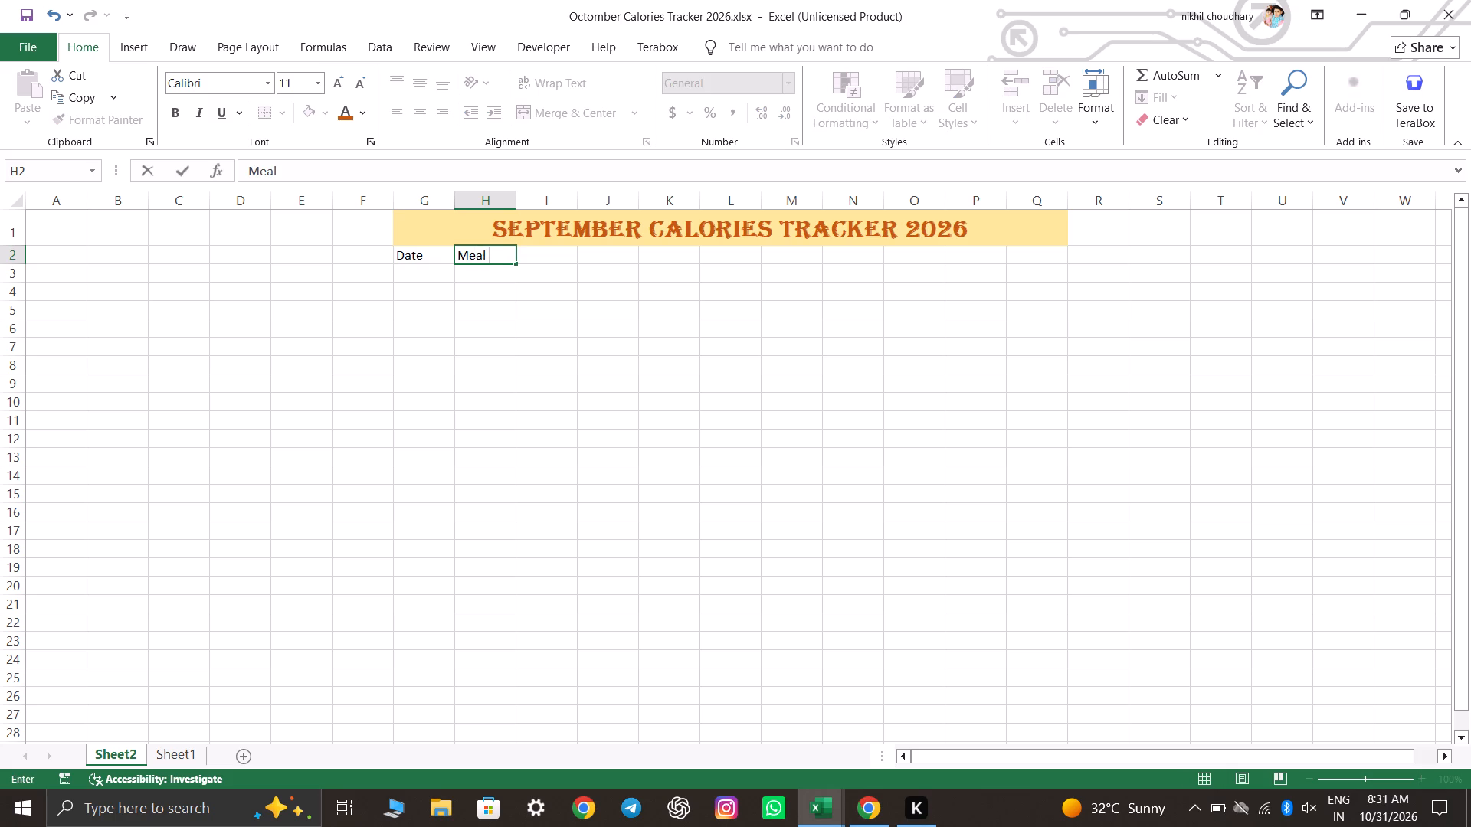
text(1)
key(space)
key(Tab)
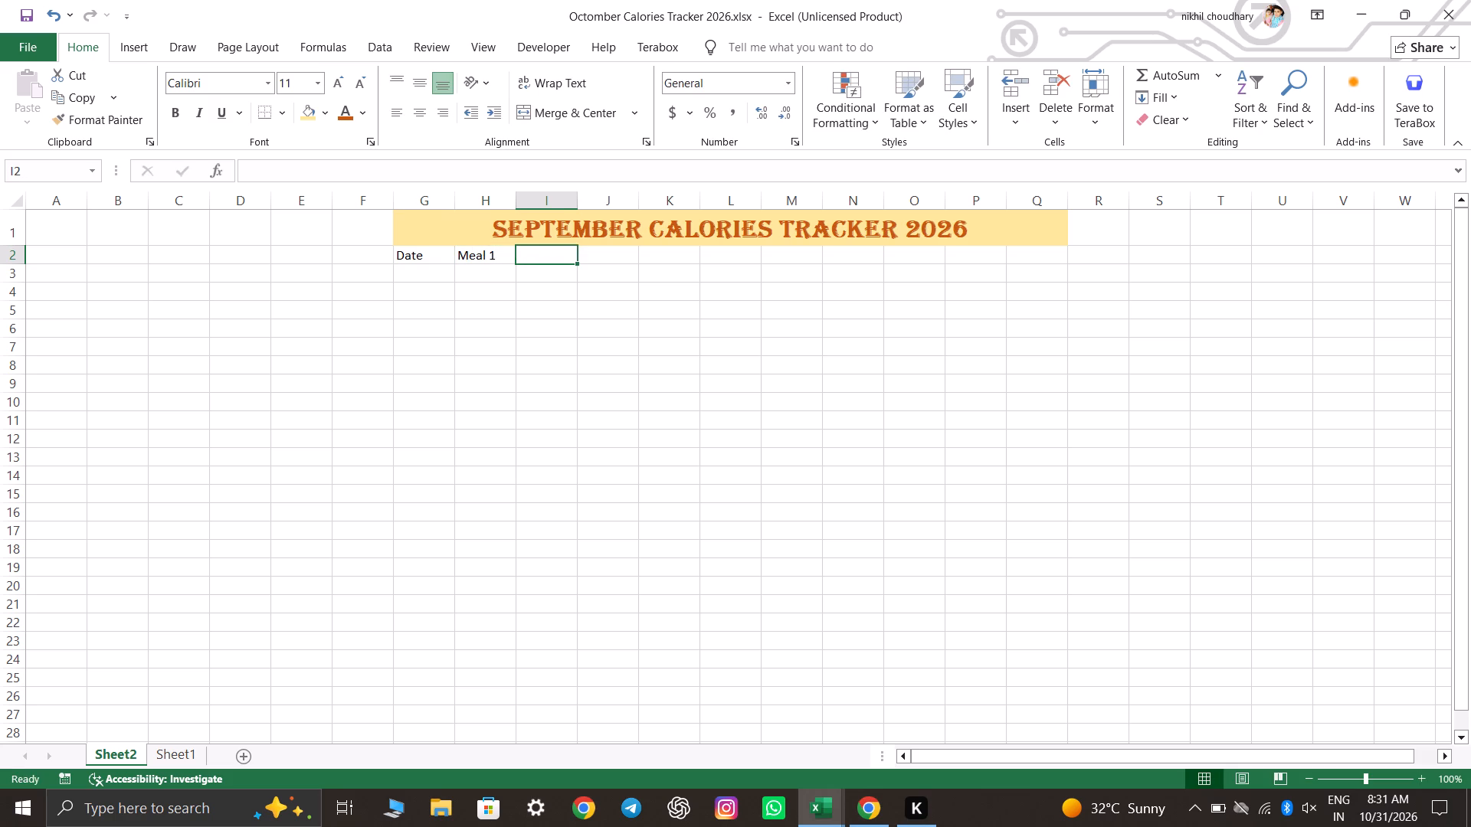
text(Meal)
key(space)
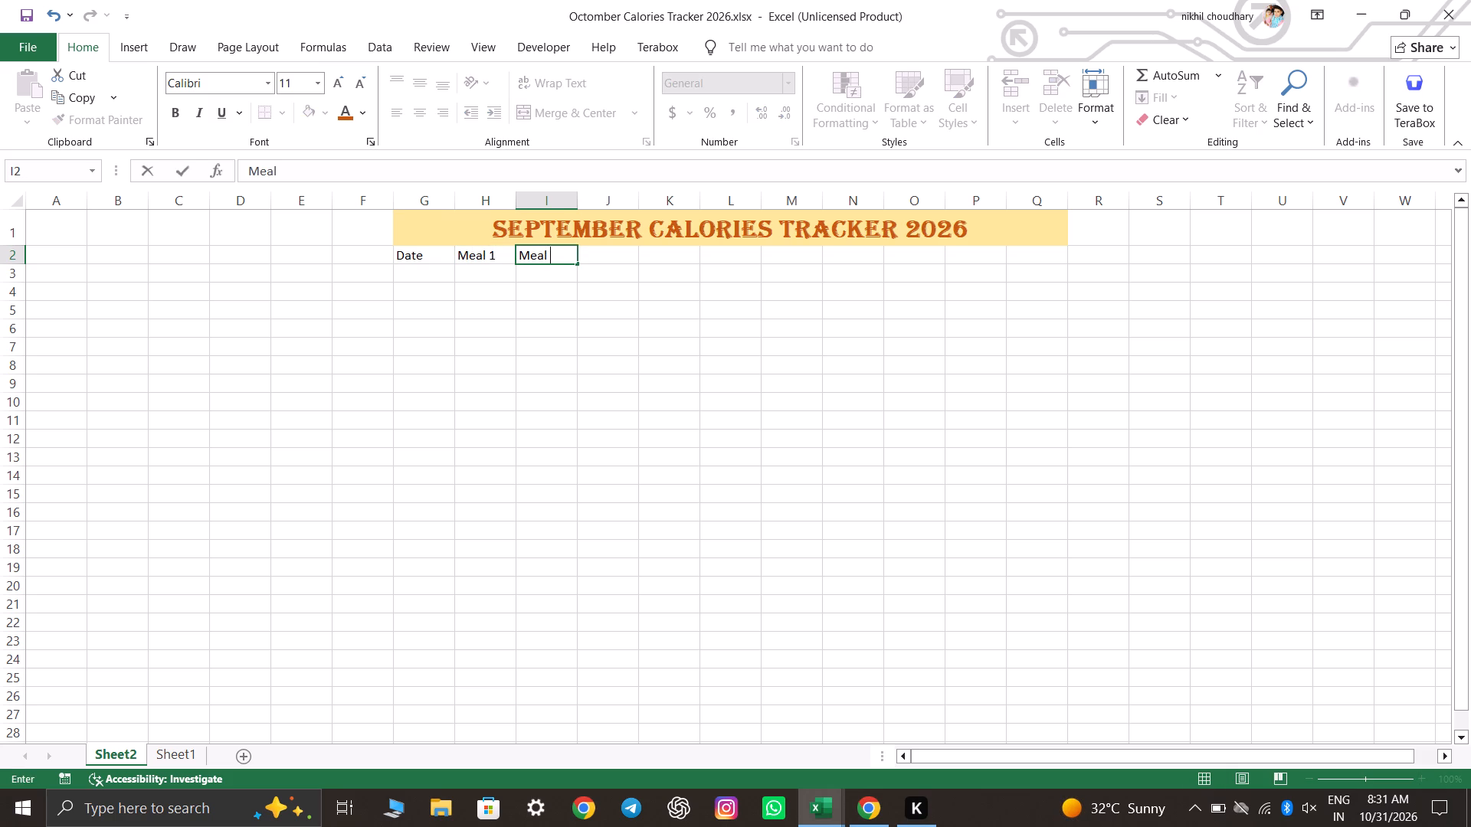
text(2)
key(space)
key(Tab)
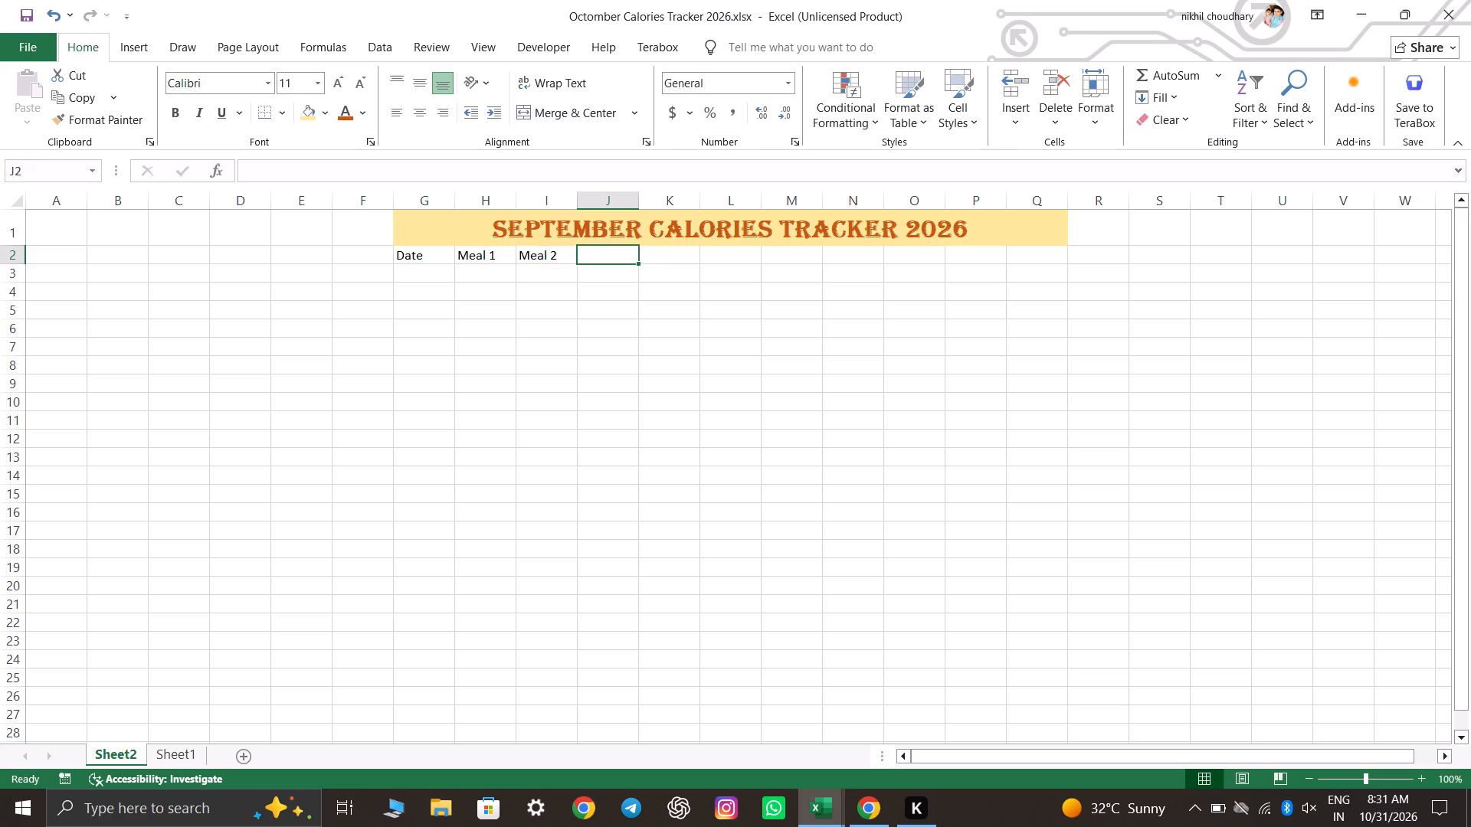
text(Meal)
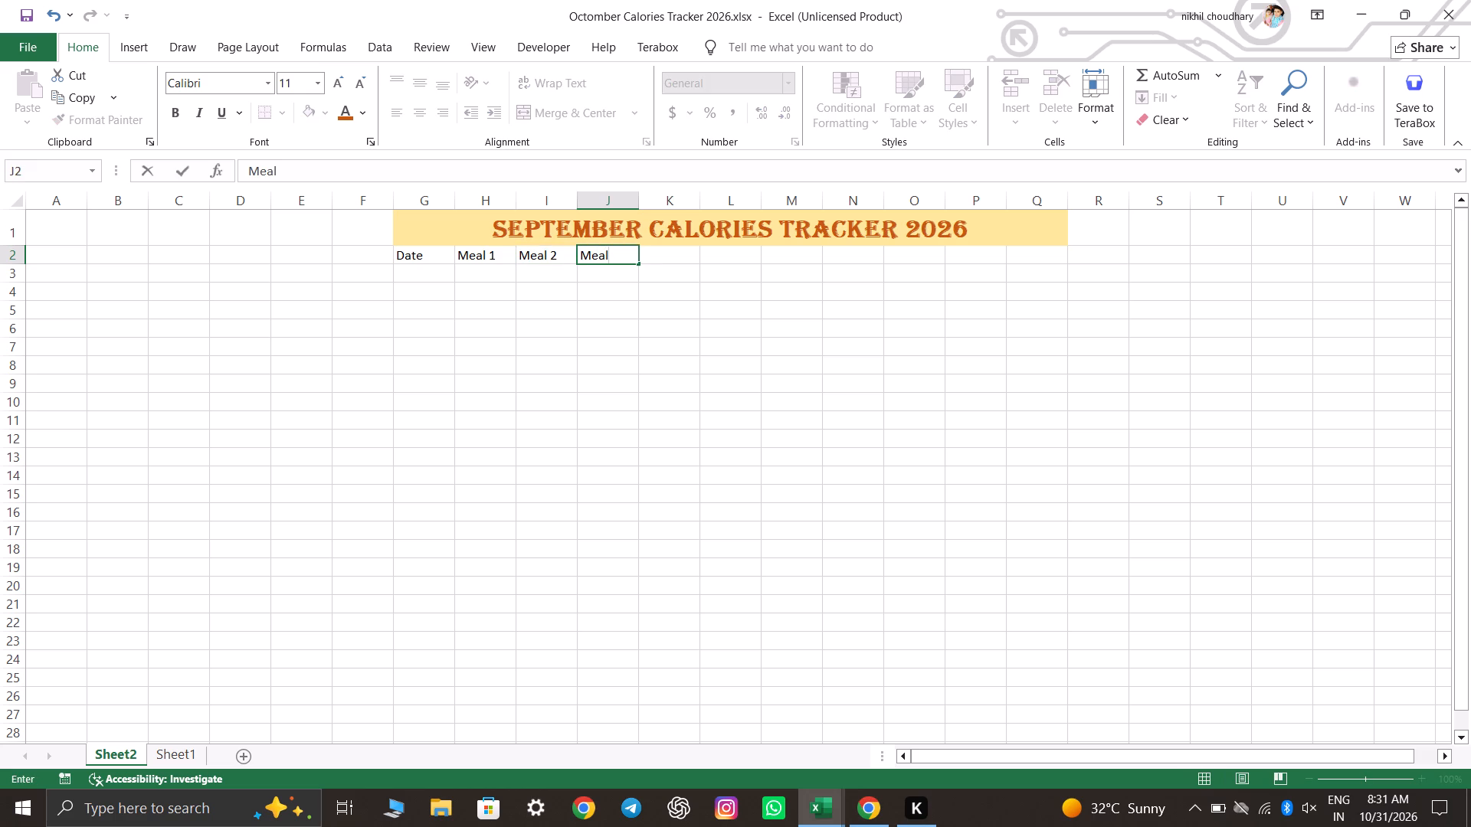
key(space)
text(3)
key(Tab)
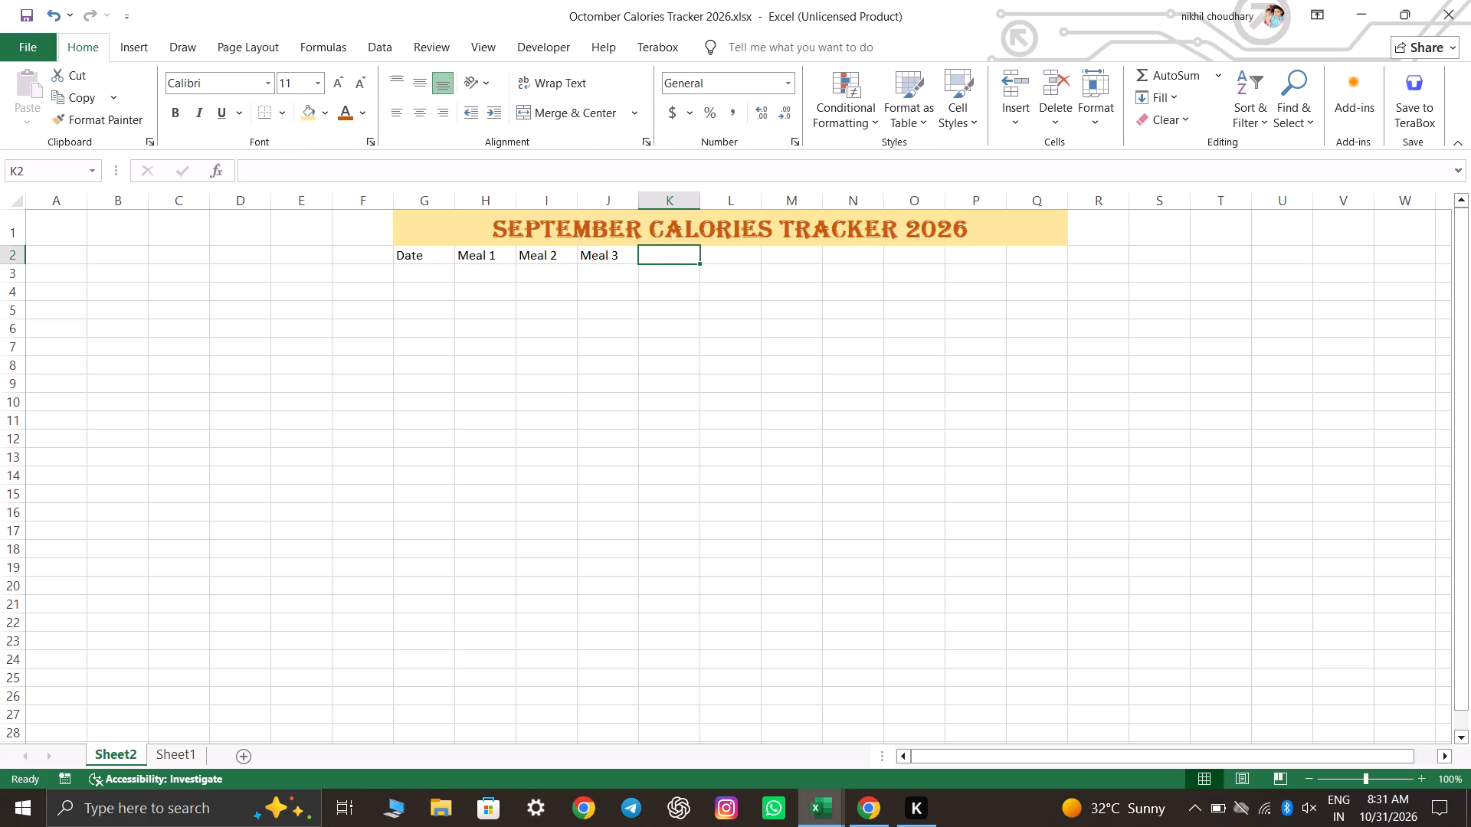
Enter the header Total Calories in cell K2 beside Meal 3.
text(Total)
key(space)
text(Cak)
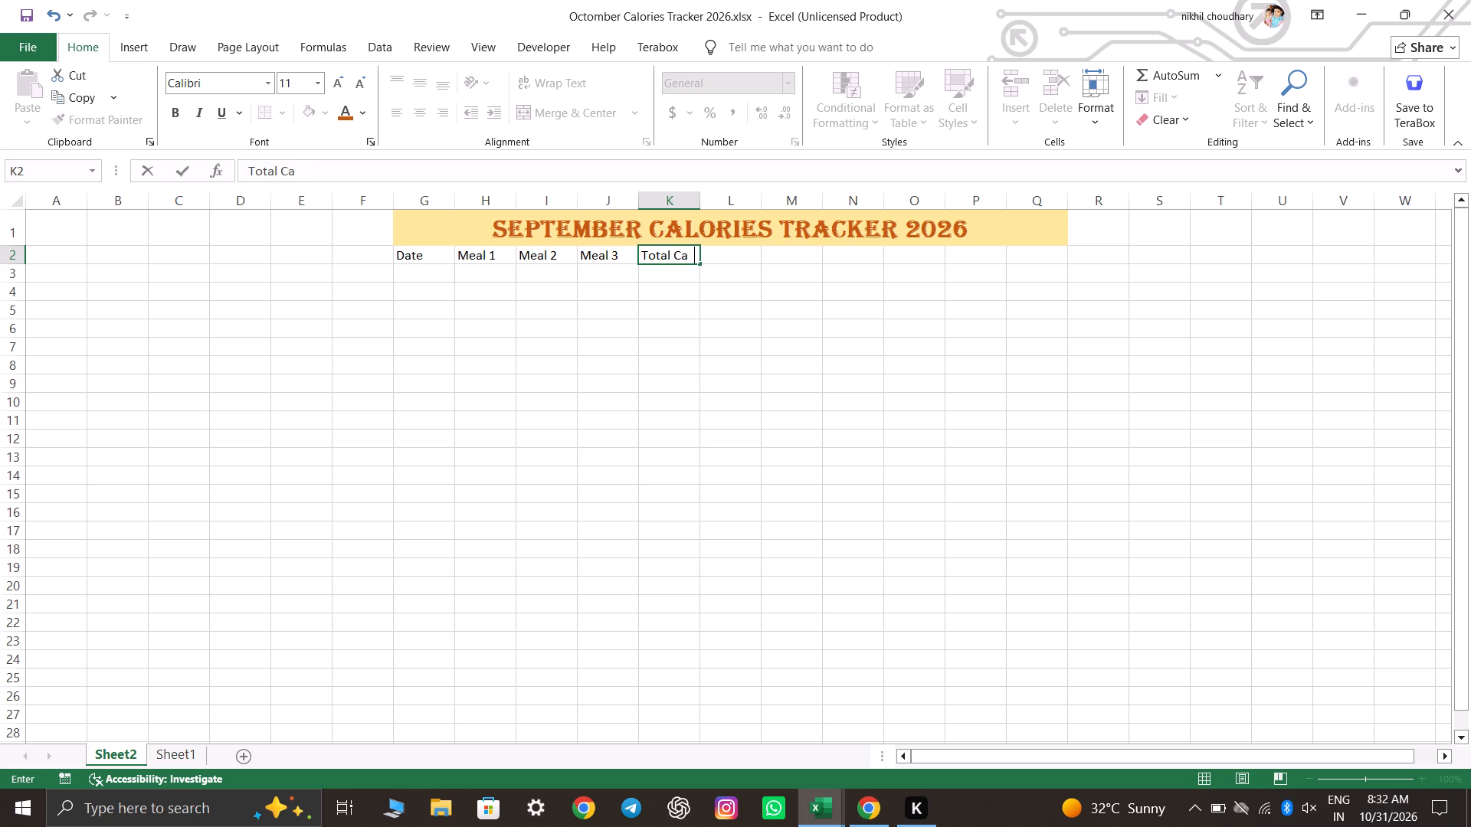
key(BackSpace)
text(lories)
key(Tab)
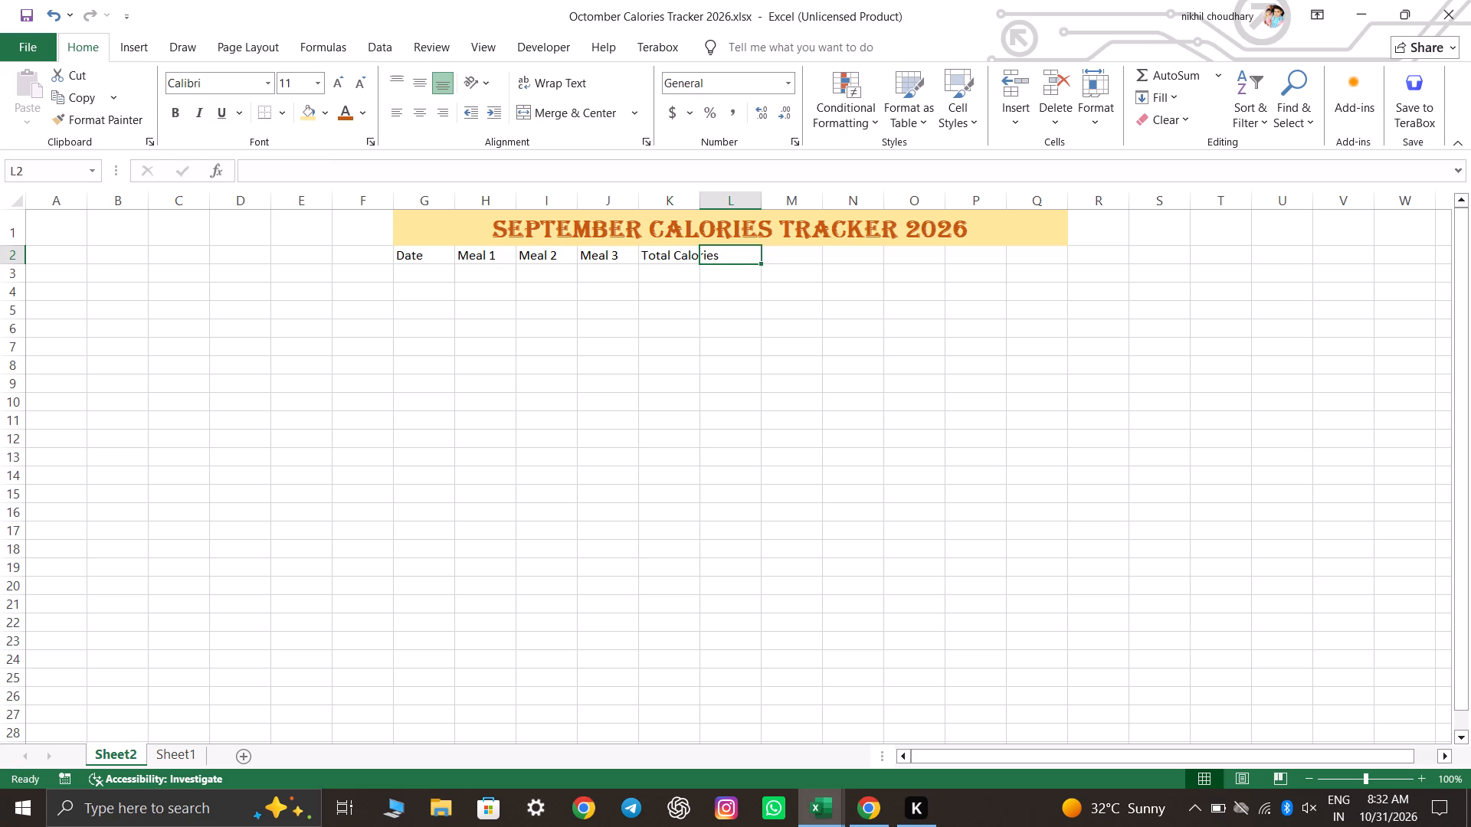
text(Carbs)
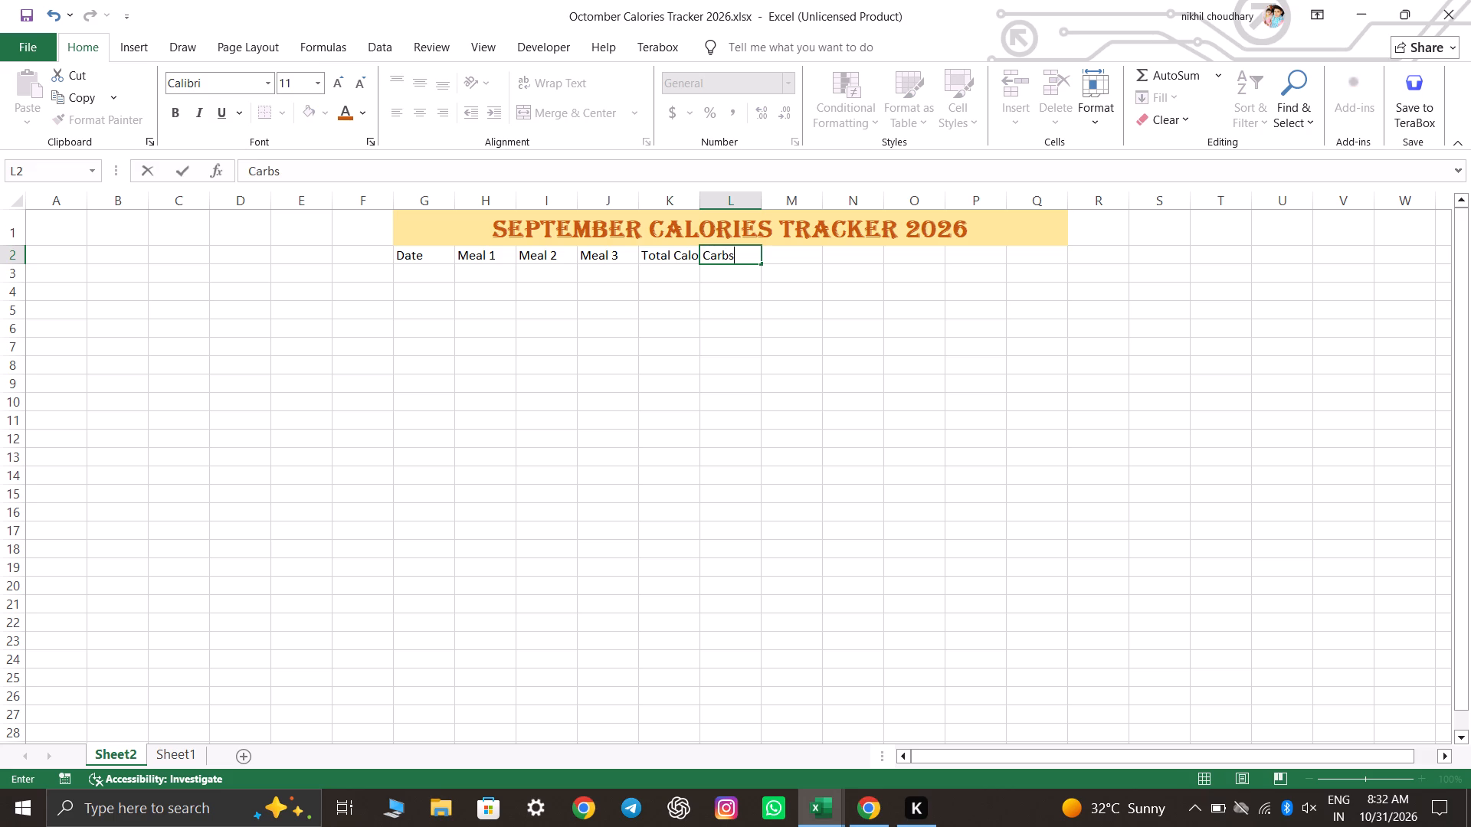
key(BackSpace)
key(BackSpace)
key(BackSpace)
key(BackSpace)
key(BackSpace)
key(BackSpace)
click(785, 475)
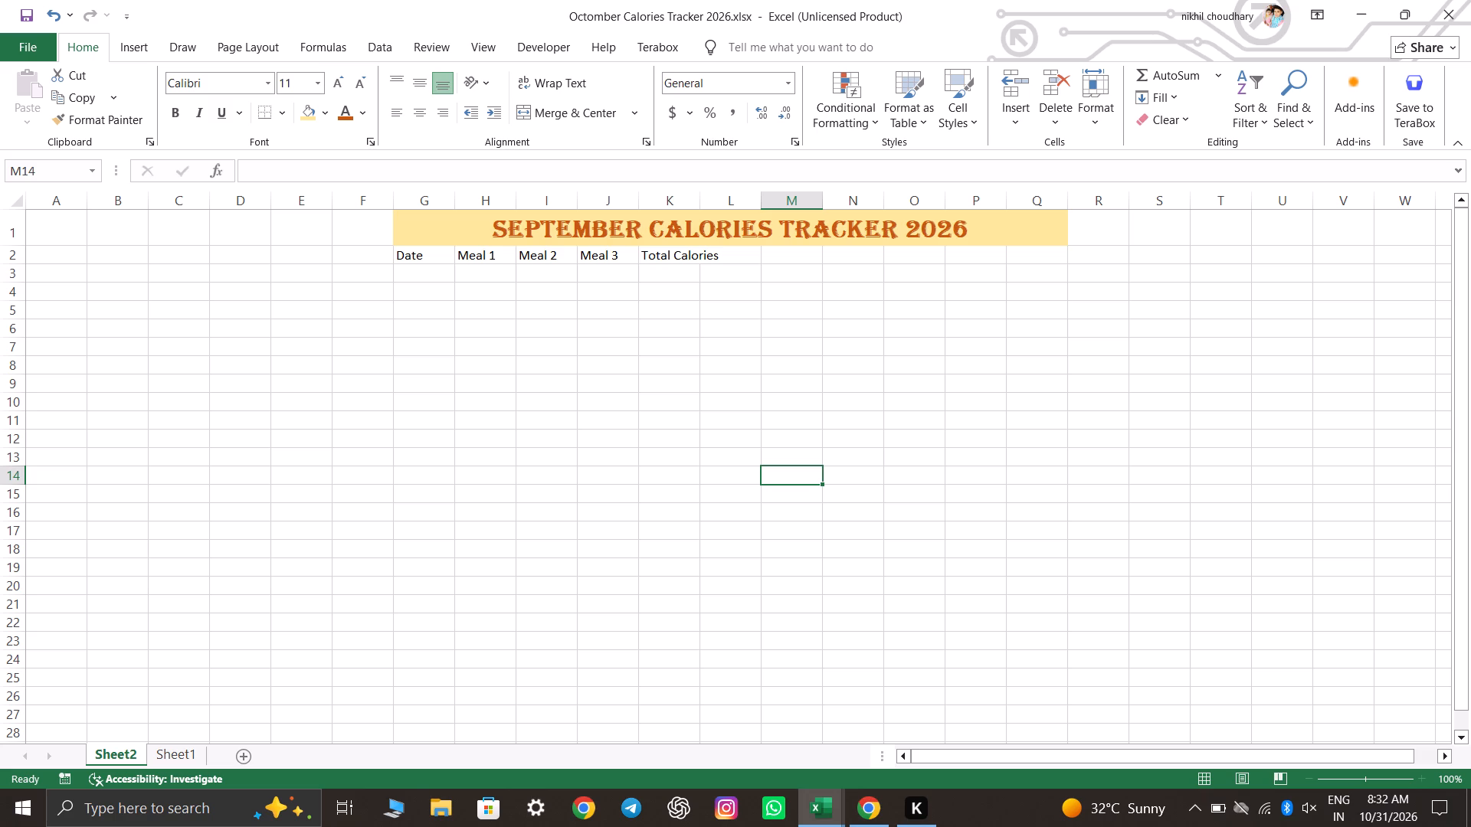
Insert a blank column between the Date and Meal 1 columns.
click(505, 252)
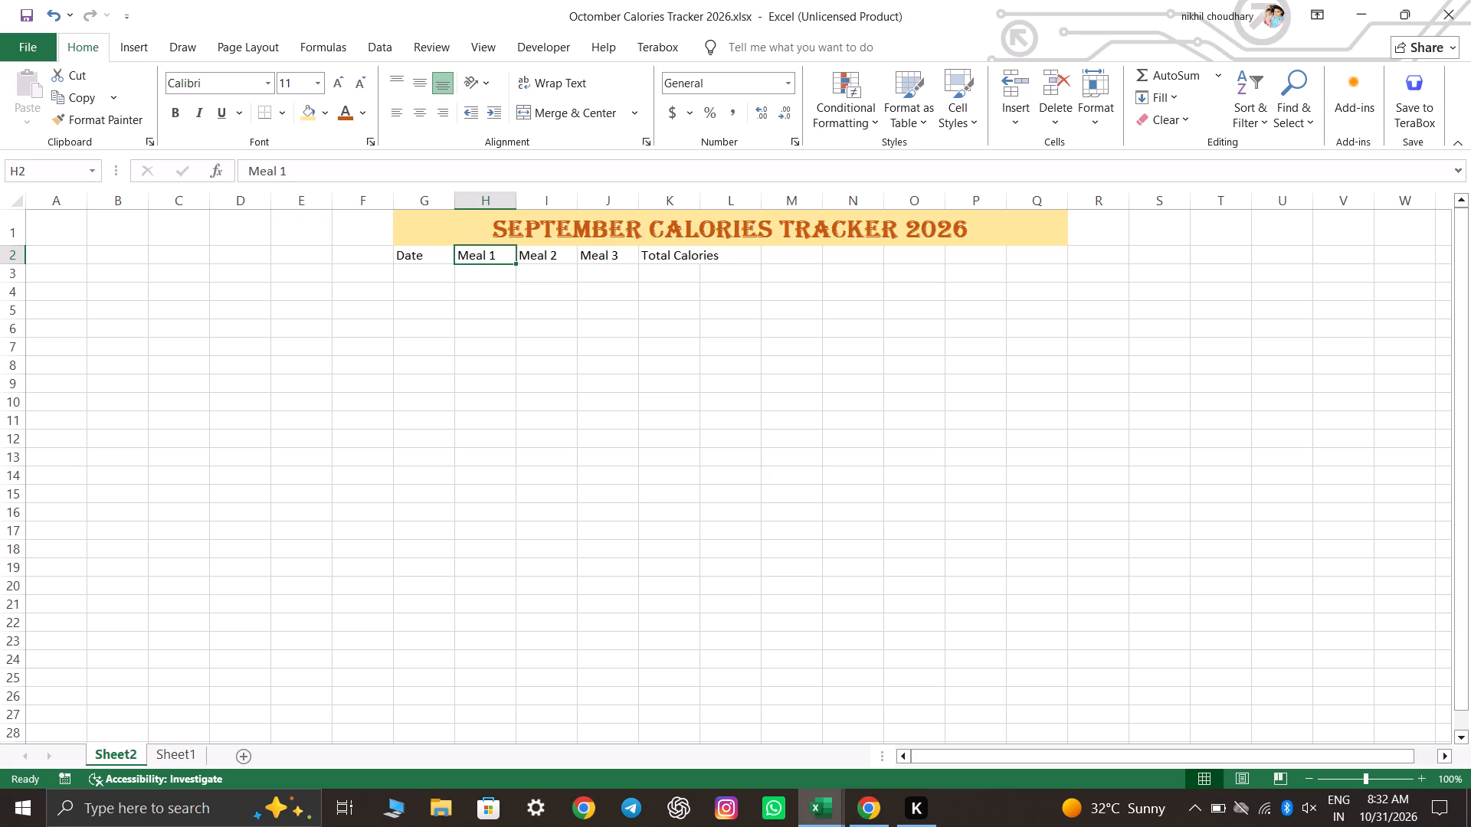
right_click(516, 196)
click(493, 229)
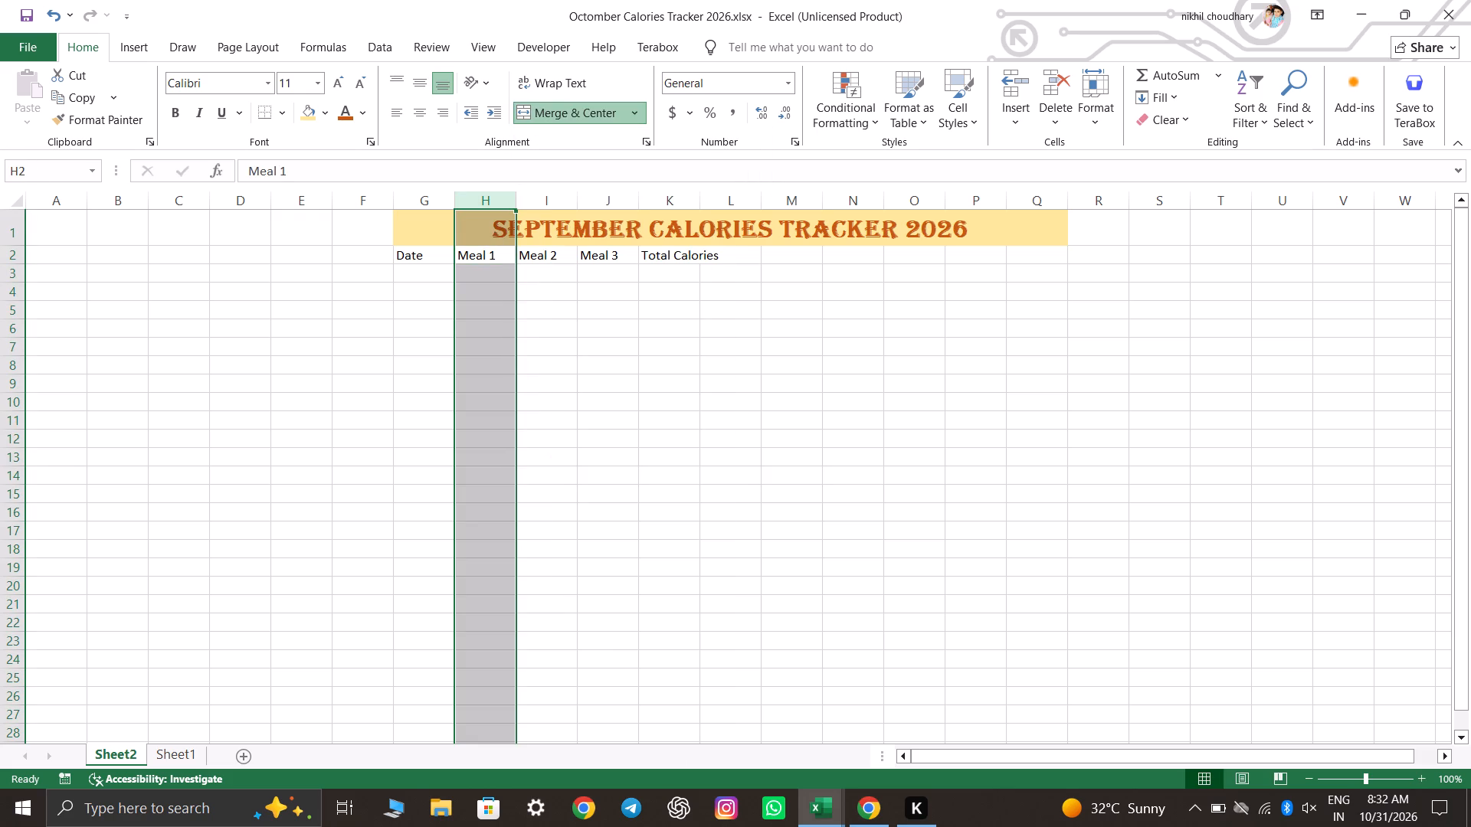
click(503, 199)
right_click(503, 199)
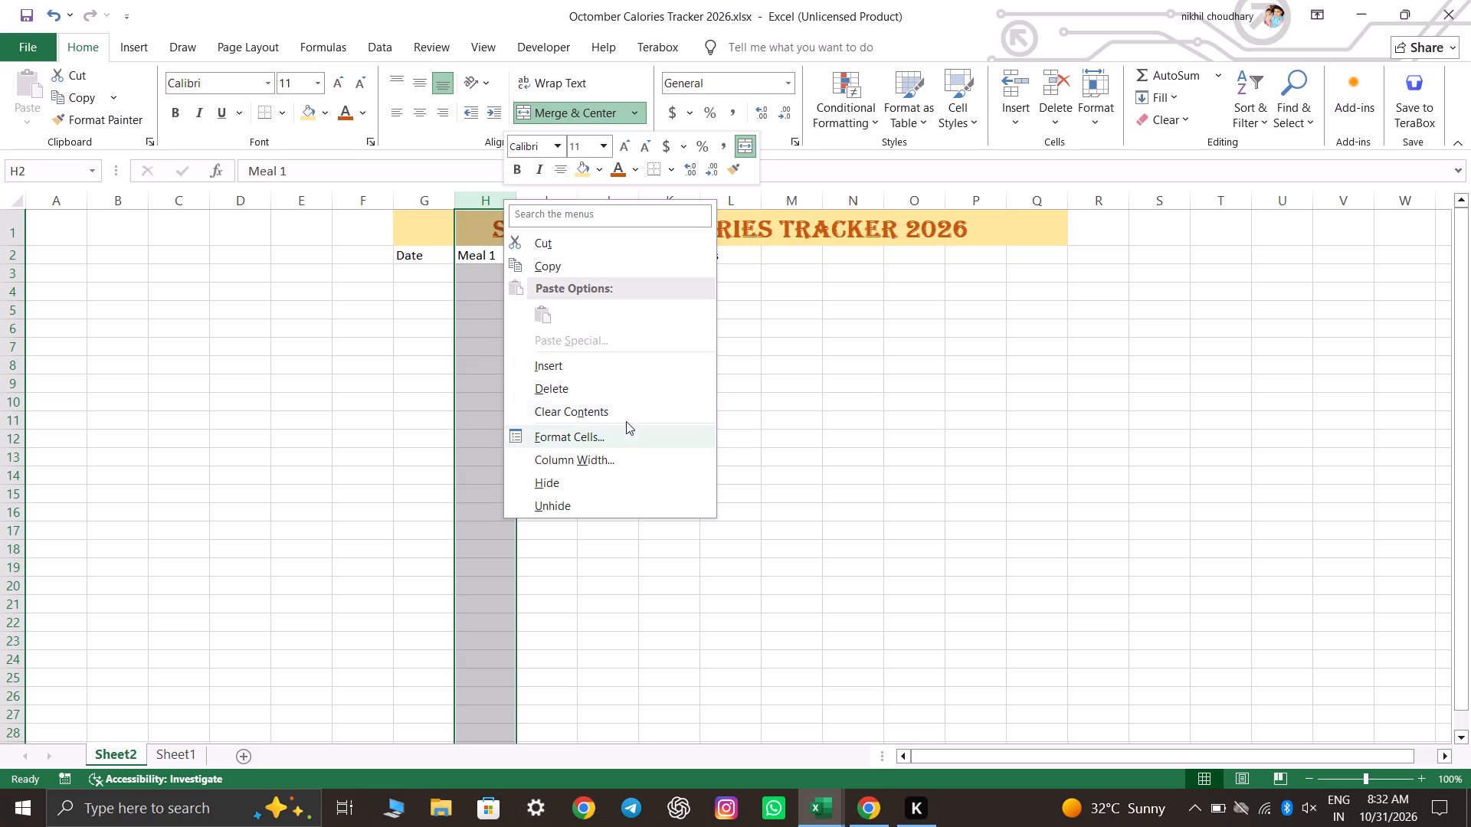
click(621, 368)
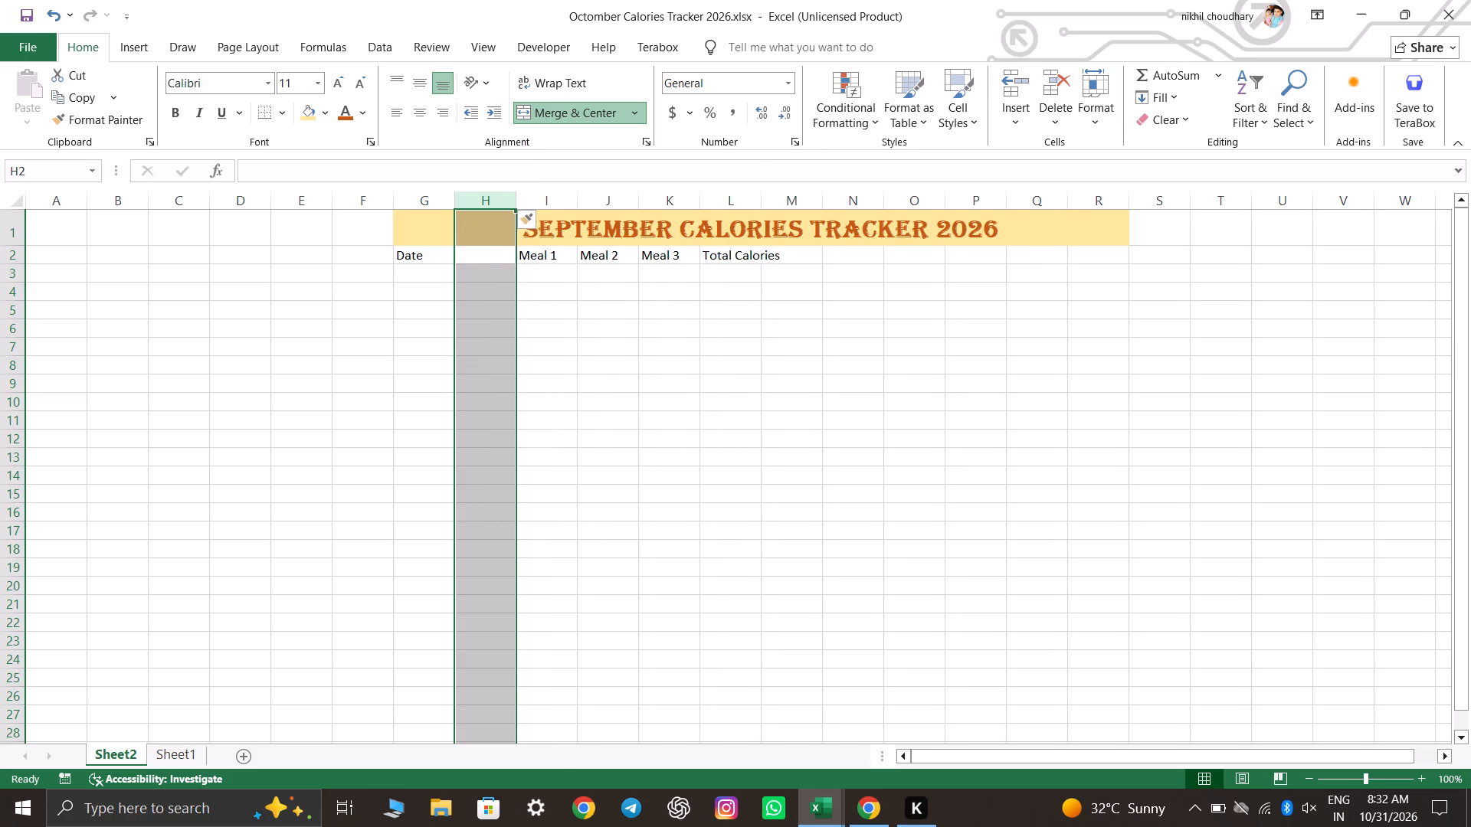
Fill in the text Meal in the blank header cell H2 between Date and Meal 1.
click(611, 335)
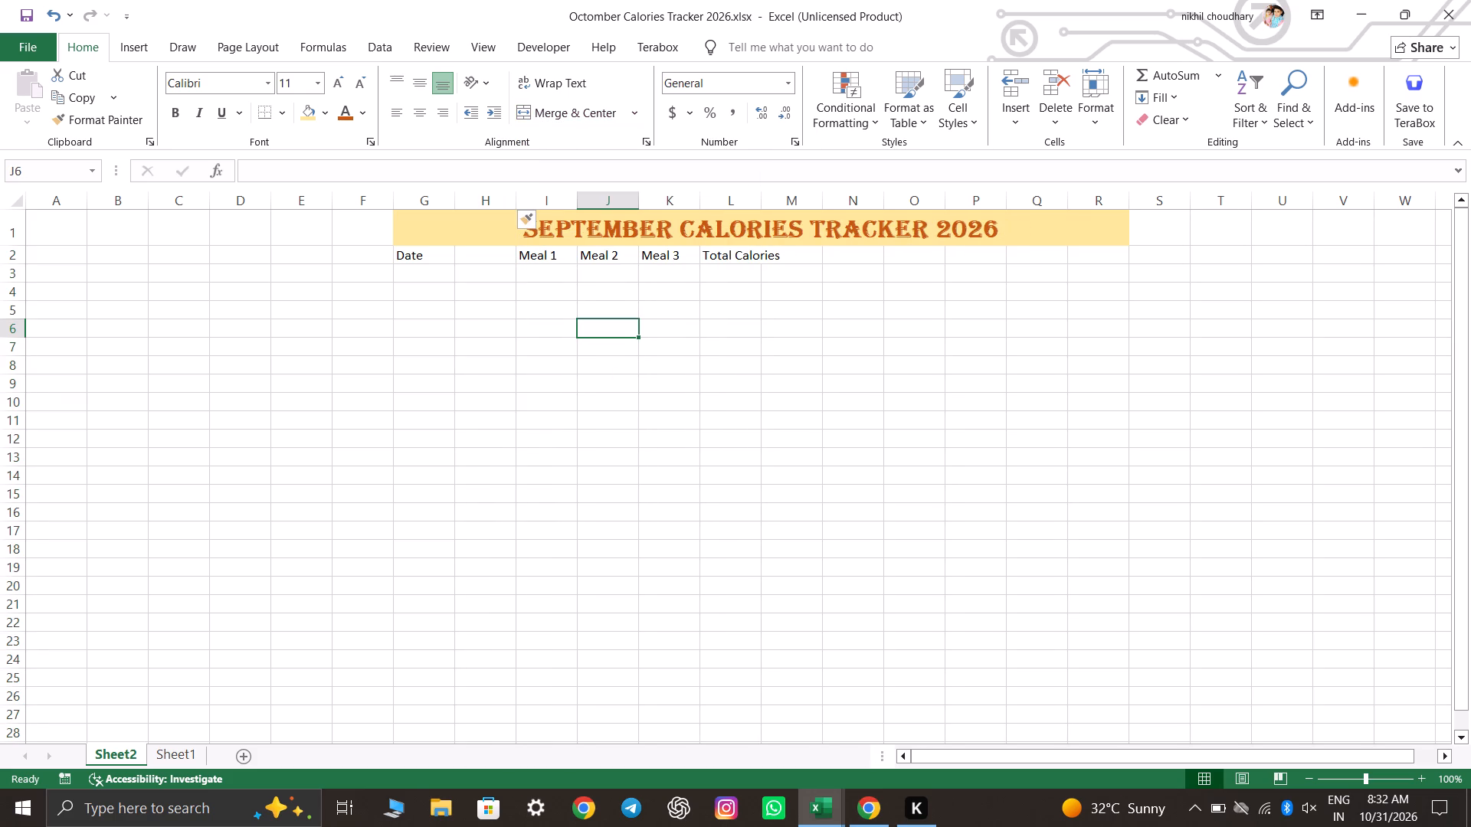
click(591, 279)
click(494, 254)
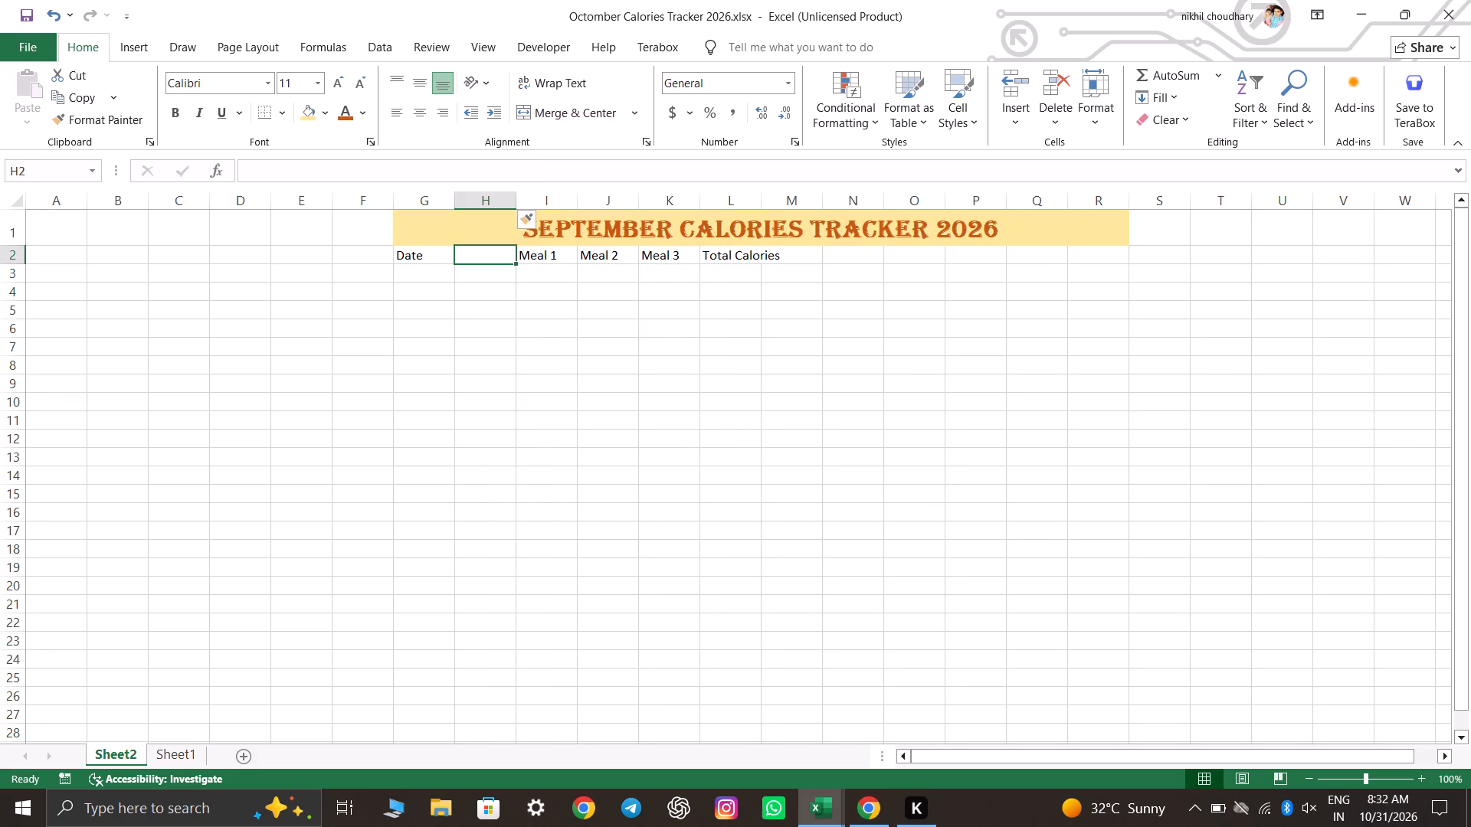
text(Meal 1)
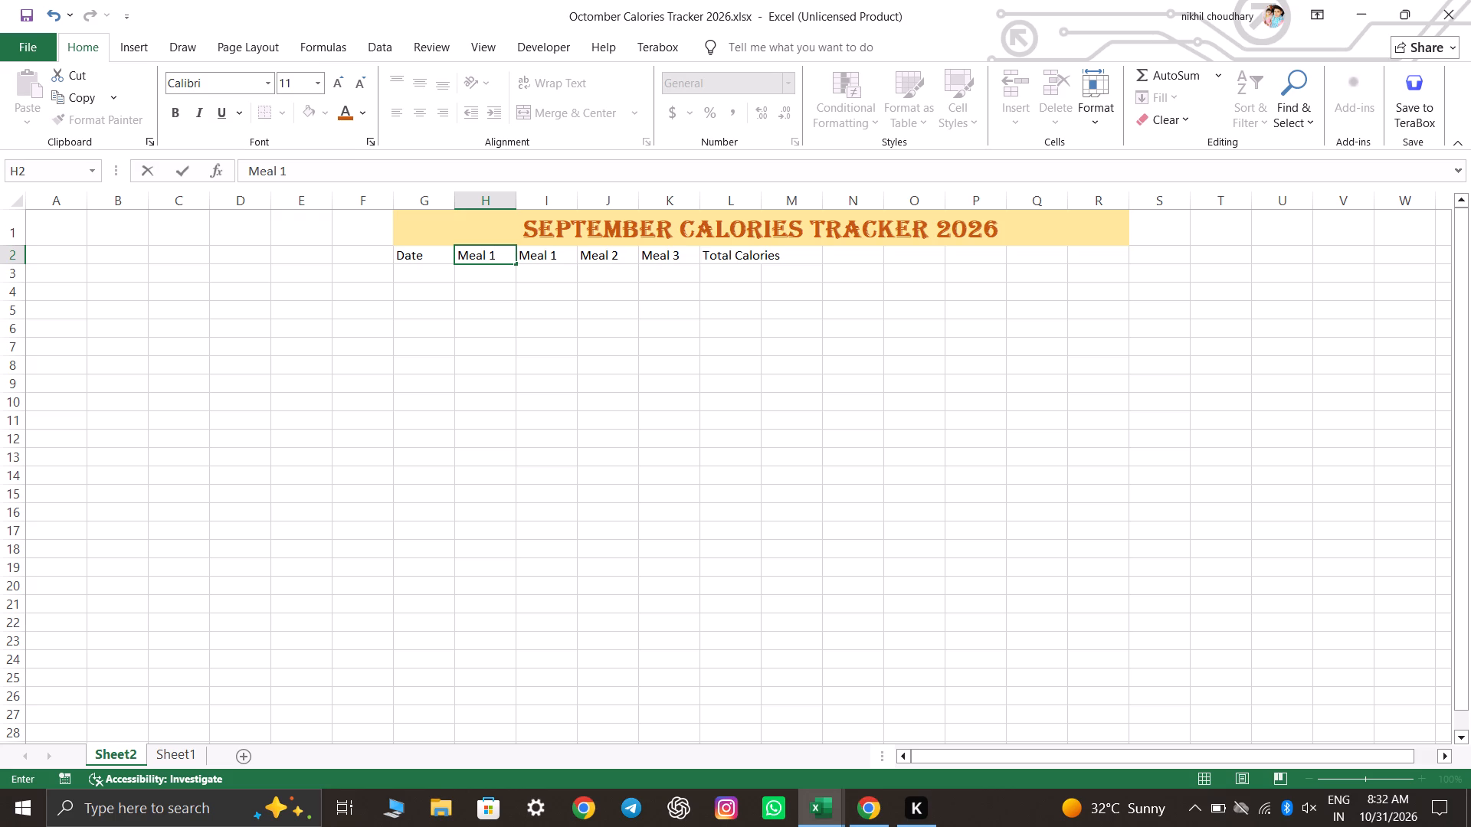
key(BackSpace)
key(BackSpace)
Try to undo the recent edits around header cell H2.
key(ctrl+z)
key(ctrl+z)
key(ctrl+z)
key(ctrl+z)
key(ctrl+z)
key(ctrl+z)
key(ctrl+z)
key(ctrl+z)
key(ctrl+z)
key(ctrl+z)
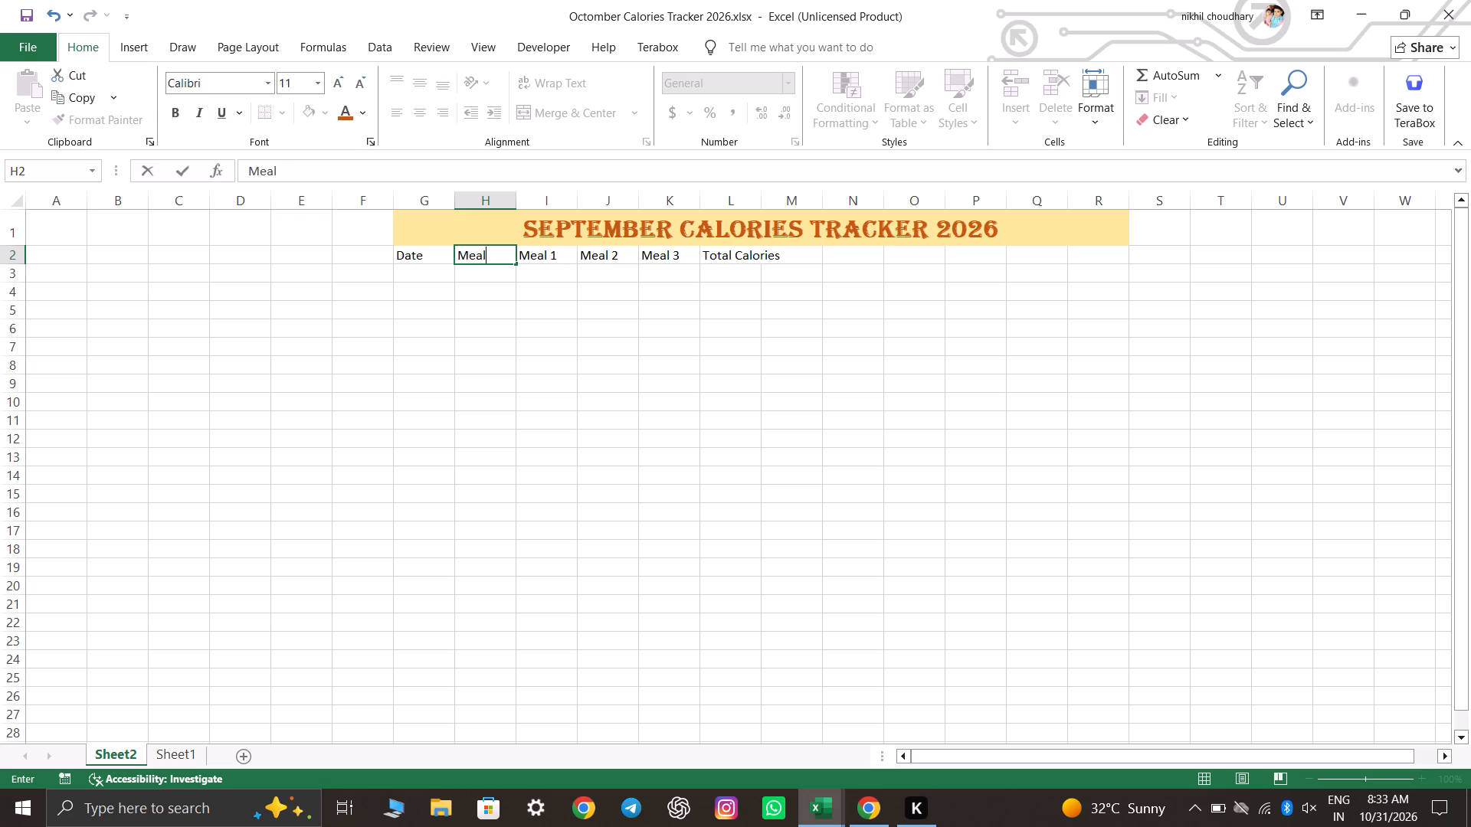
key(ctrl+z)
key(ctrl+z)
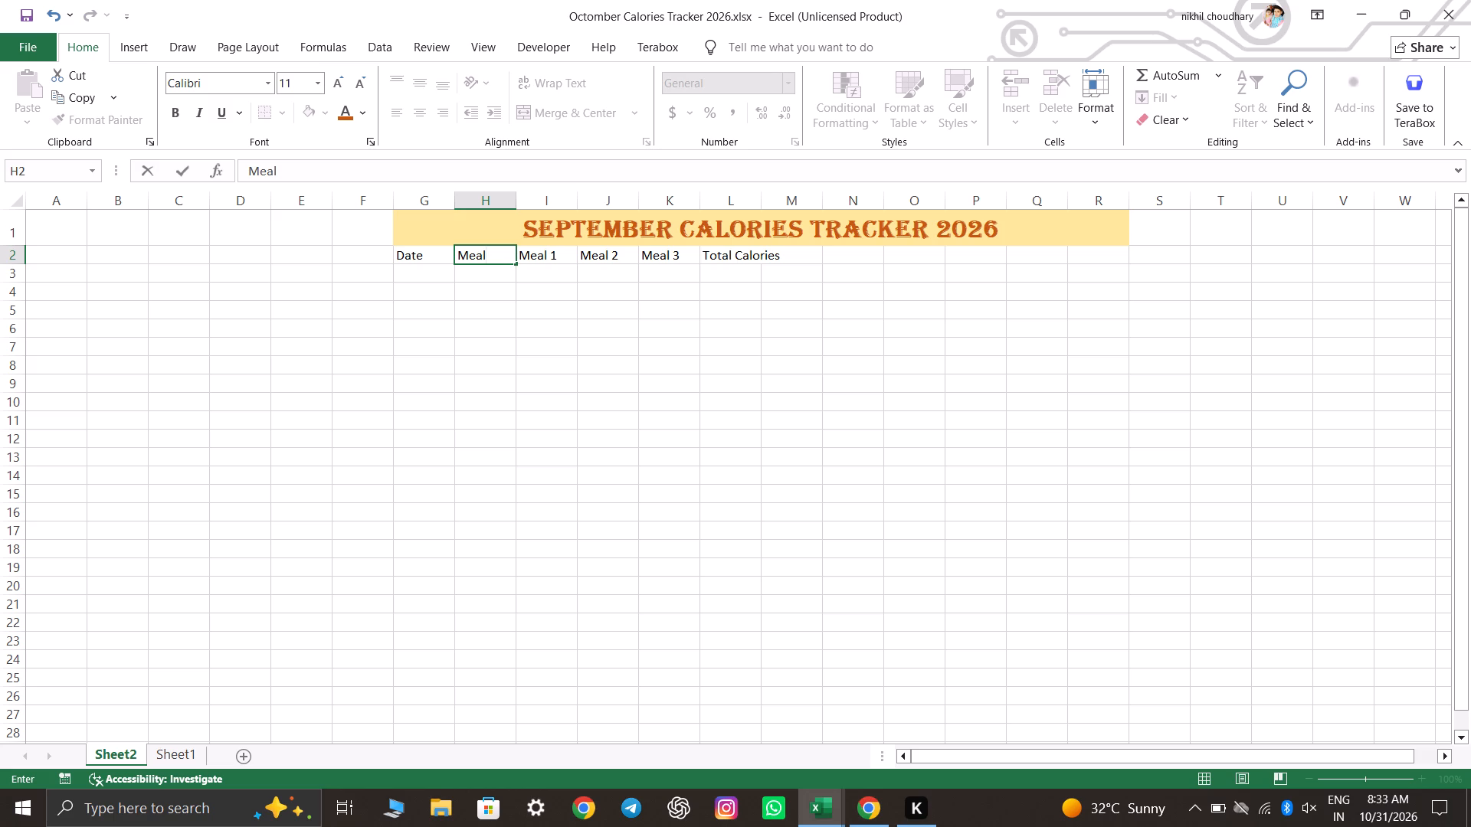
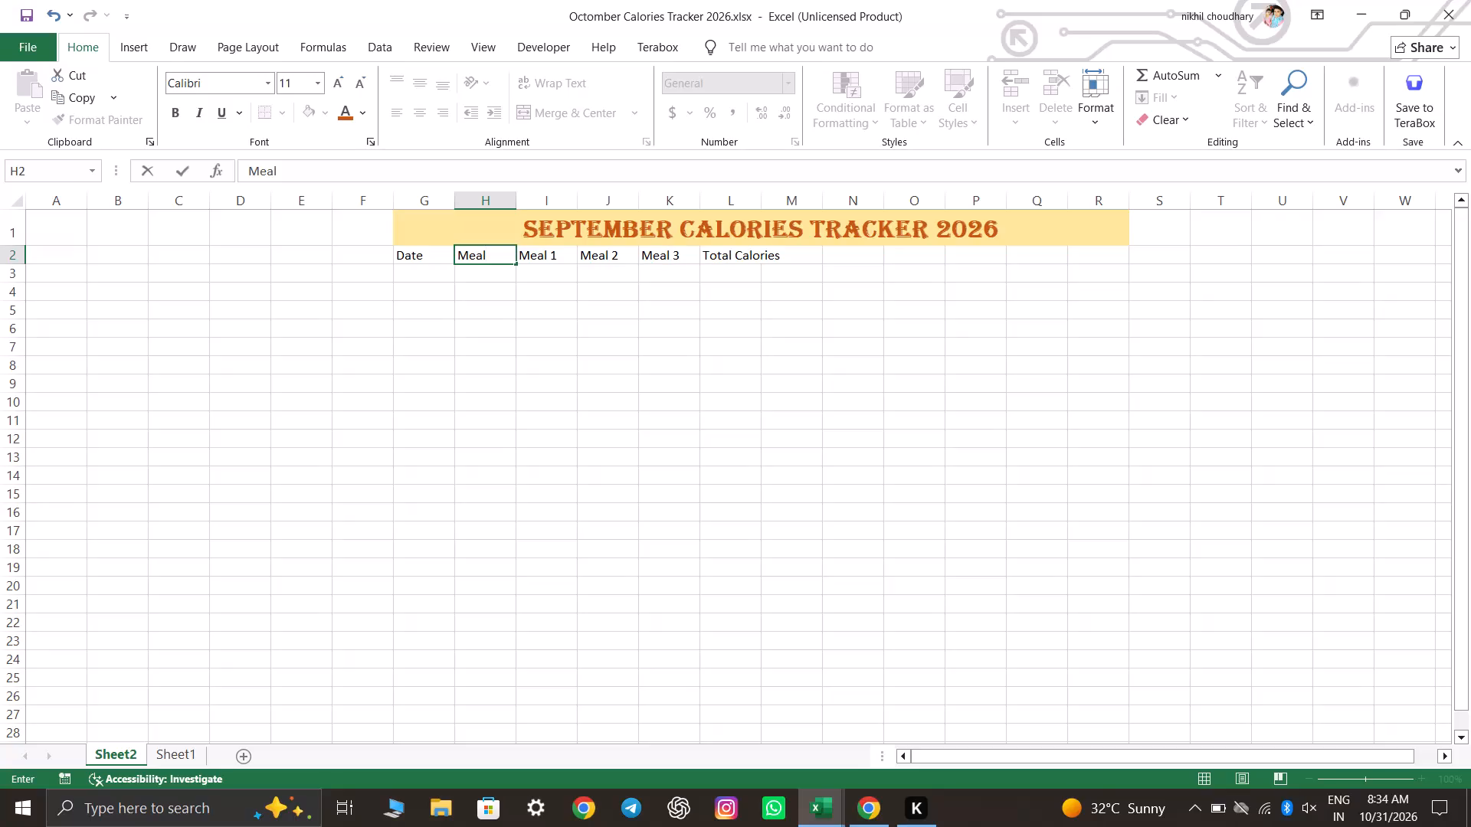
Open Sheet1 to consult the October tracker's column headers.
click(169, 753)
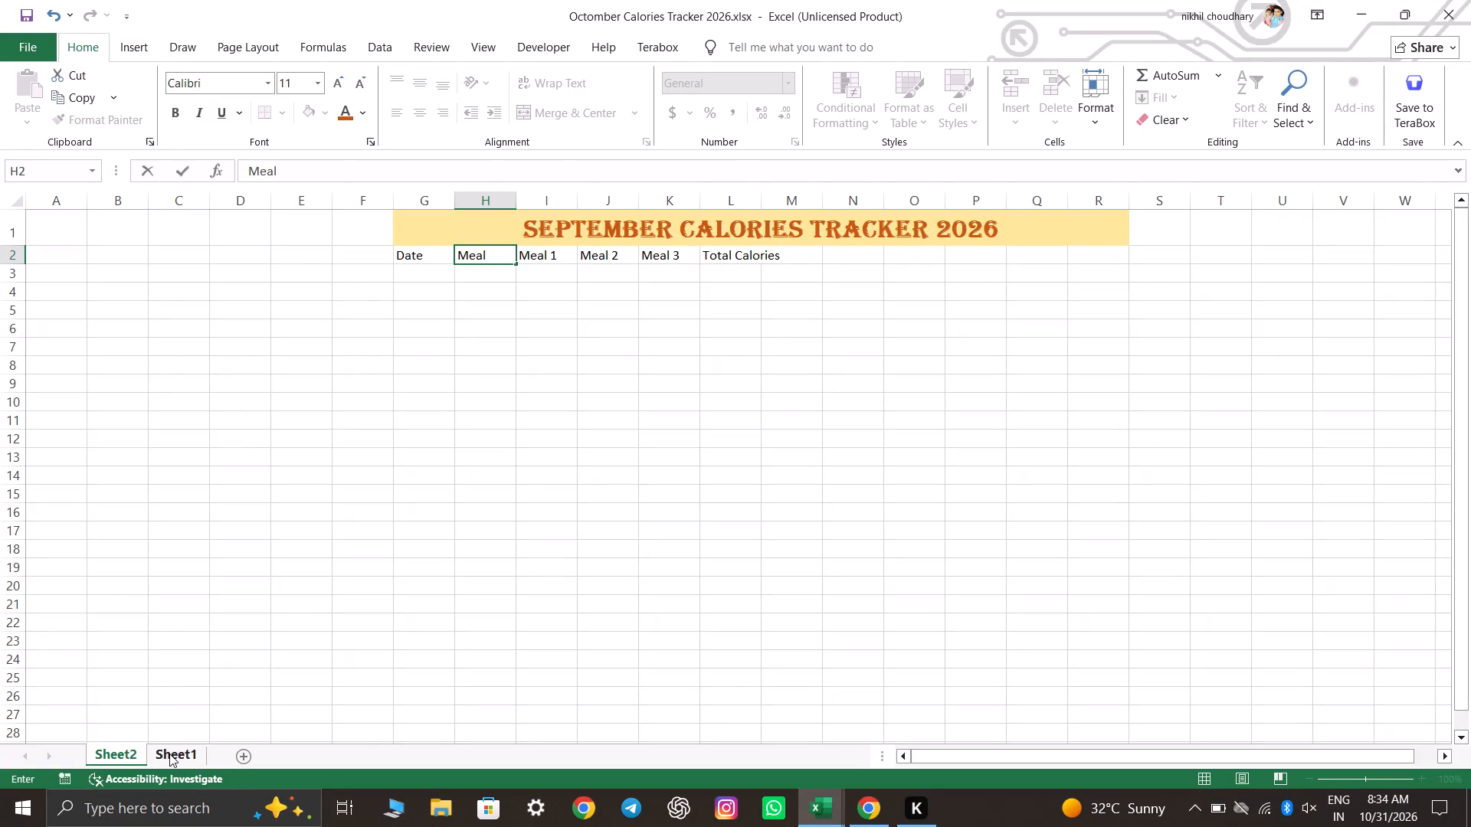
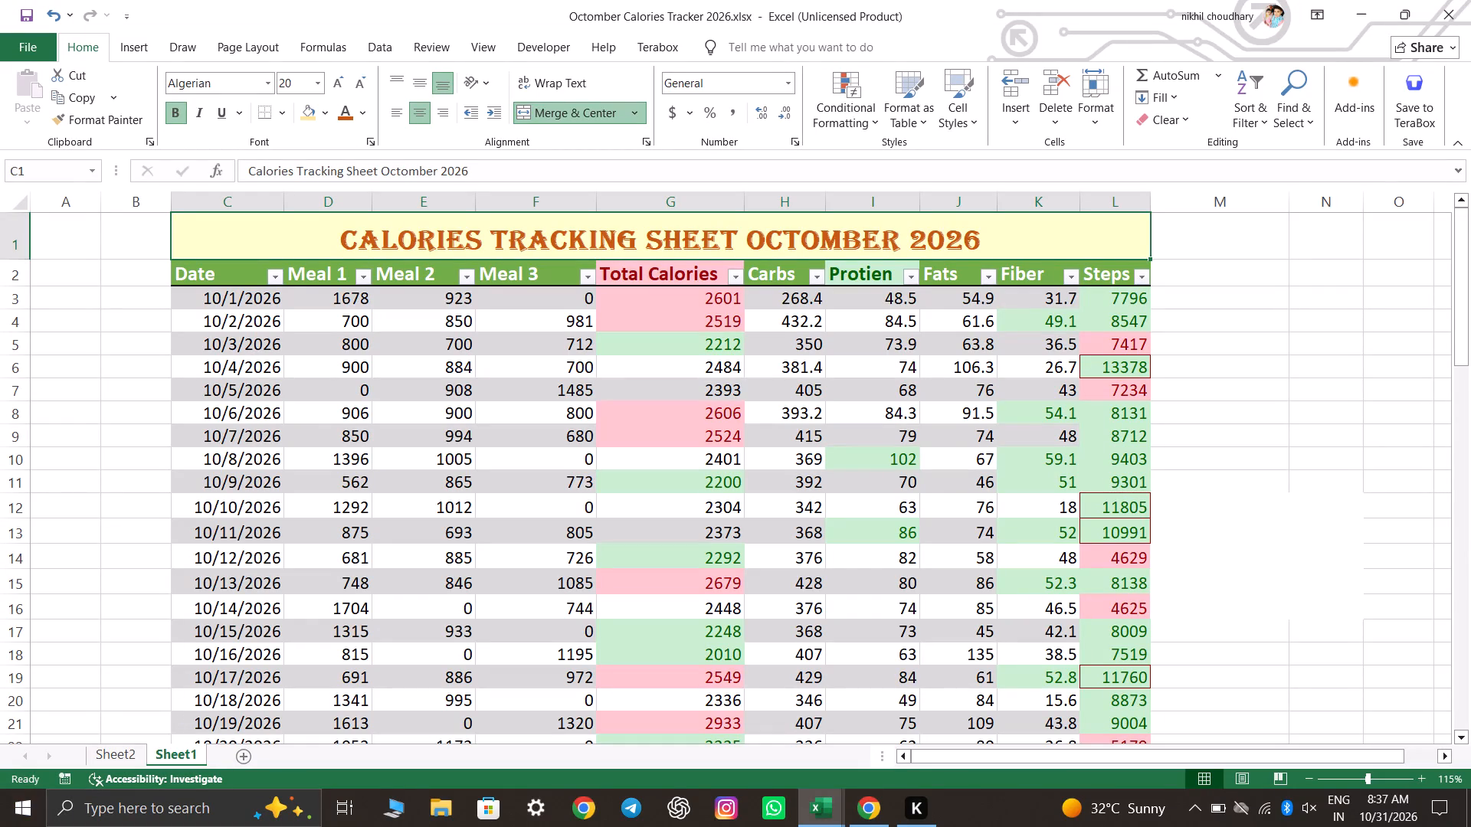
Return to Sheet2 and enter the headers Carbs, Protien and Fats in cells M2 to O2, after Total Calories.
click(181, 753)
click(133, 757)
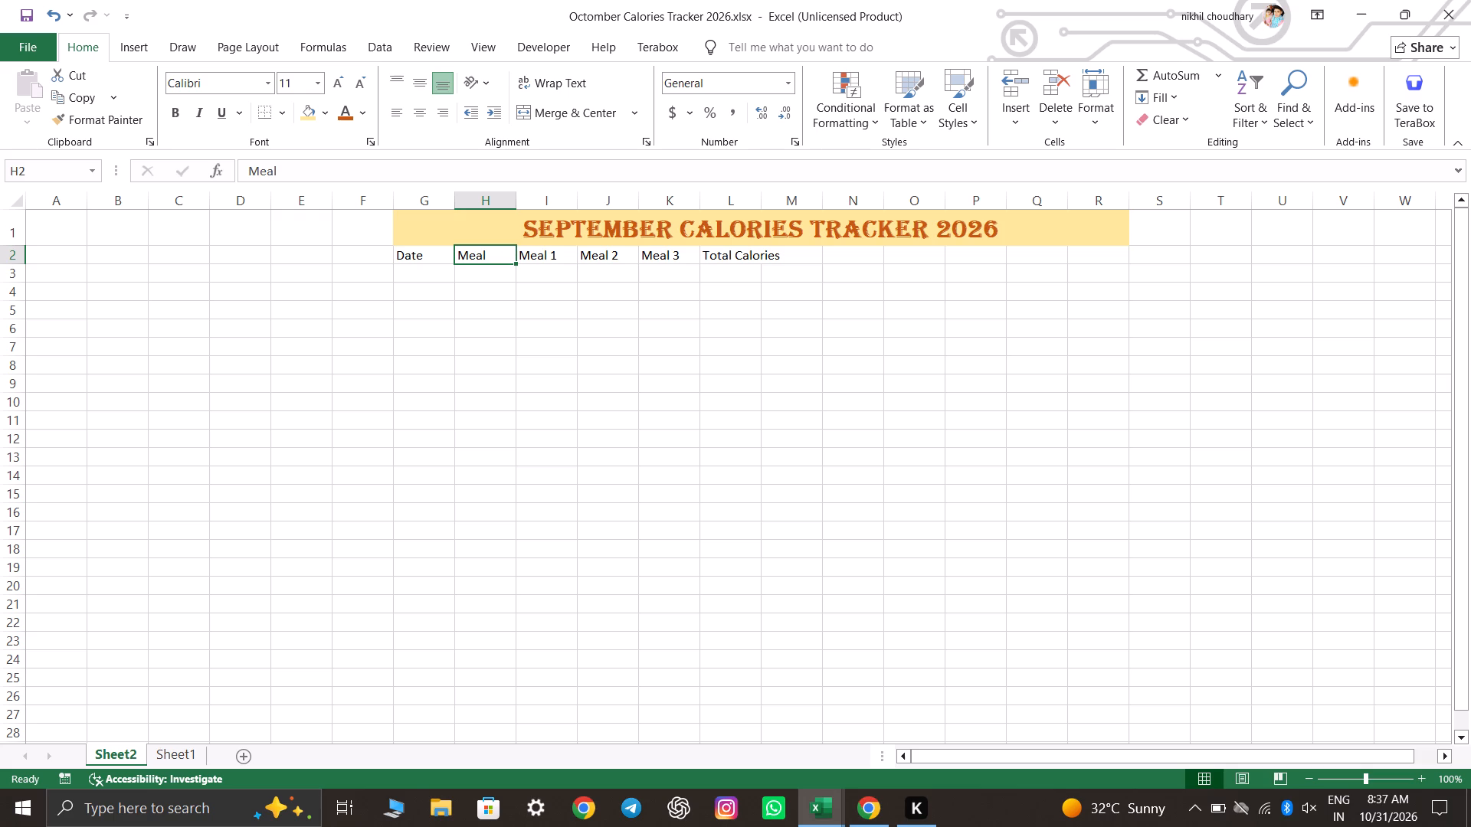
click(815, 260)
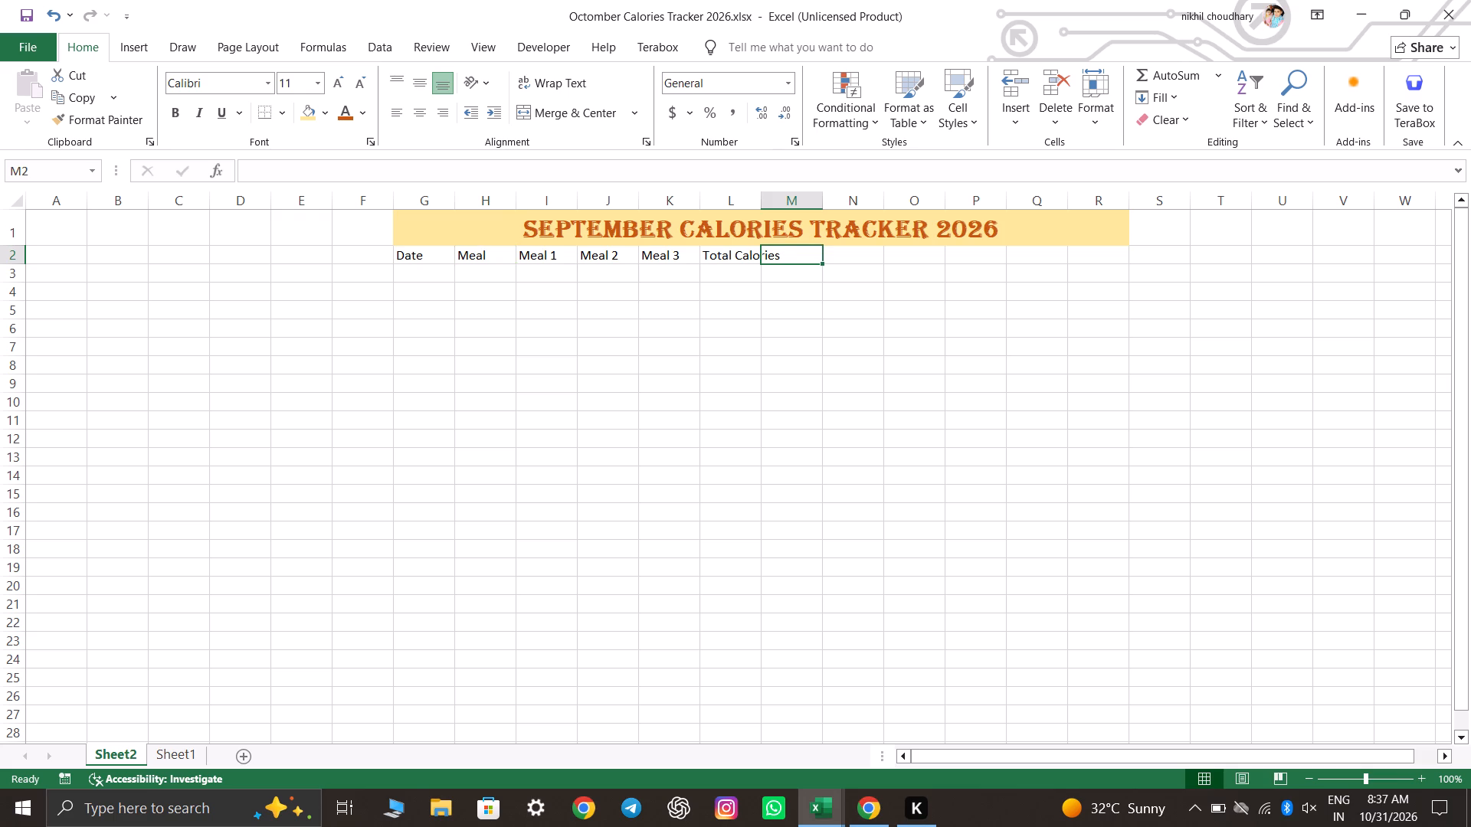
text(Carbs)
key(space)
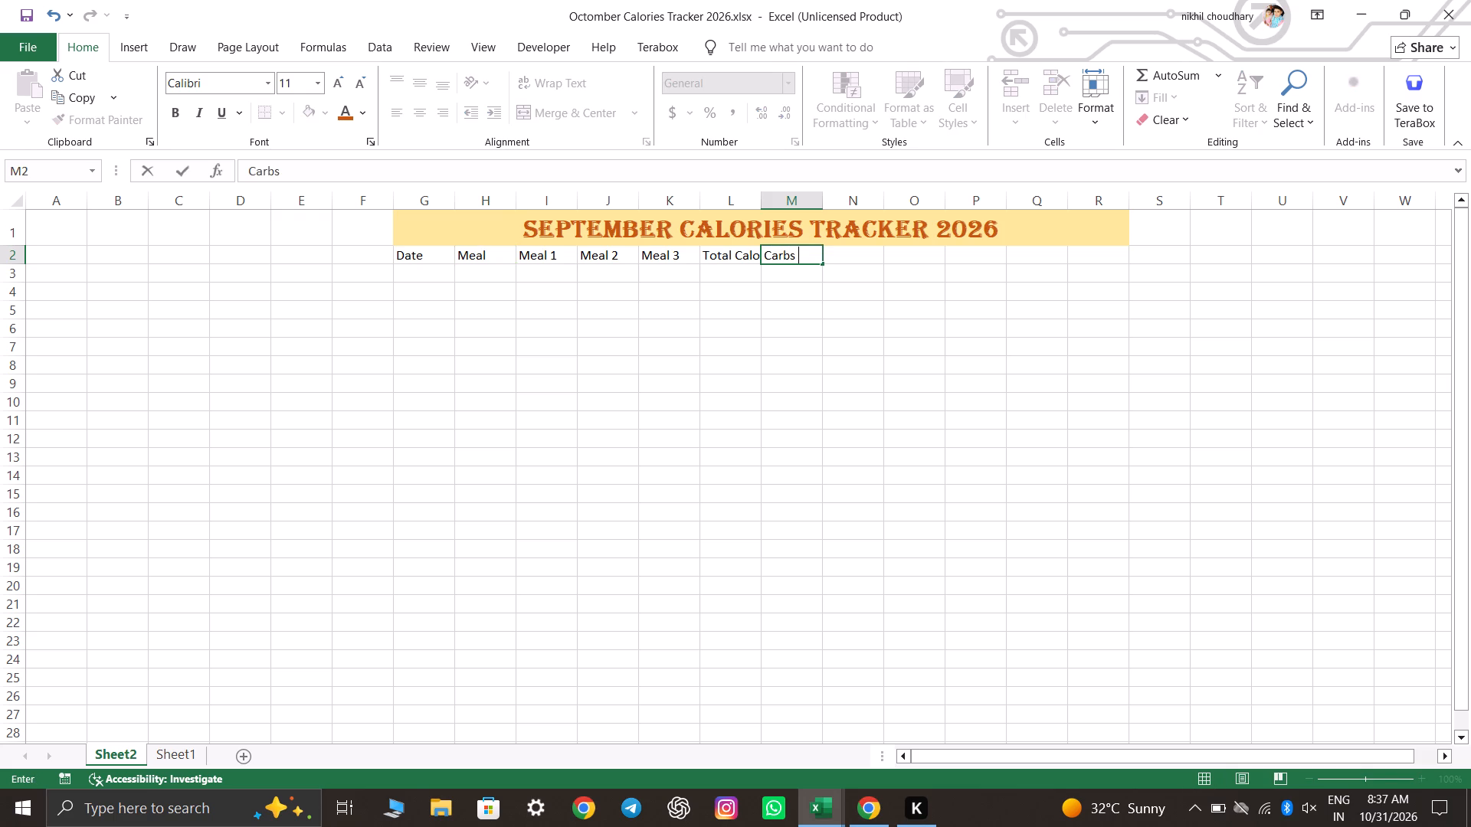
key(Tab)
text(Protien)
key(Tab)
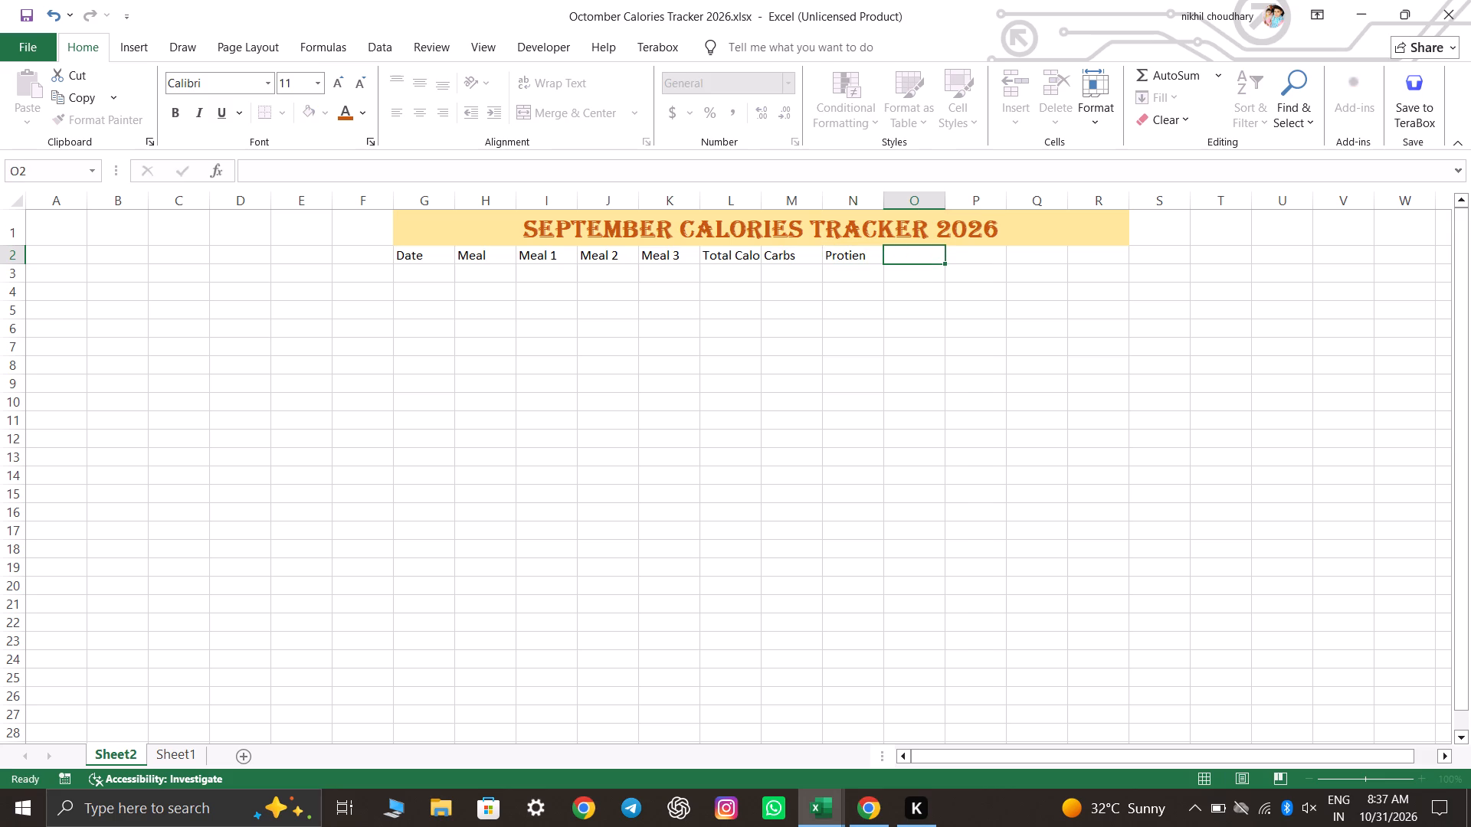
text(Fats)
key(space)
key(Tab)
Enter the last two column headers, Fiber in P2 and Steps in Q2.
text(Fiber)
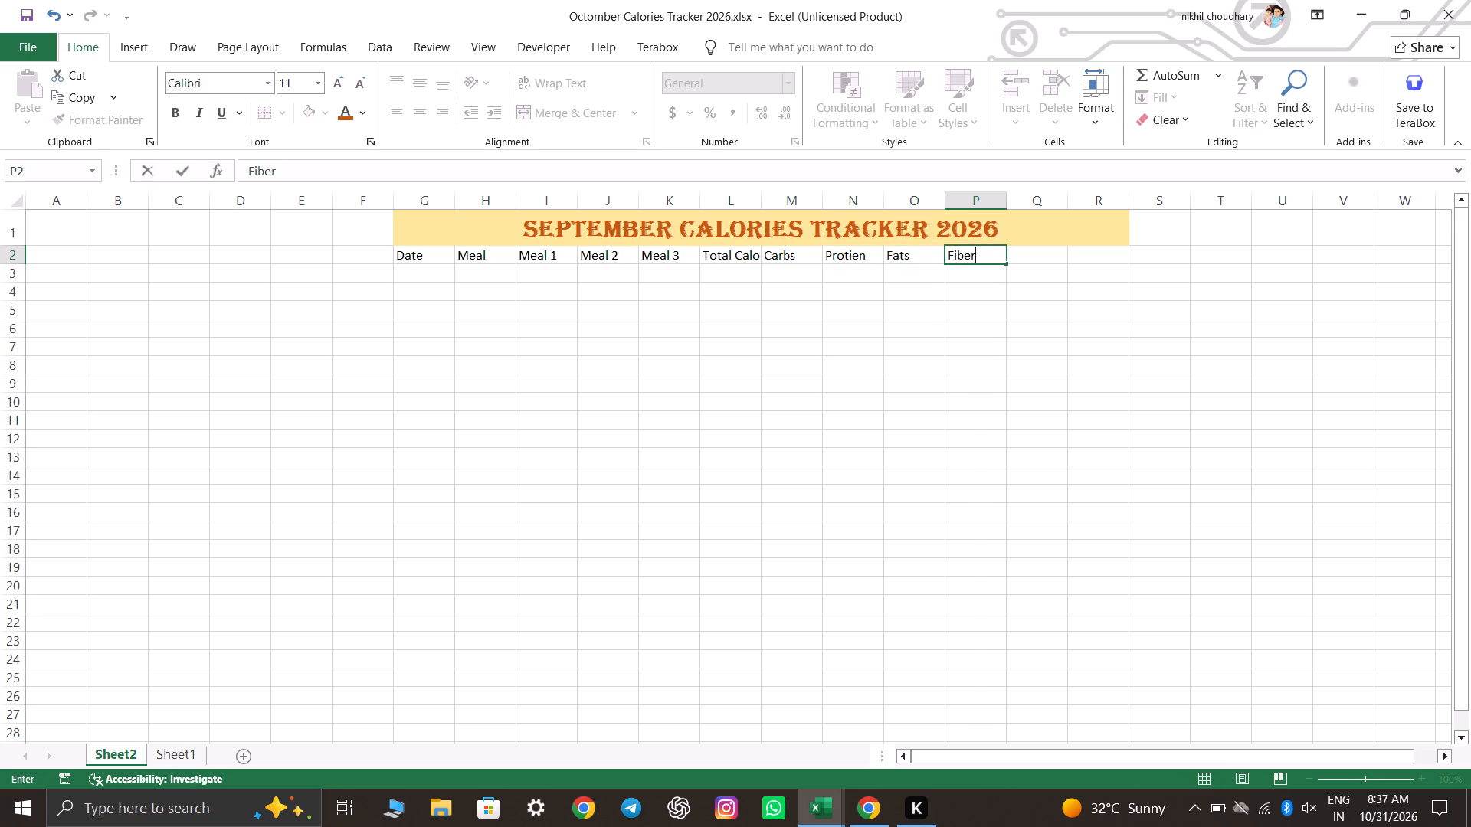
key(BackSpace)
key(BackSpace)
key(BackSpace)
key(BackSpace)
text(Ib)
text(==)
key(BackSpace)
key(BackSpace)
key(BackSpace)
key(BackSpace)
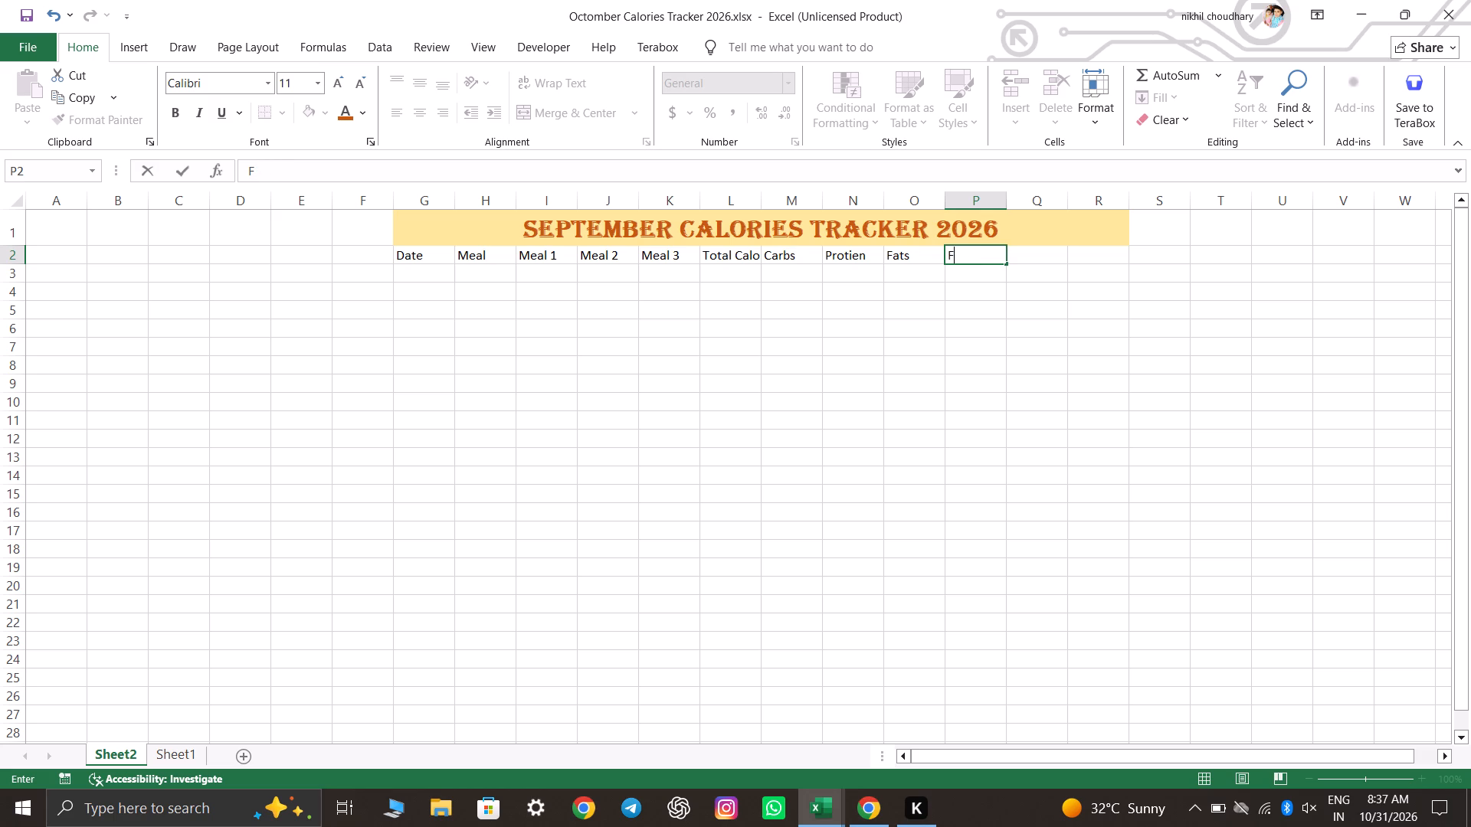
text(iber)
key(Tab)
text(Steps)
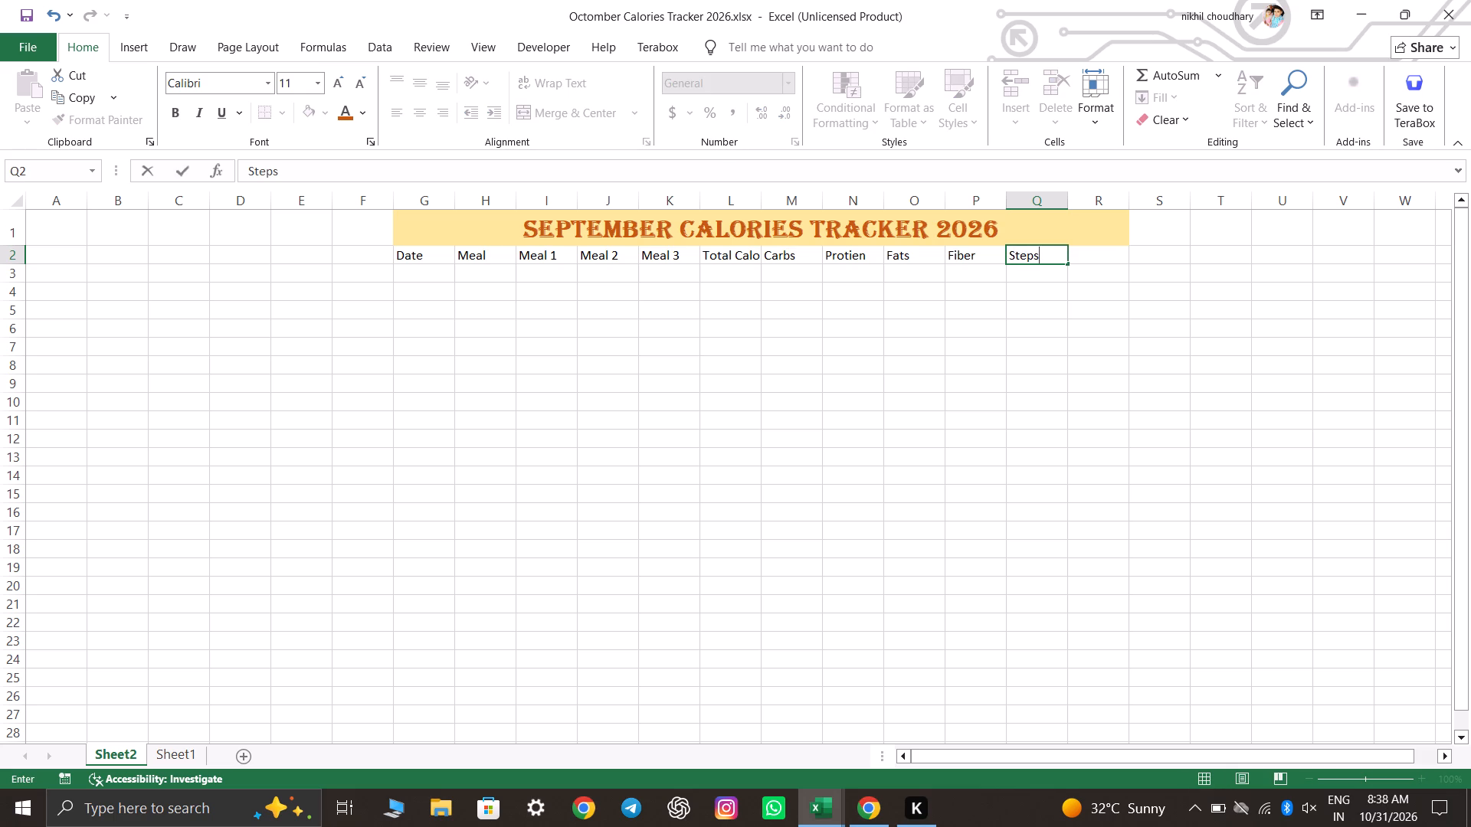
key(Return)
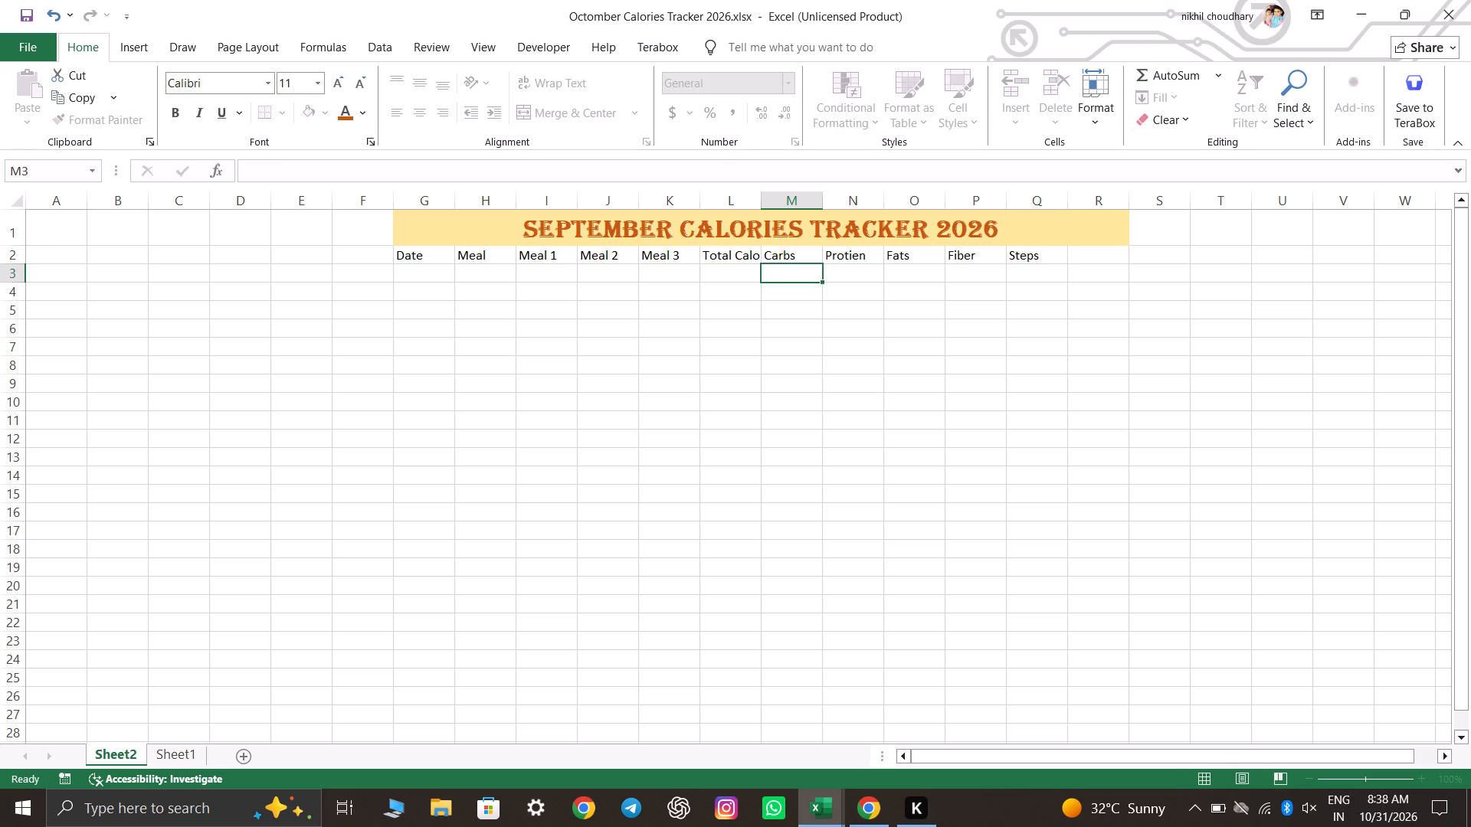
Format the header row G2:Q2 as 14 pt bold italic in the Agency FB font.
drag(431, 253, 1040, 256)
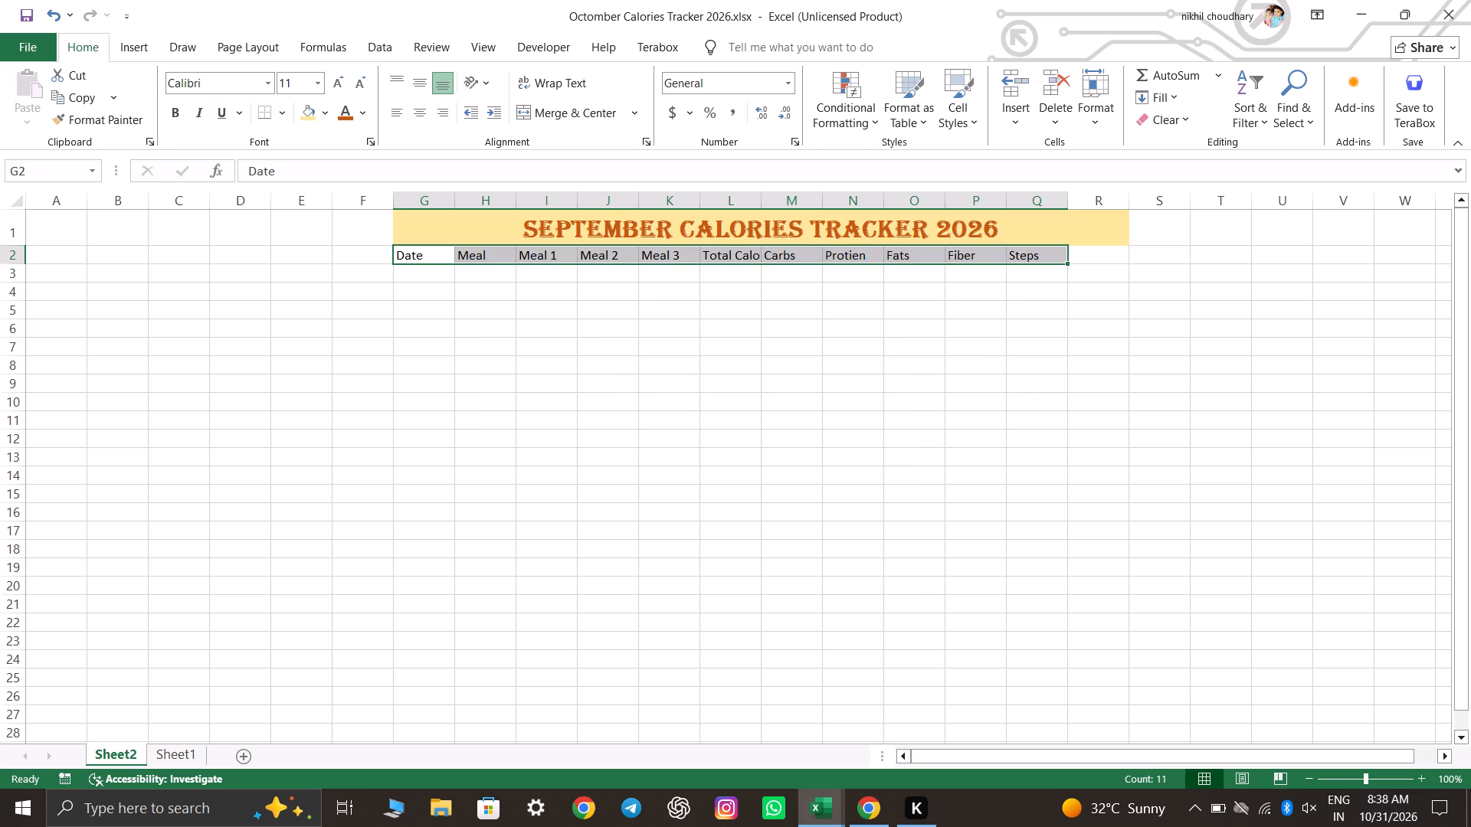
double_click(341, 84)
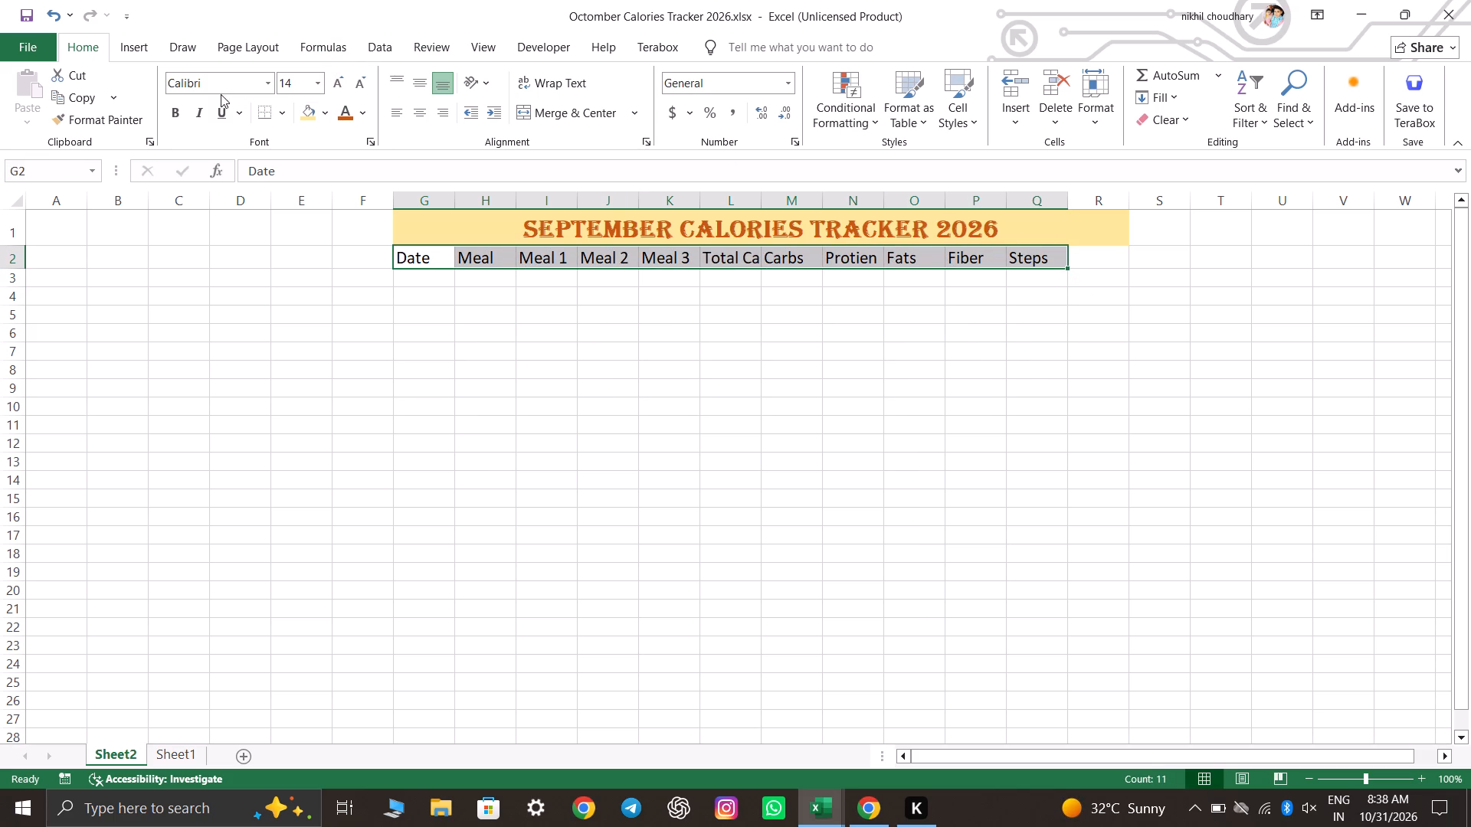
click(176, 126)
click(175, 113)
click(205, 113)
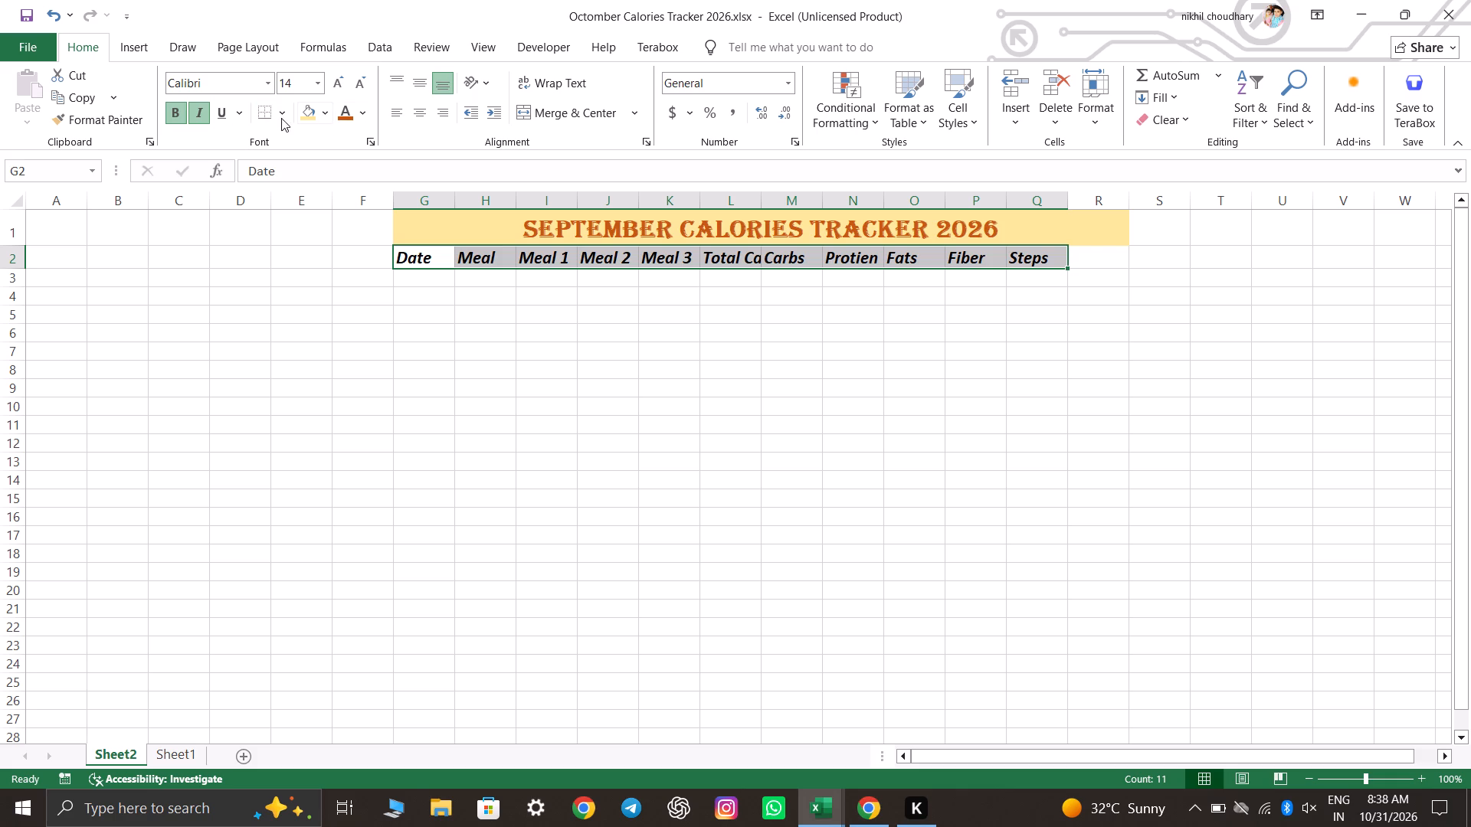
click(270, 82)
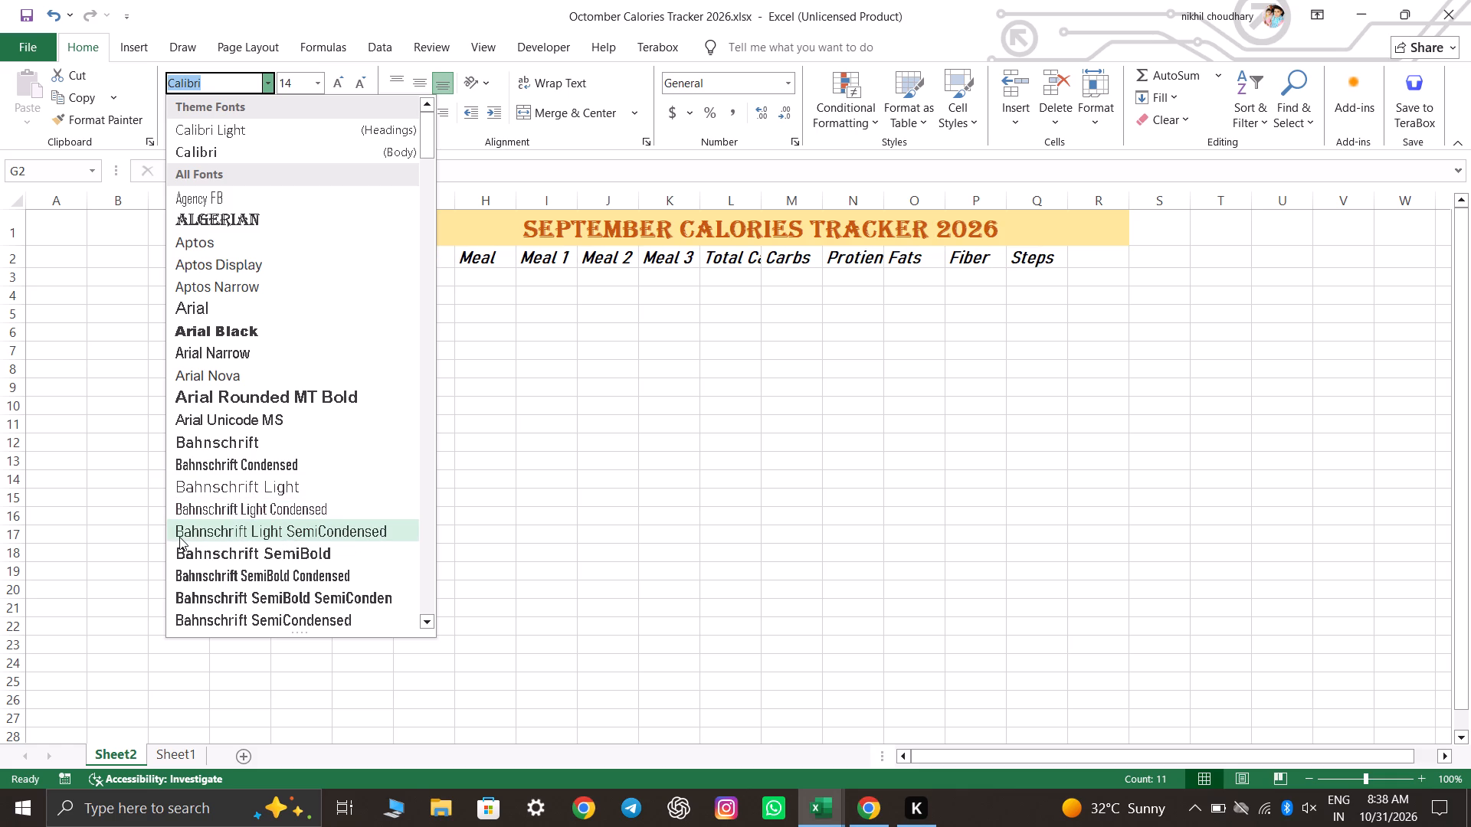
click(270, 196)
click(686, 410)
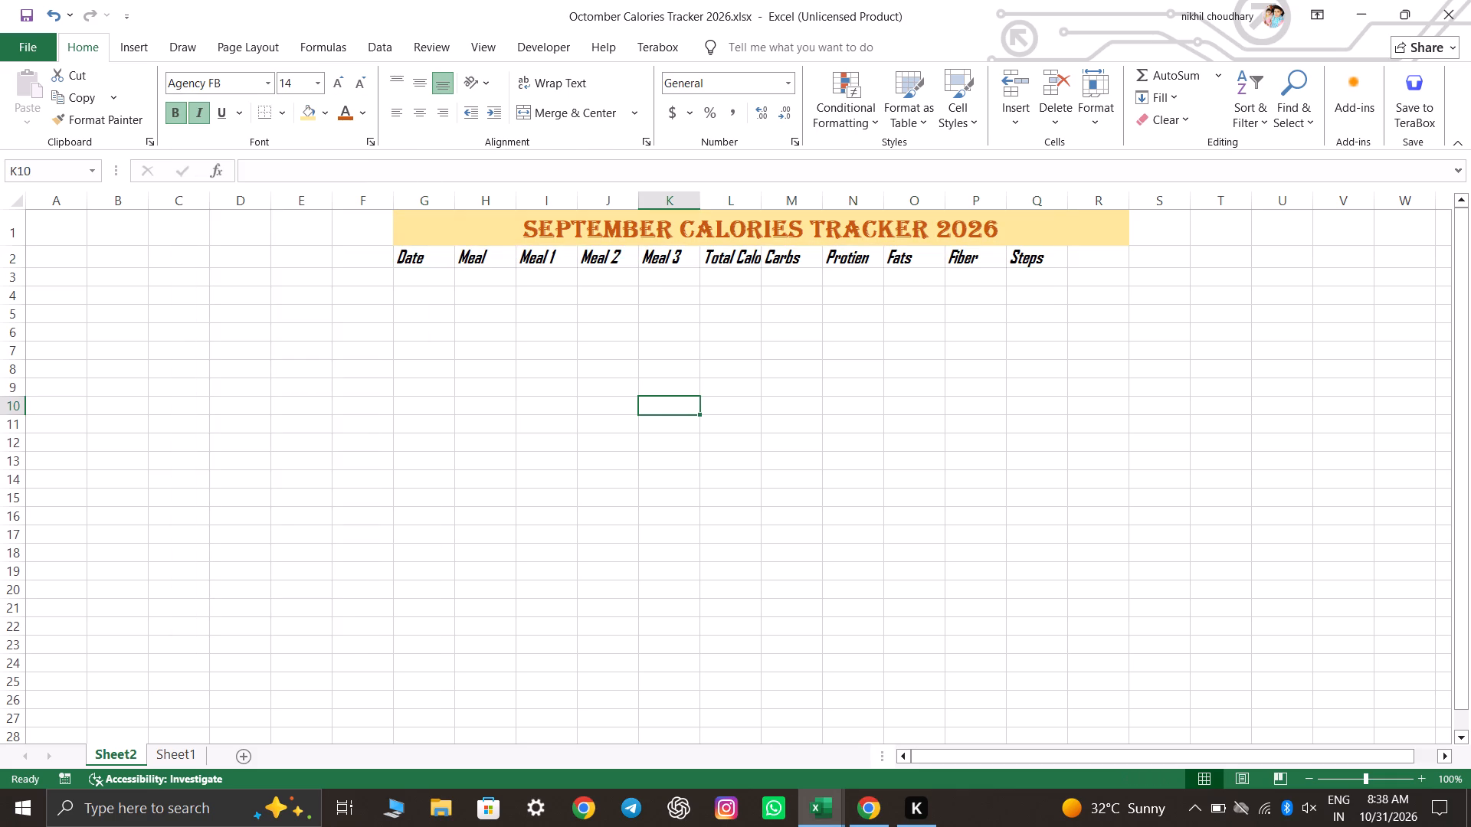
Autofit column L to the width of its Total Calories header.
double_click(760, 198)
click(963, 411)
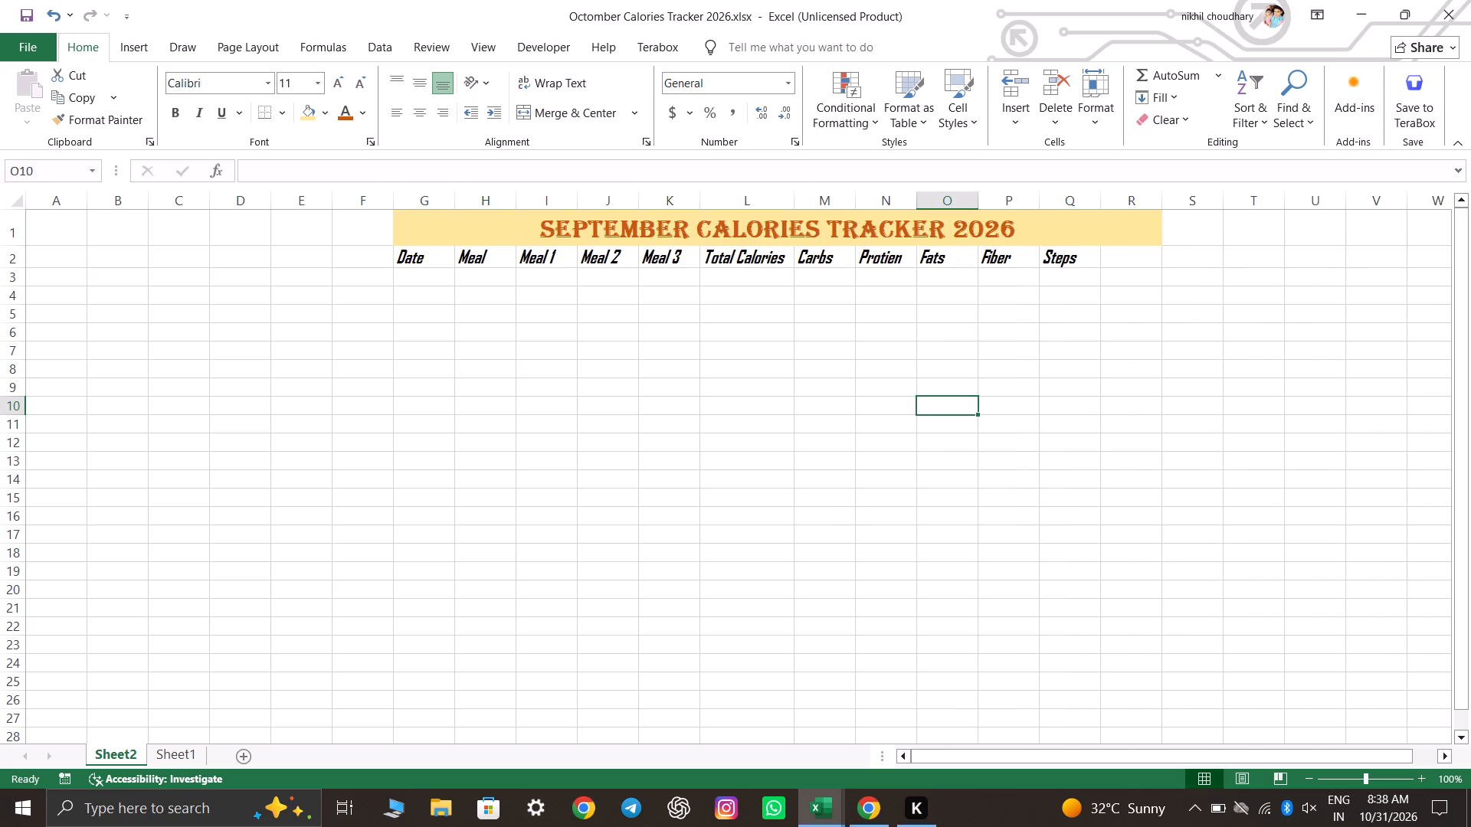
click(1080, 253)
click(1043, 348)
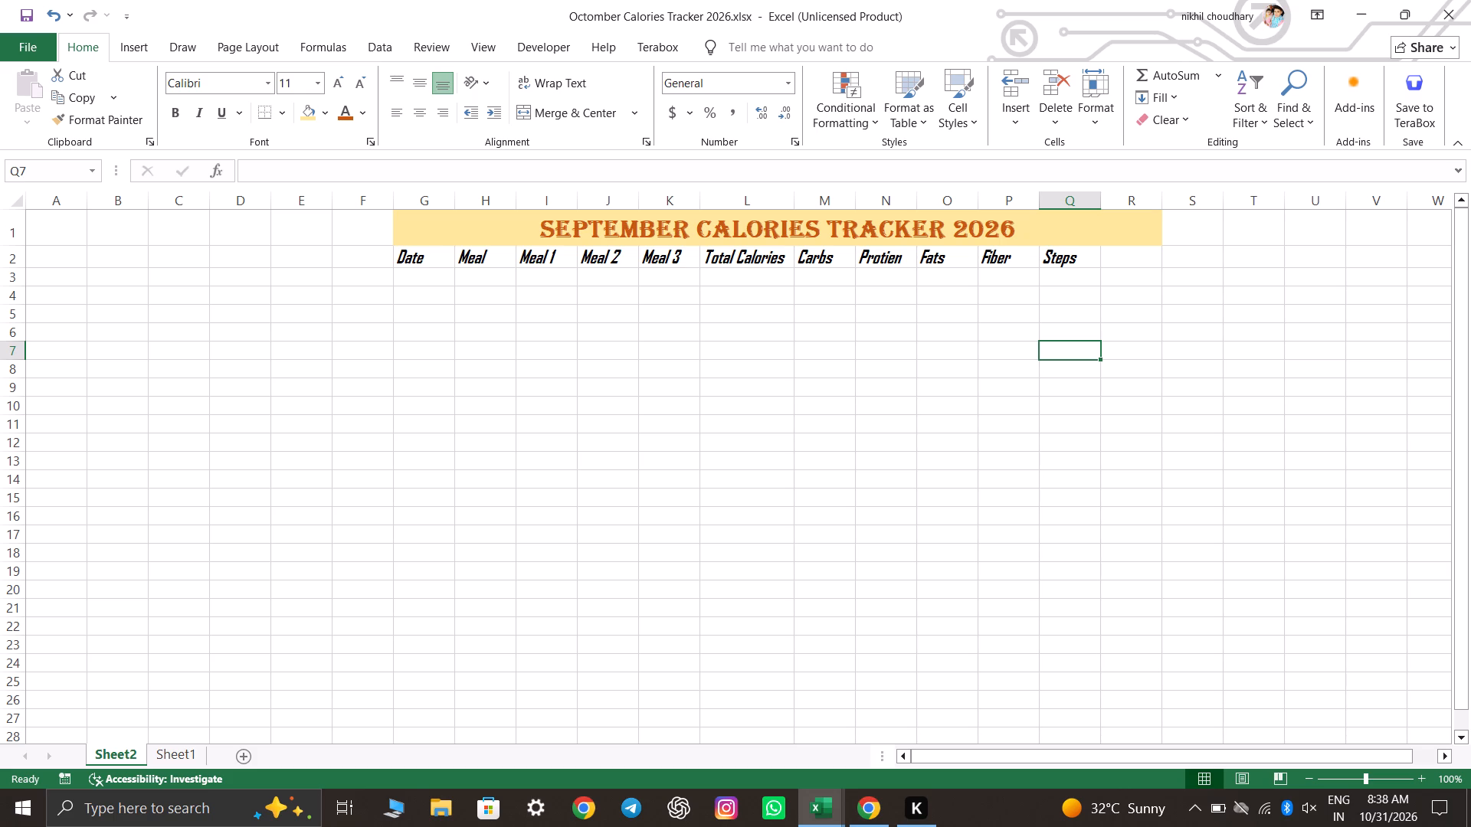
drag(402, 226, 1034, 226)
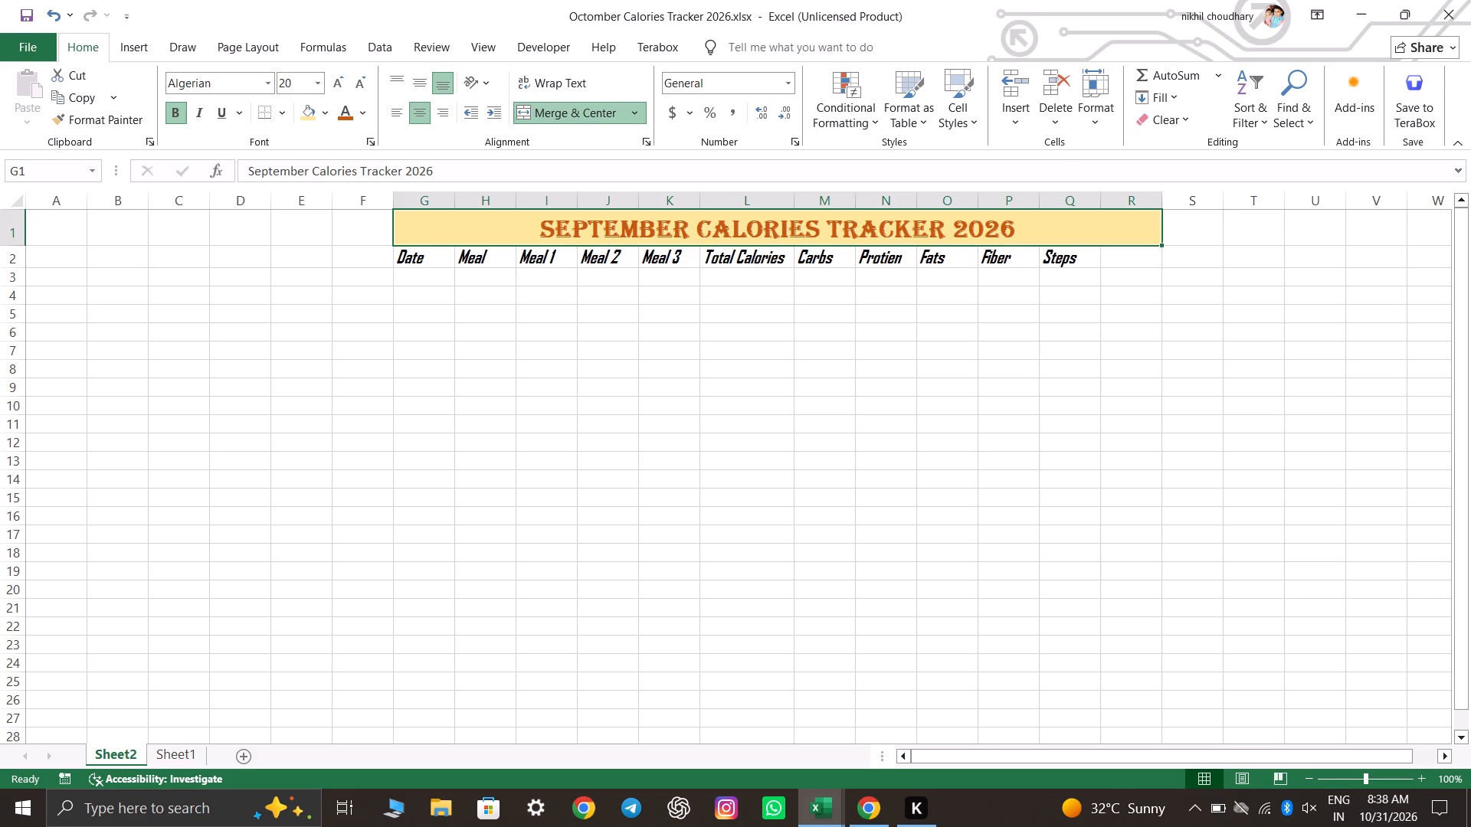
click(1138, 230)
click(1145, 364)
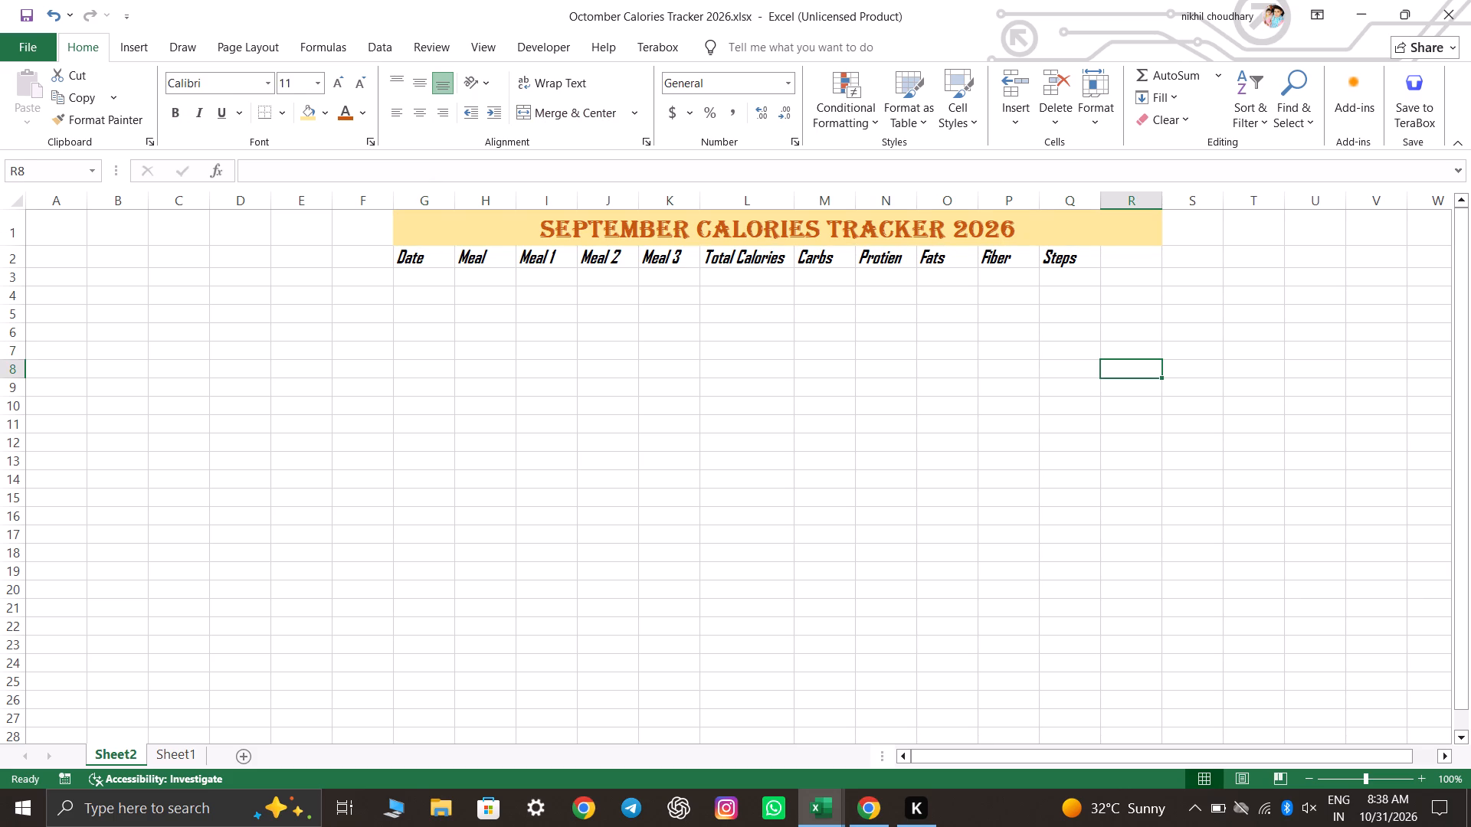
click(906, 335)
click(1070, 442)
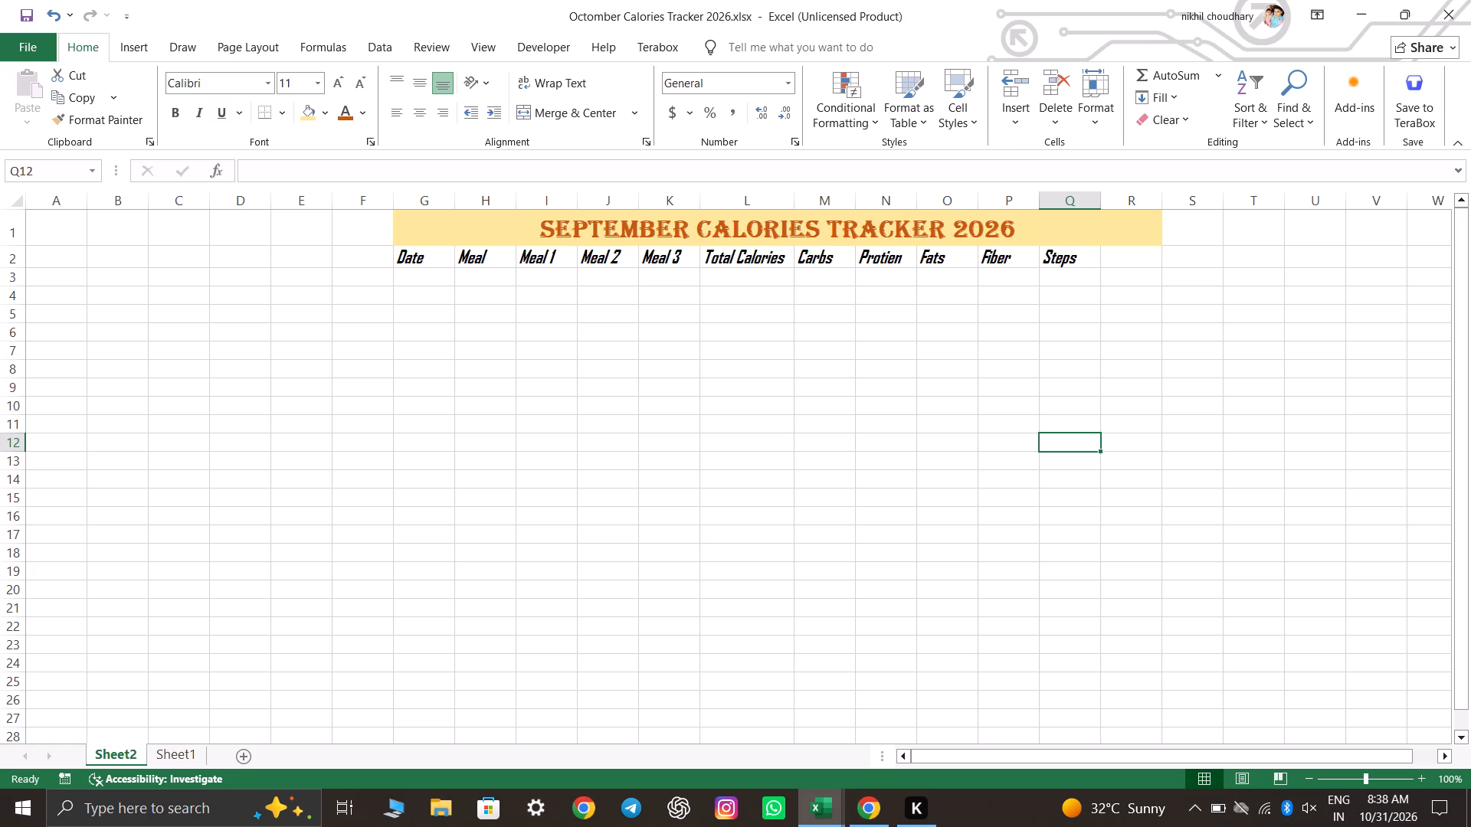
Unmerge the September title in row 1 and merge and center it across G1:Q1, ending above the Steps column.
drag(425, 217, 838, 214)
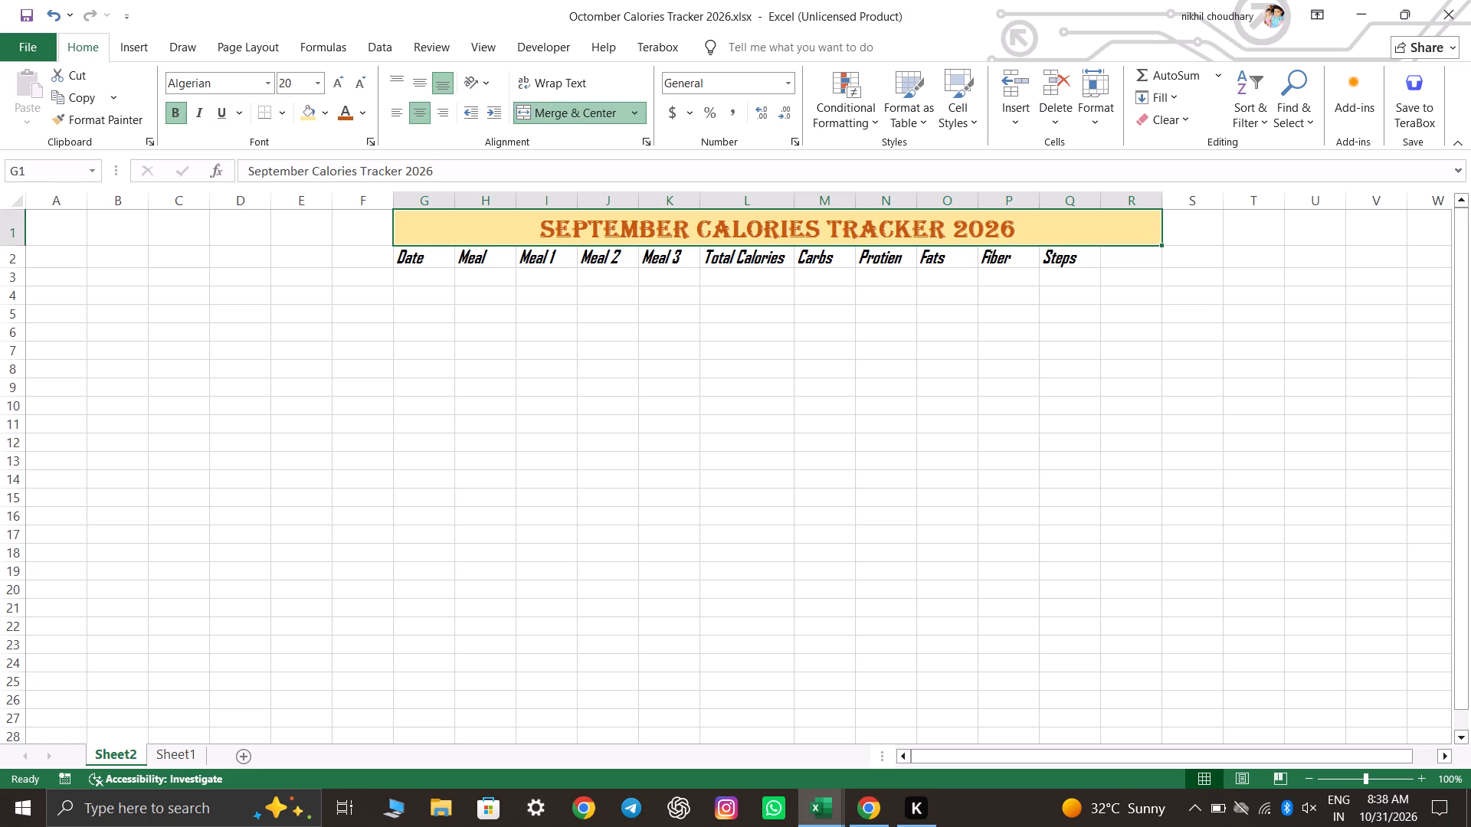
click(582, 99)
click(581, 105)
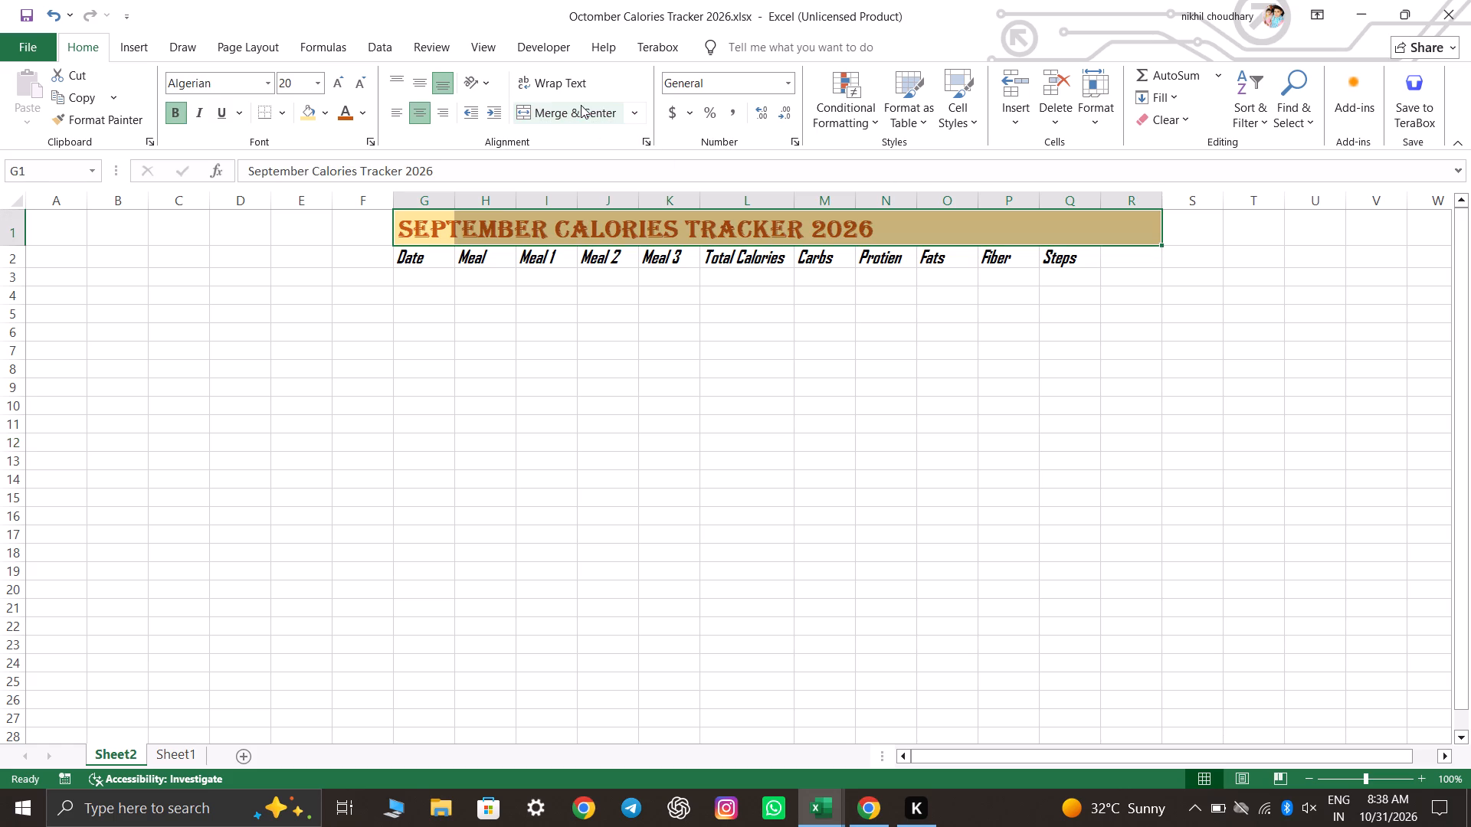
click(919, 240)
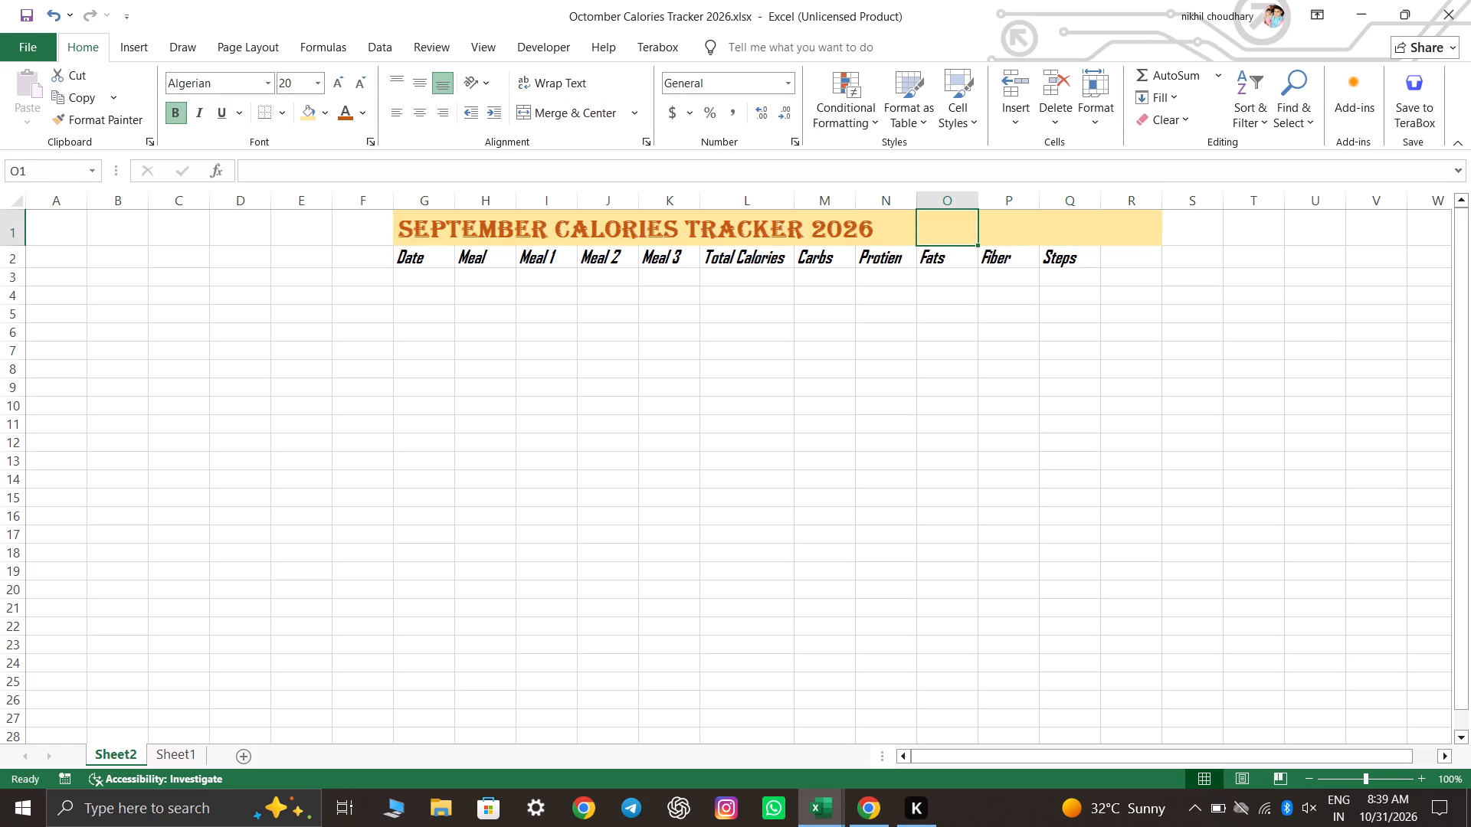
drag(437, 234, 1053, 231)
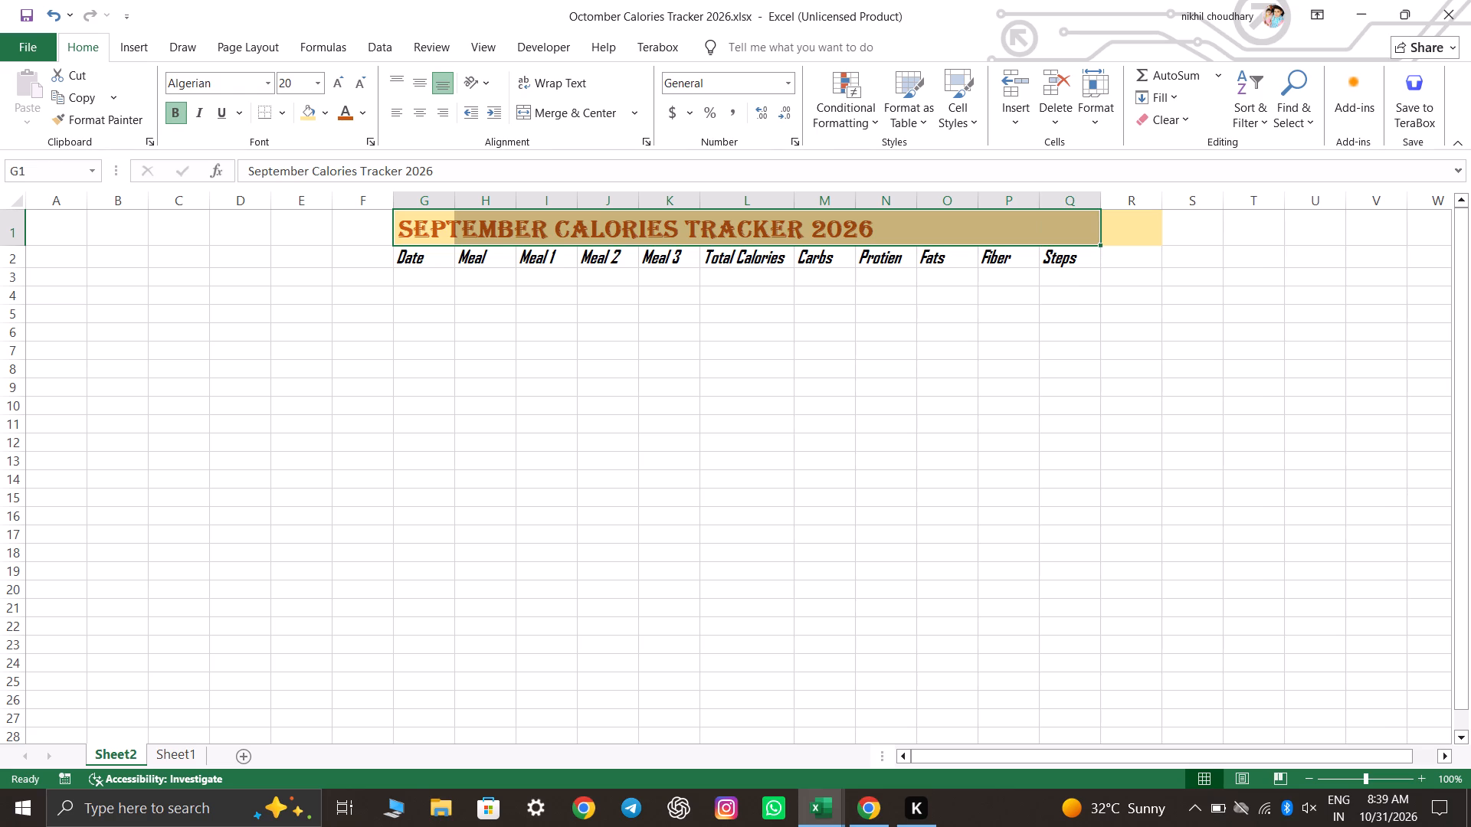
click(610, 106)
click(1041, 438)
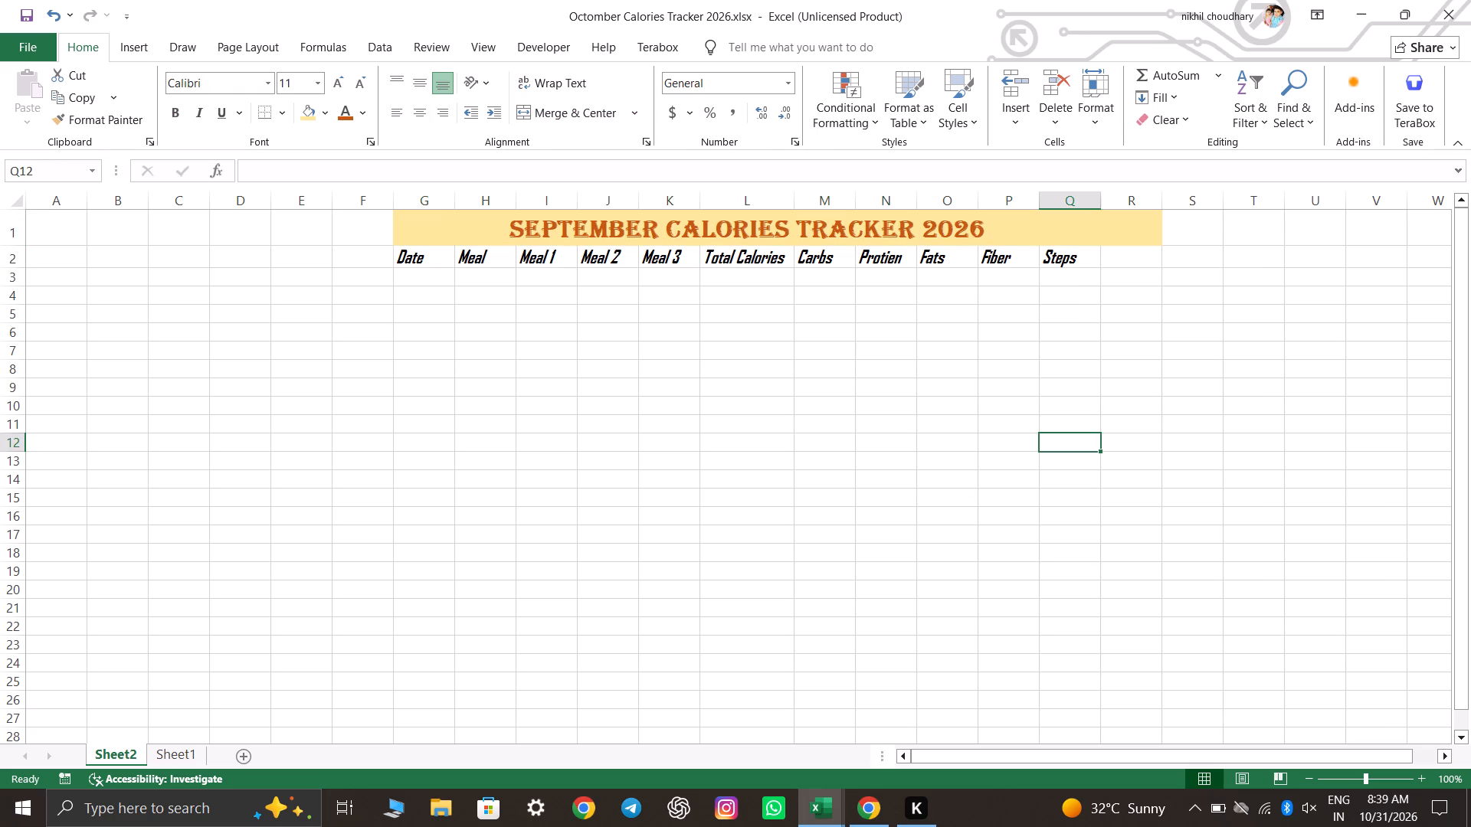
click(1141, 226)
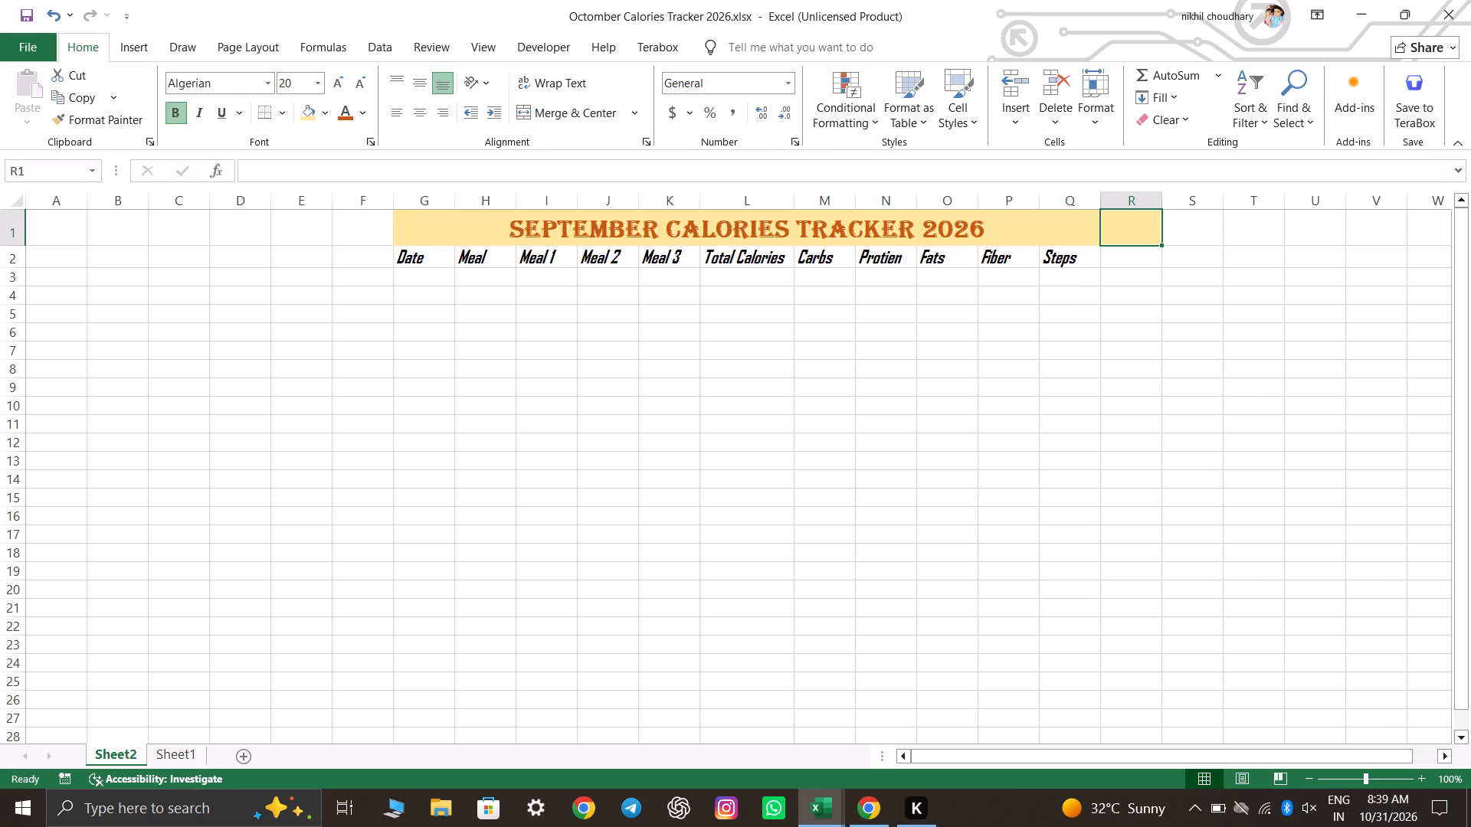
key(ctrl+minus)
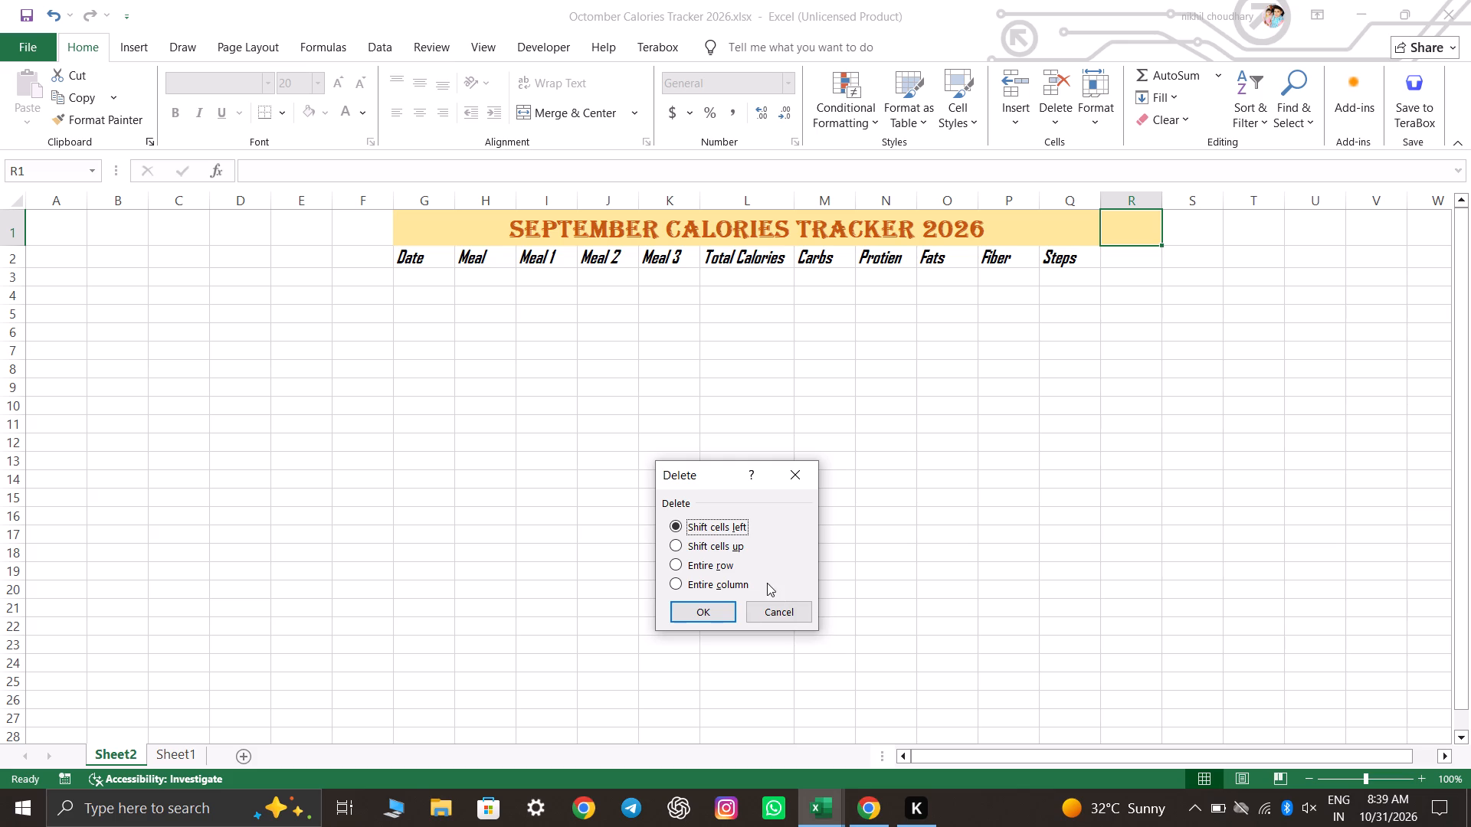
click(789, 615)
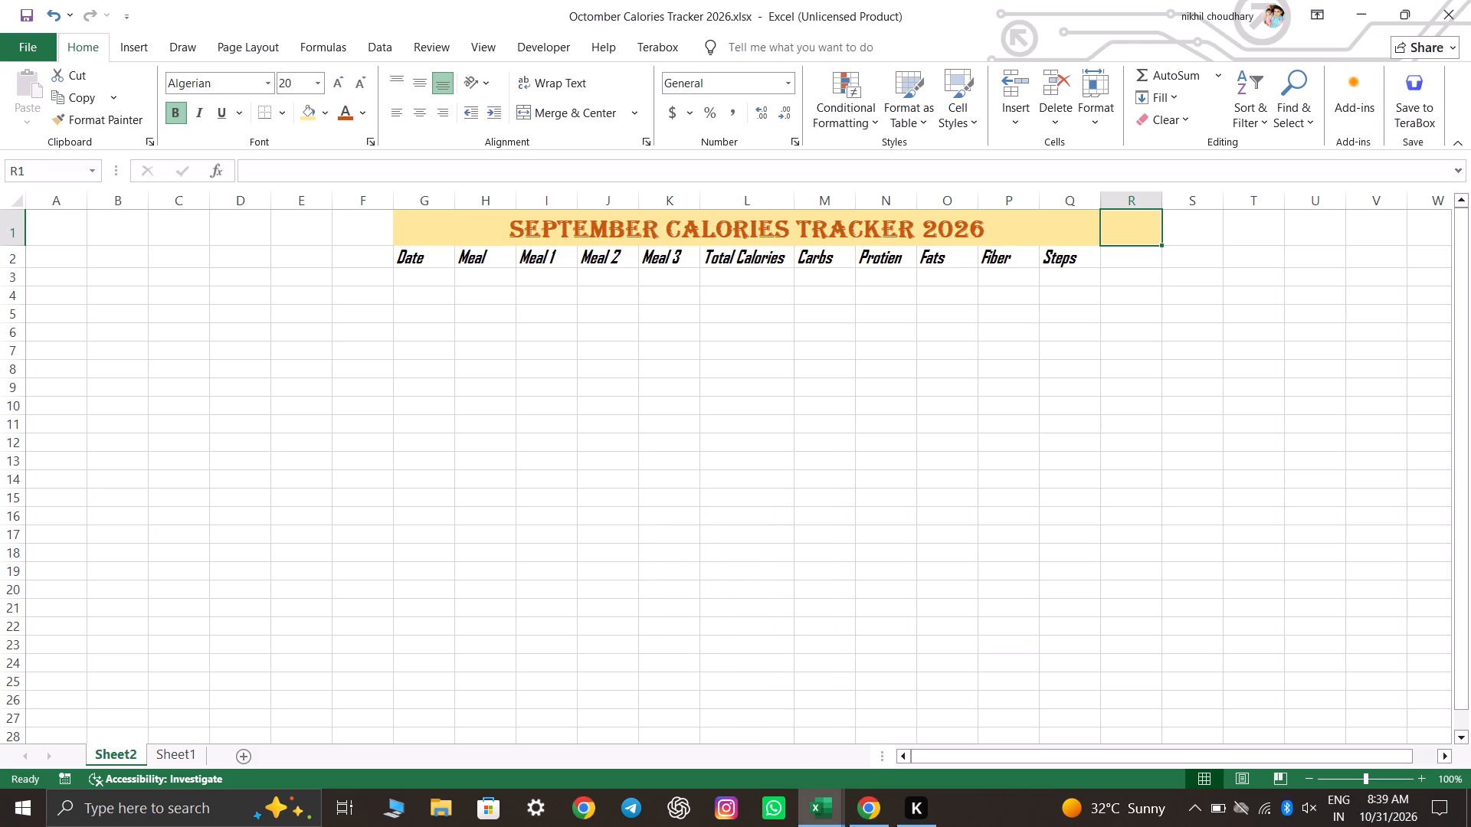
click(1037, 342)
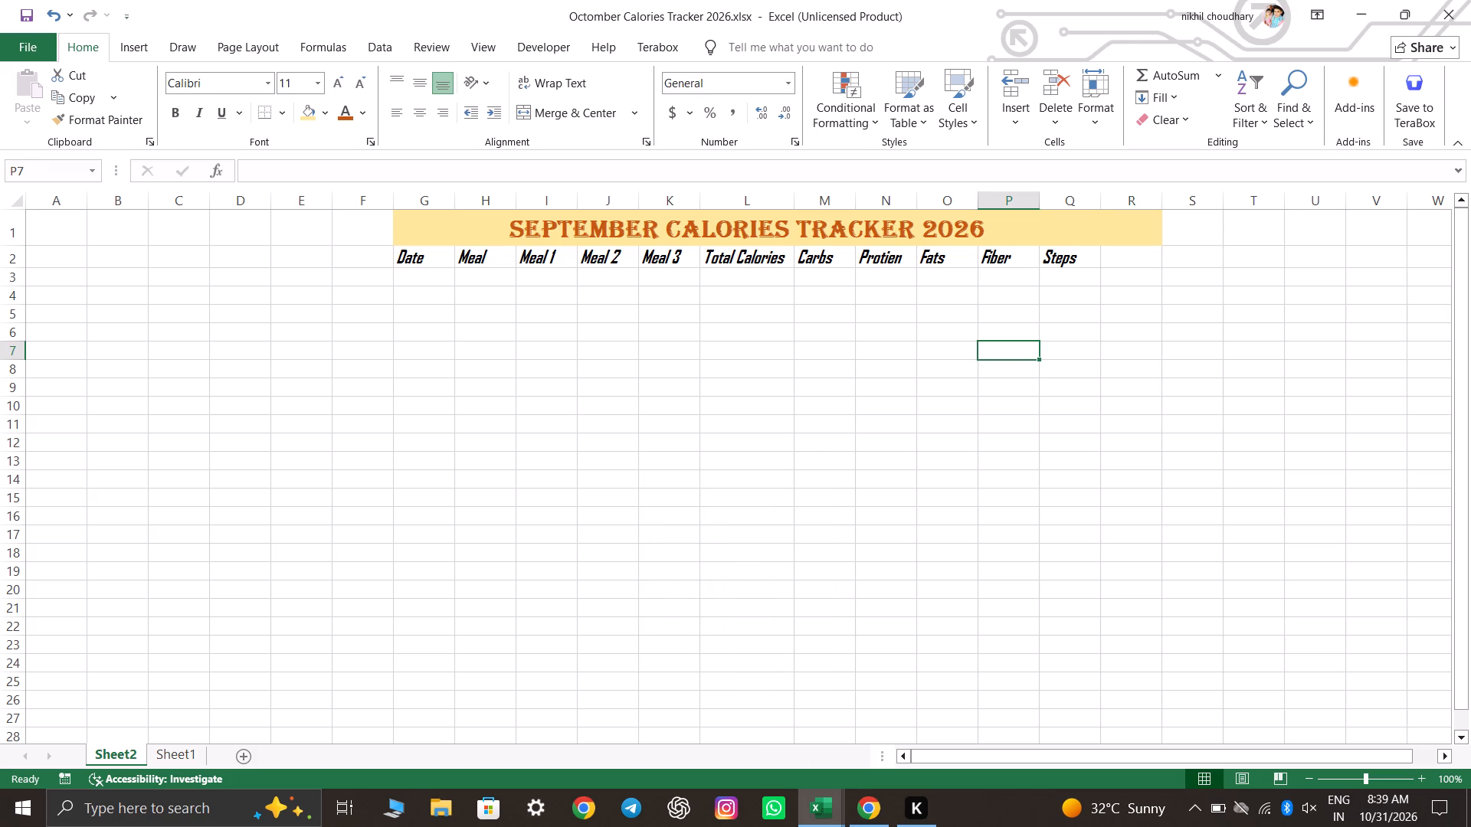
Fill cell R1, just past the September title, with white to replace its leftover title shading.
click(1142, 227)
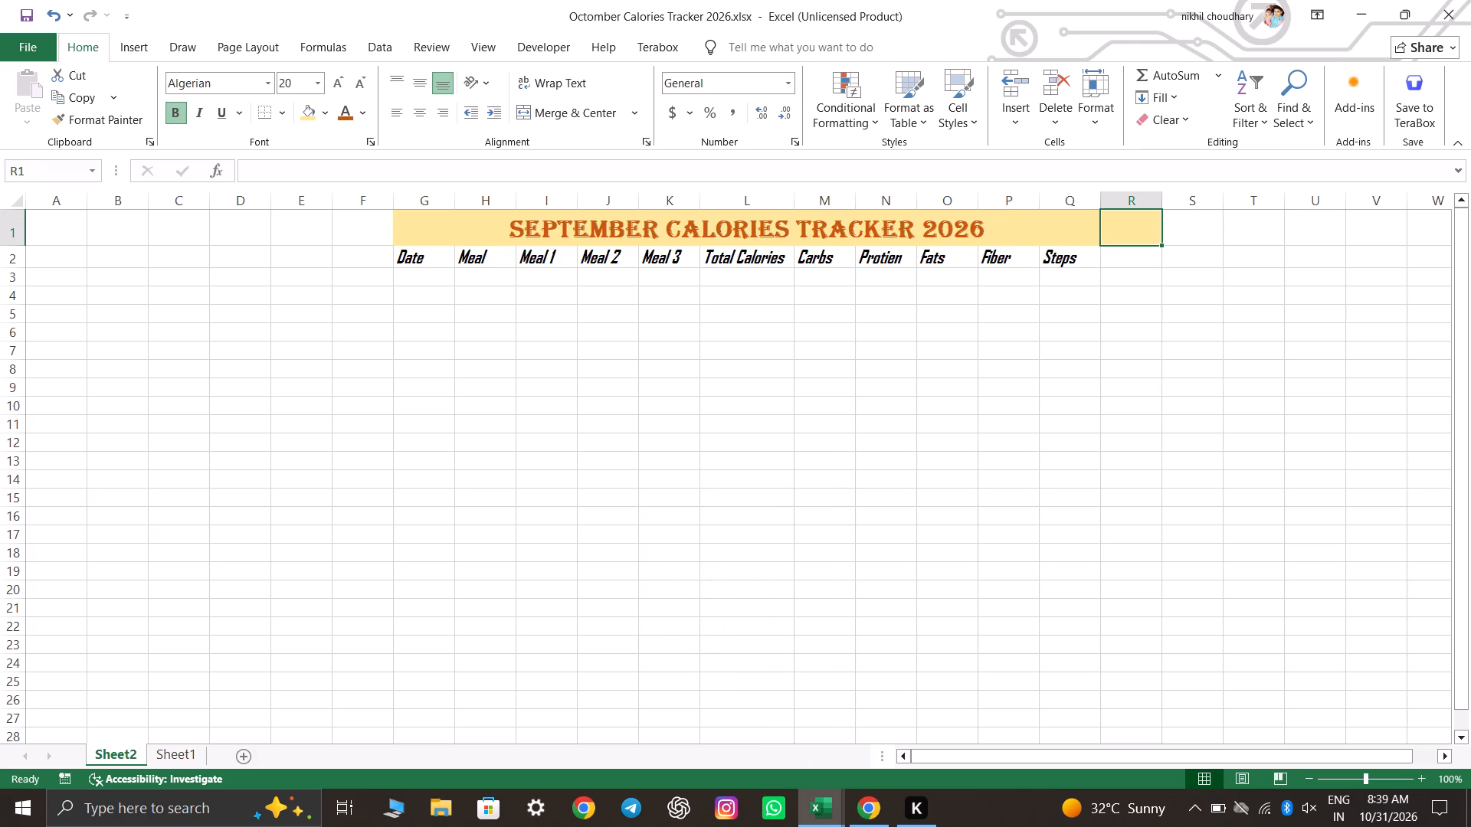
click(319, 116)
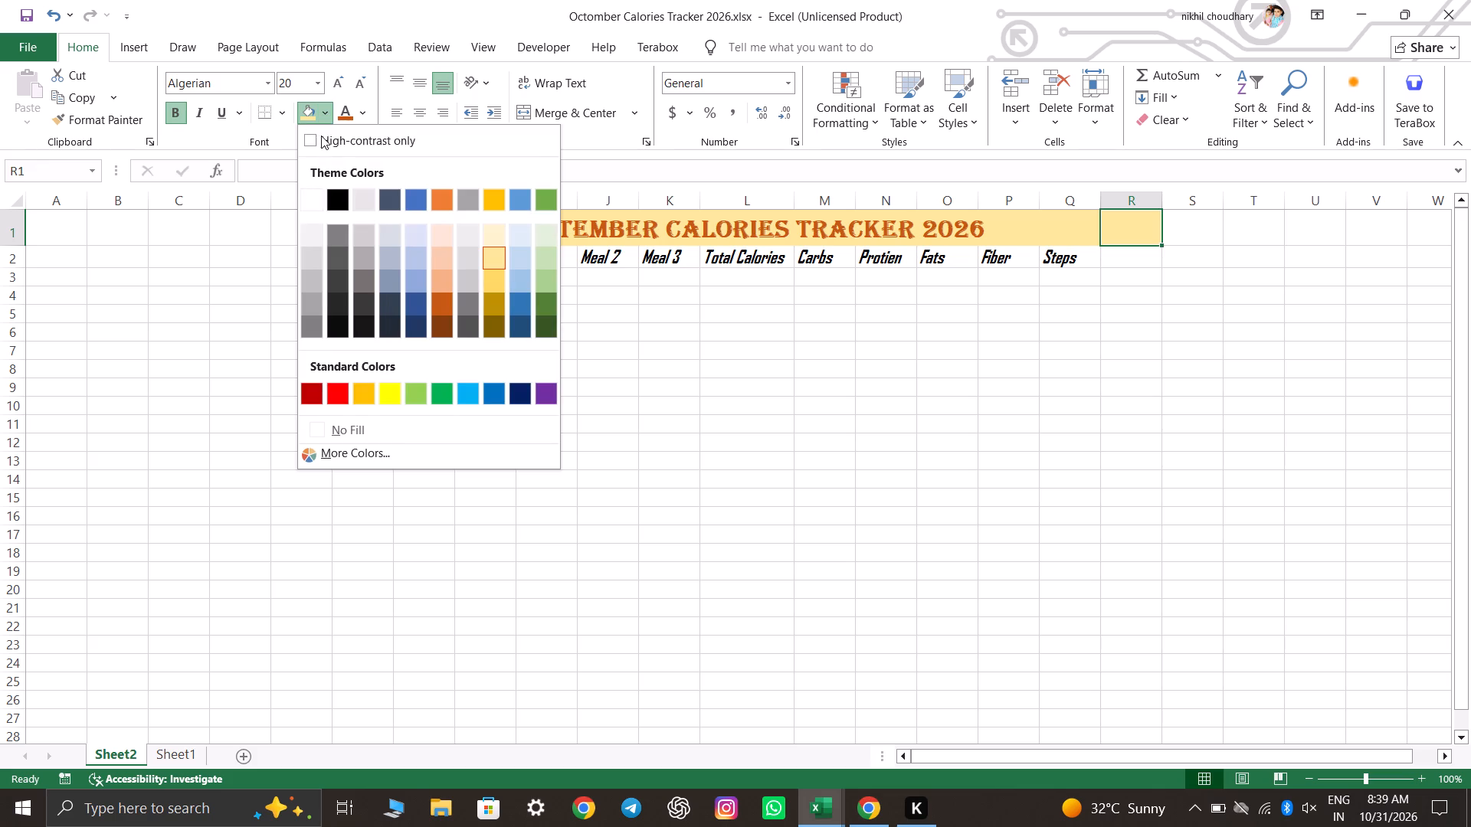
click(303, 198)
click(688, 423)
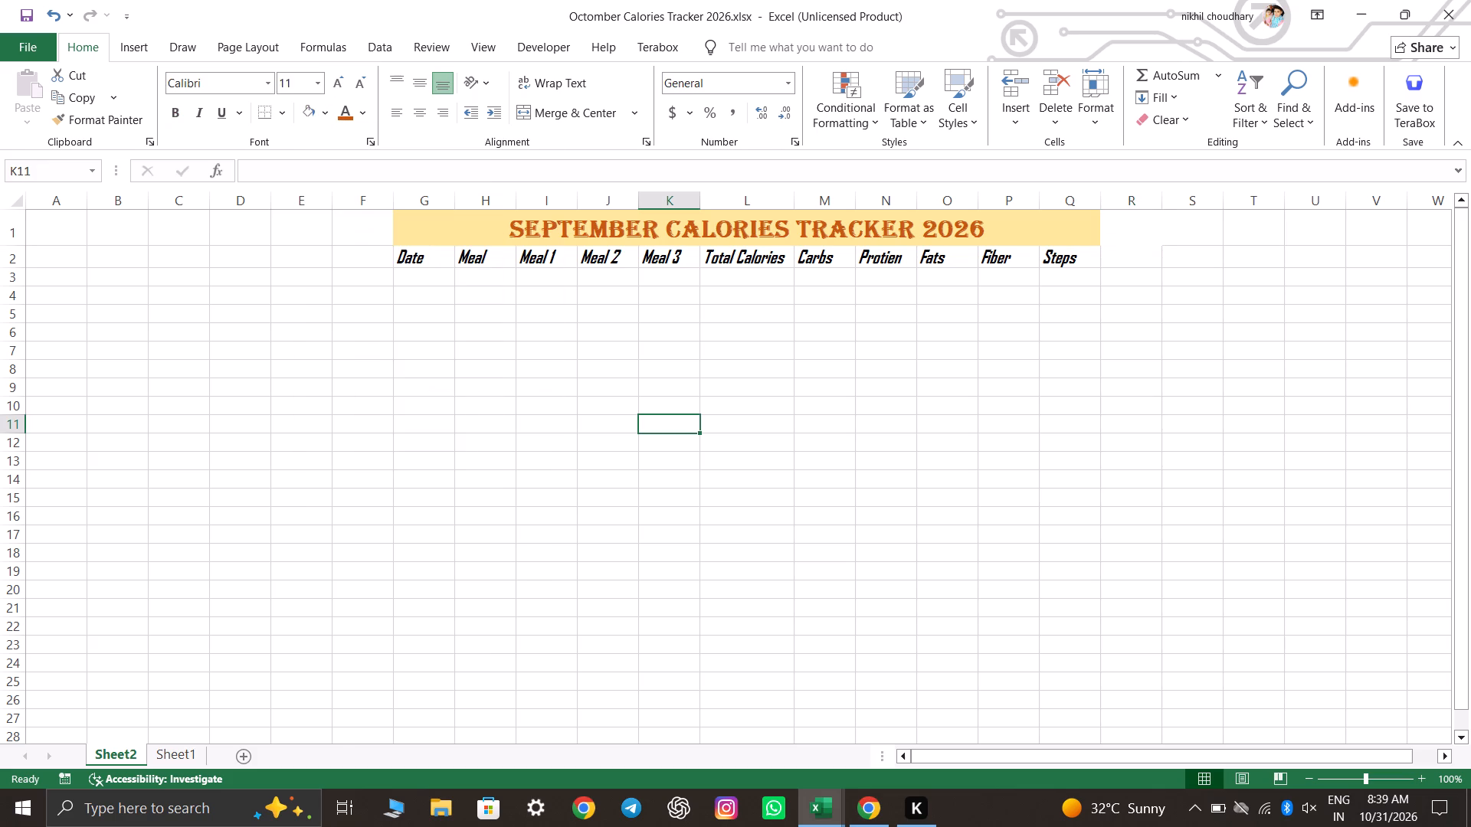
click(1083, 563)
click(1196, 236)
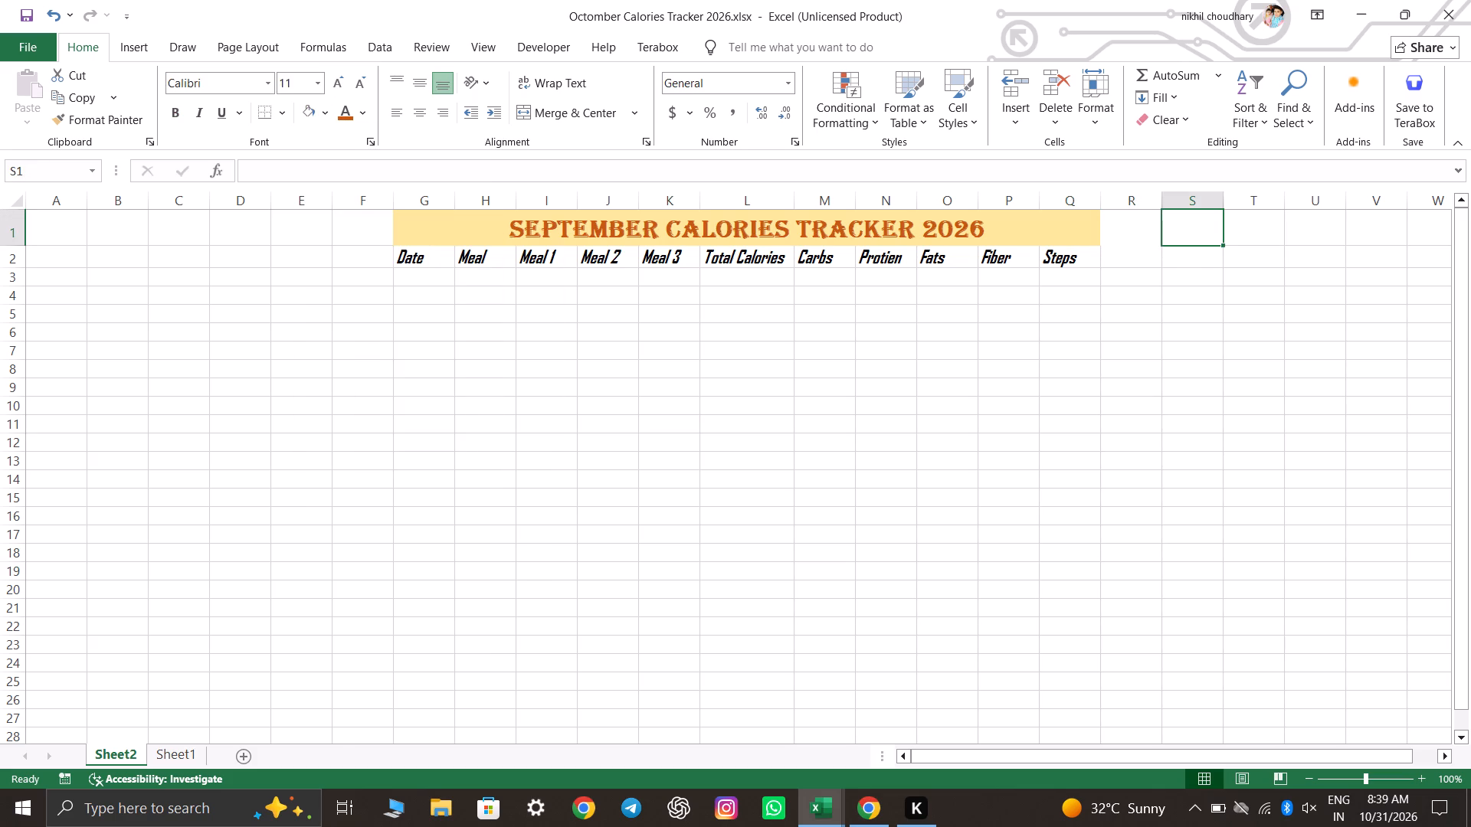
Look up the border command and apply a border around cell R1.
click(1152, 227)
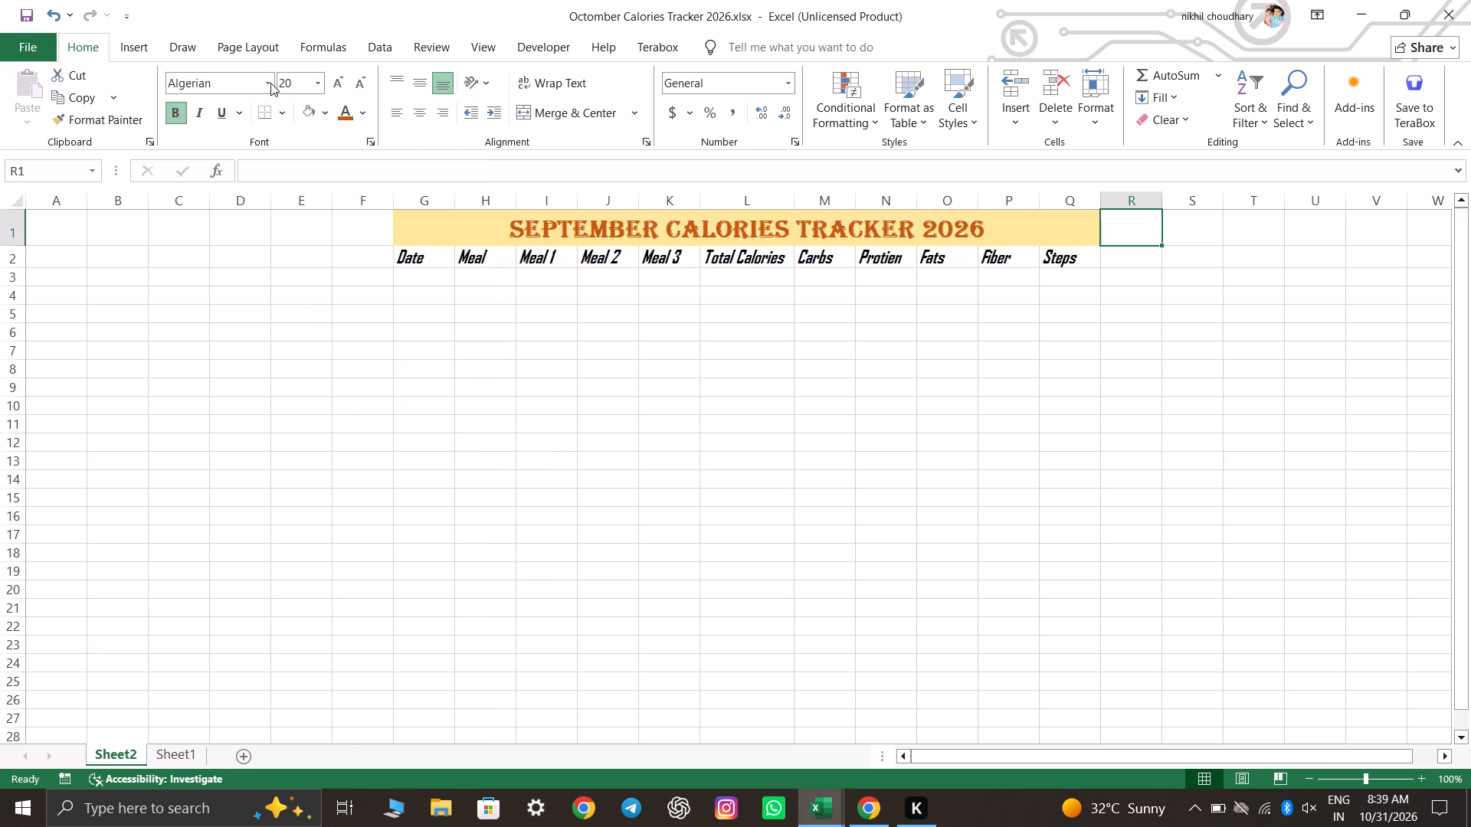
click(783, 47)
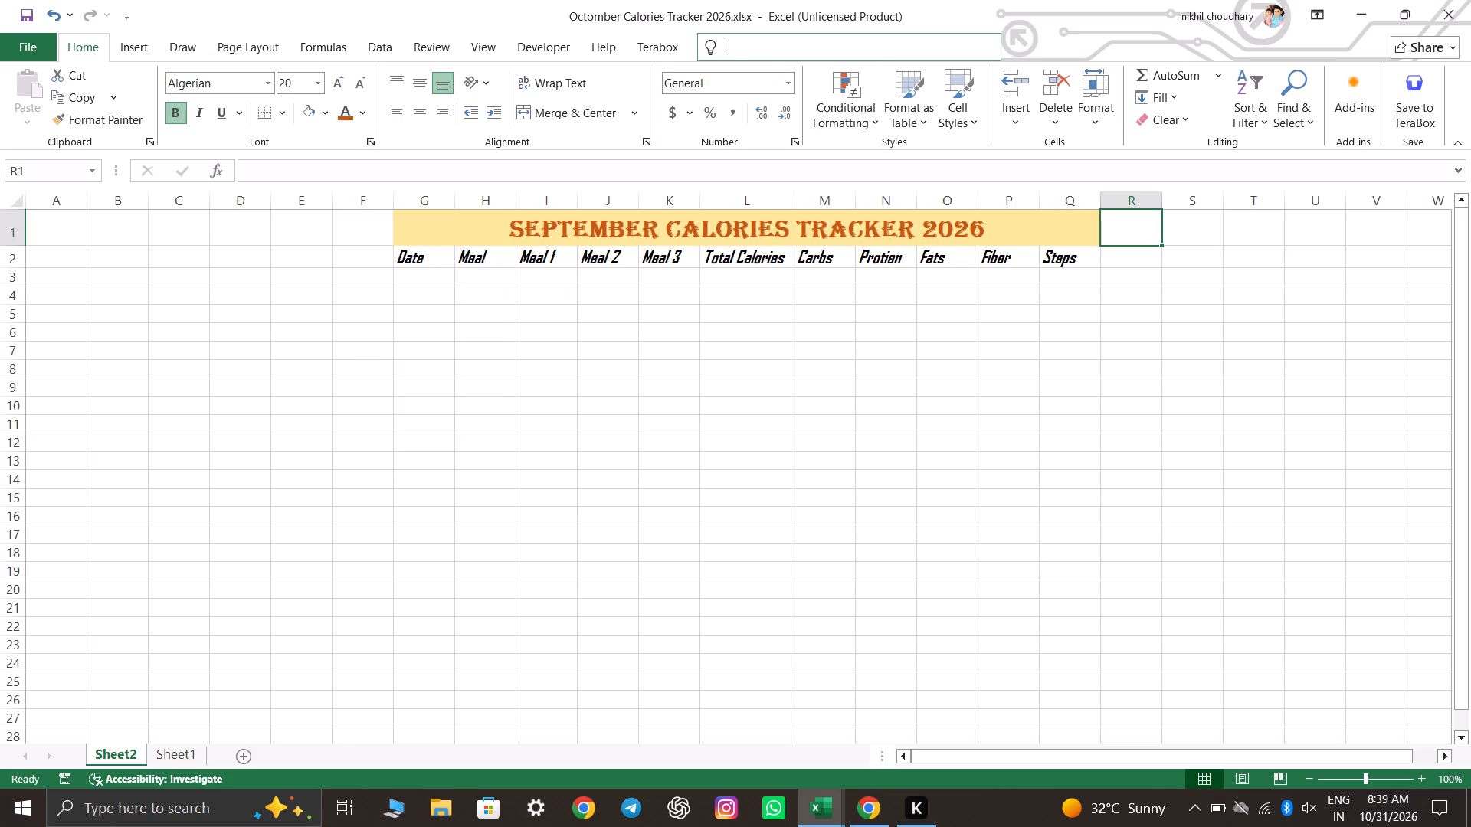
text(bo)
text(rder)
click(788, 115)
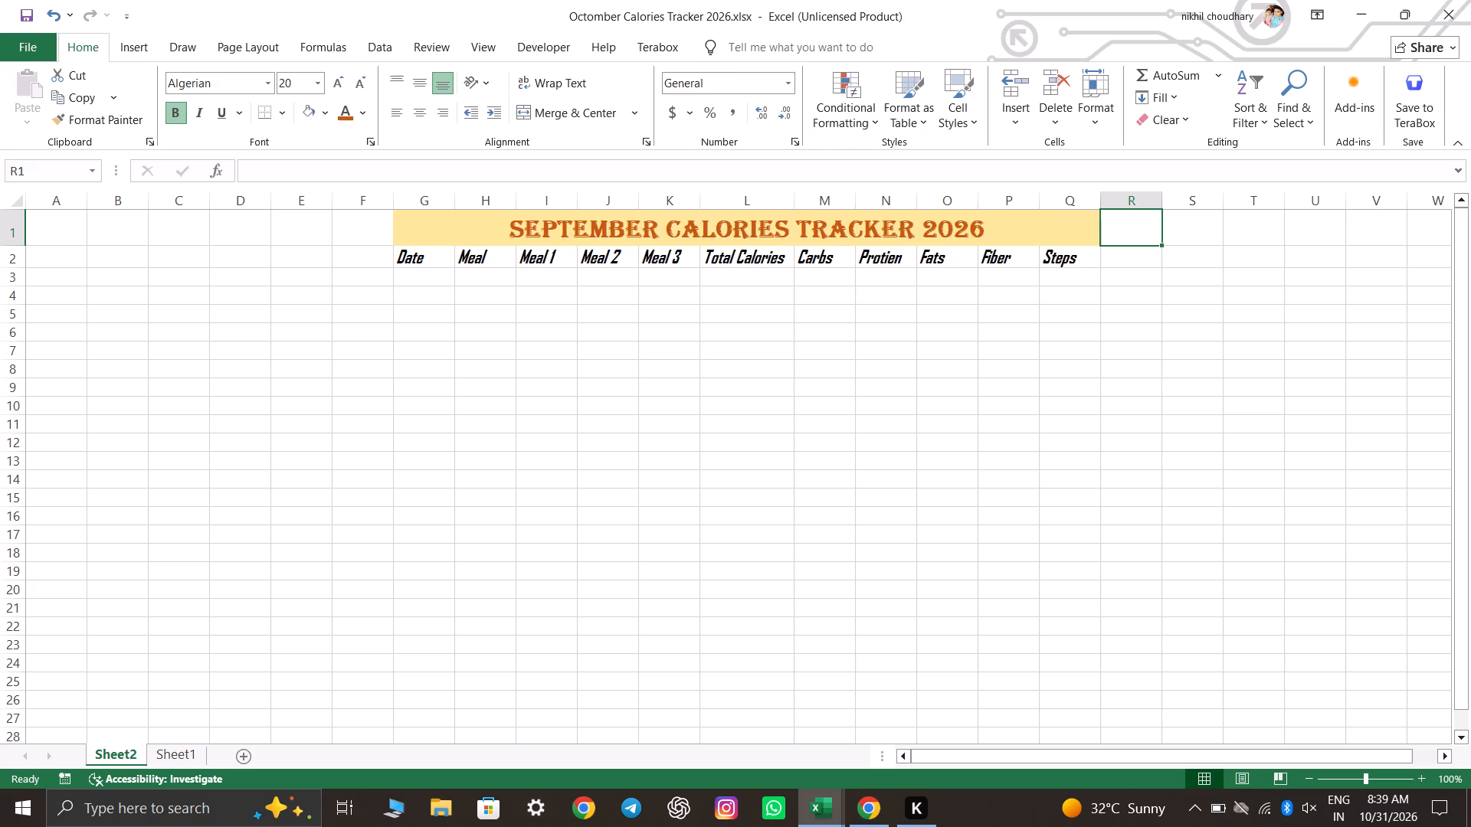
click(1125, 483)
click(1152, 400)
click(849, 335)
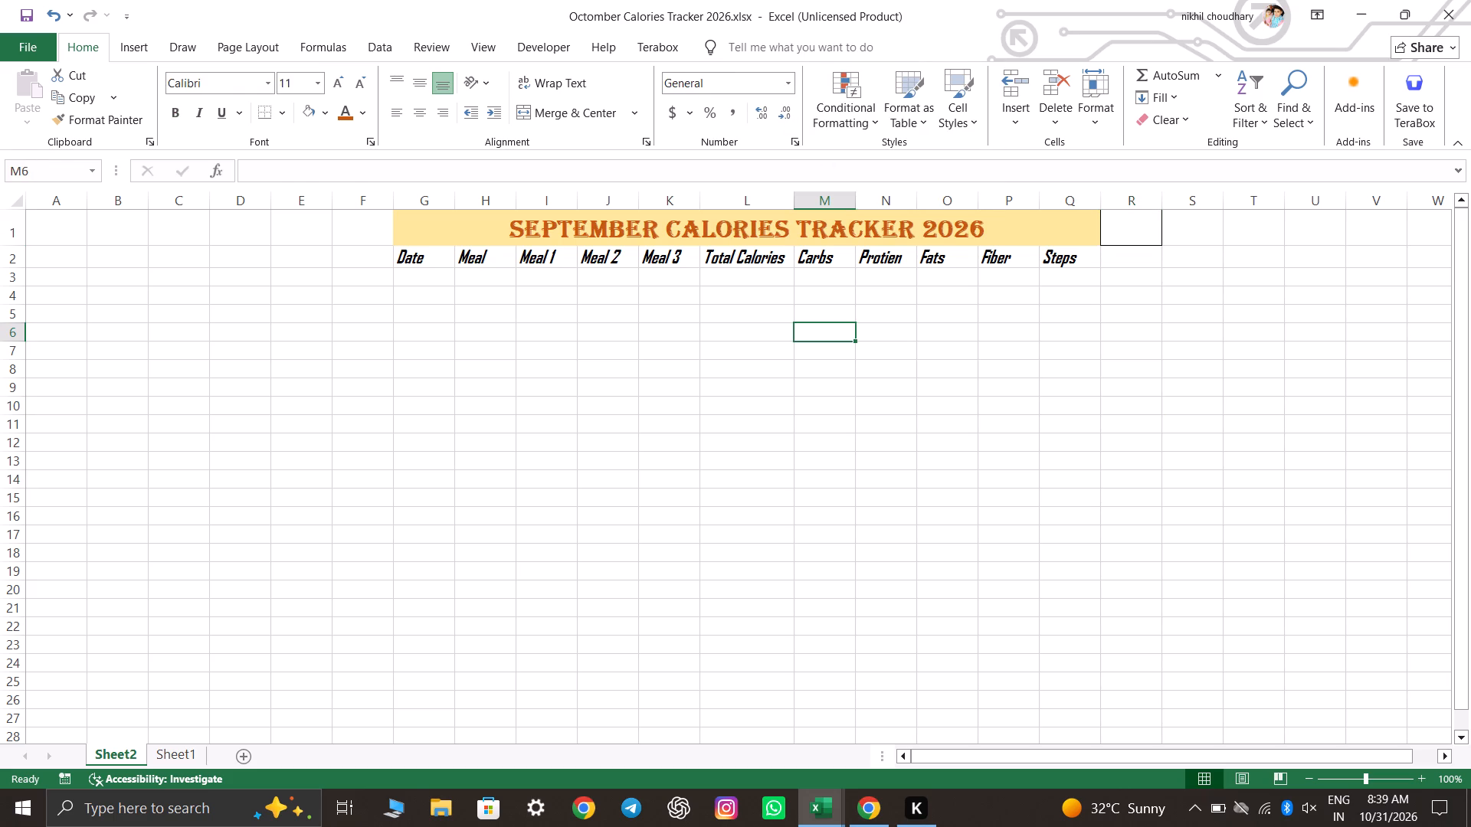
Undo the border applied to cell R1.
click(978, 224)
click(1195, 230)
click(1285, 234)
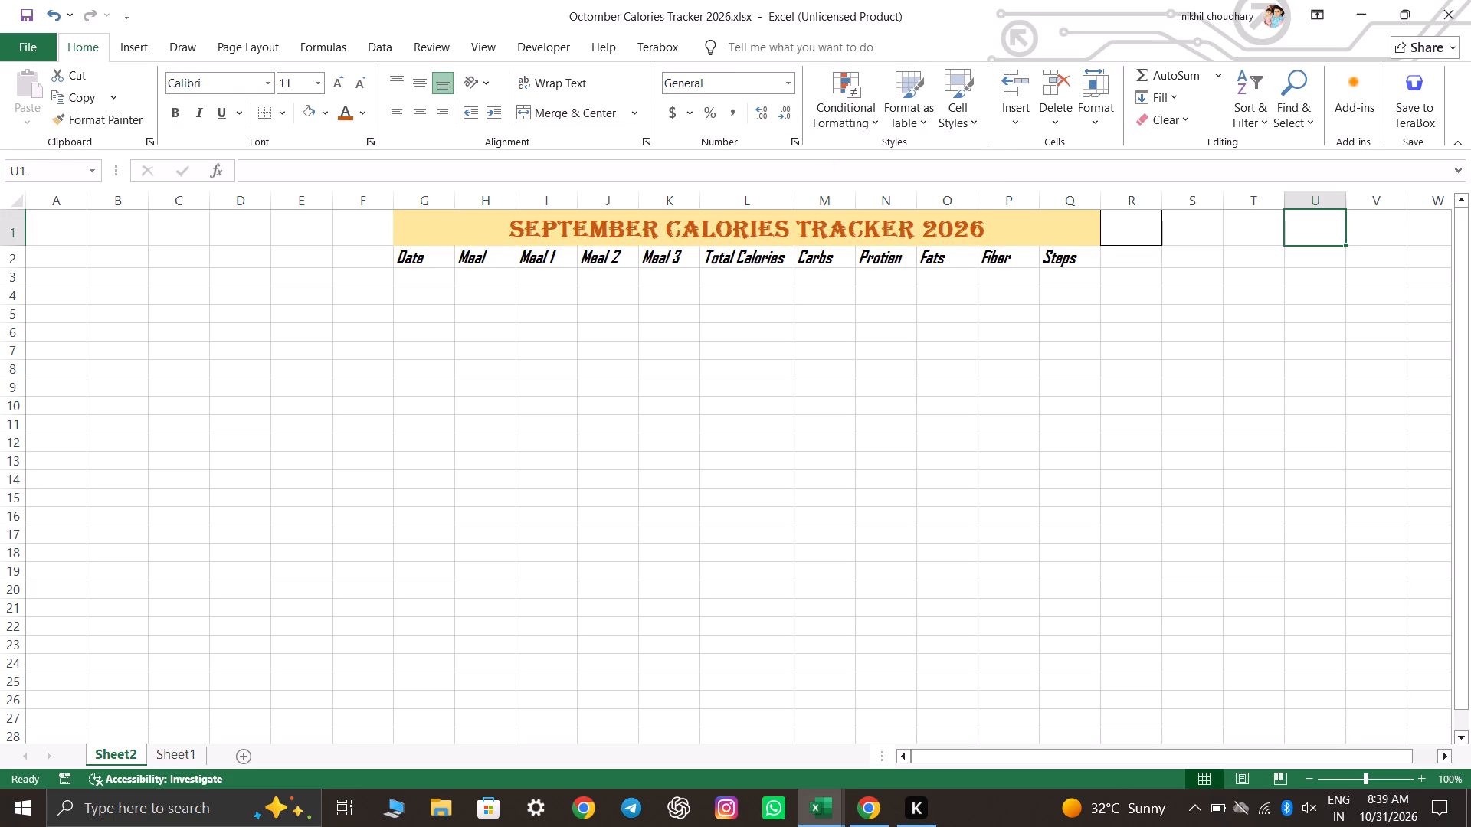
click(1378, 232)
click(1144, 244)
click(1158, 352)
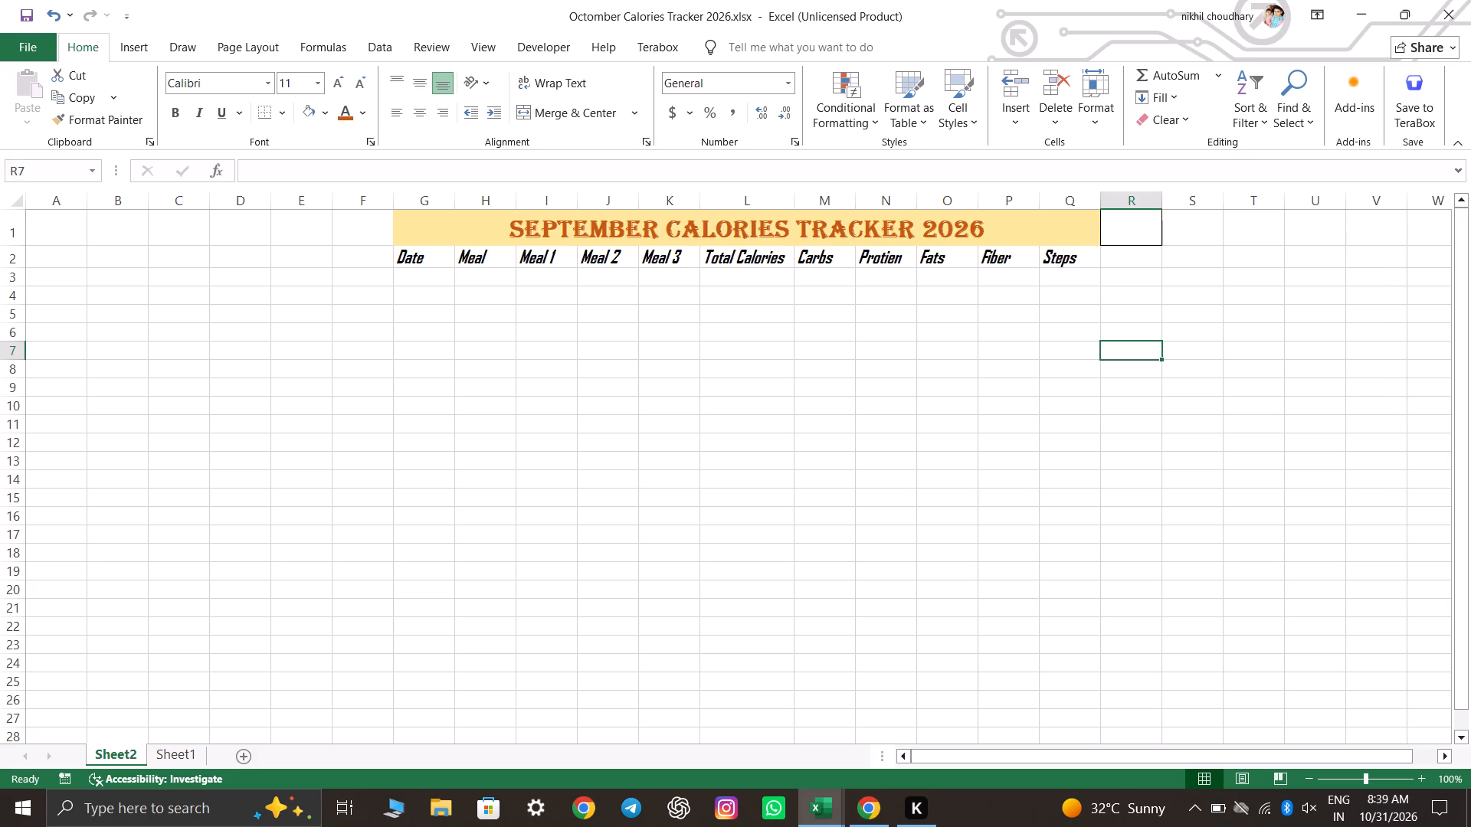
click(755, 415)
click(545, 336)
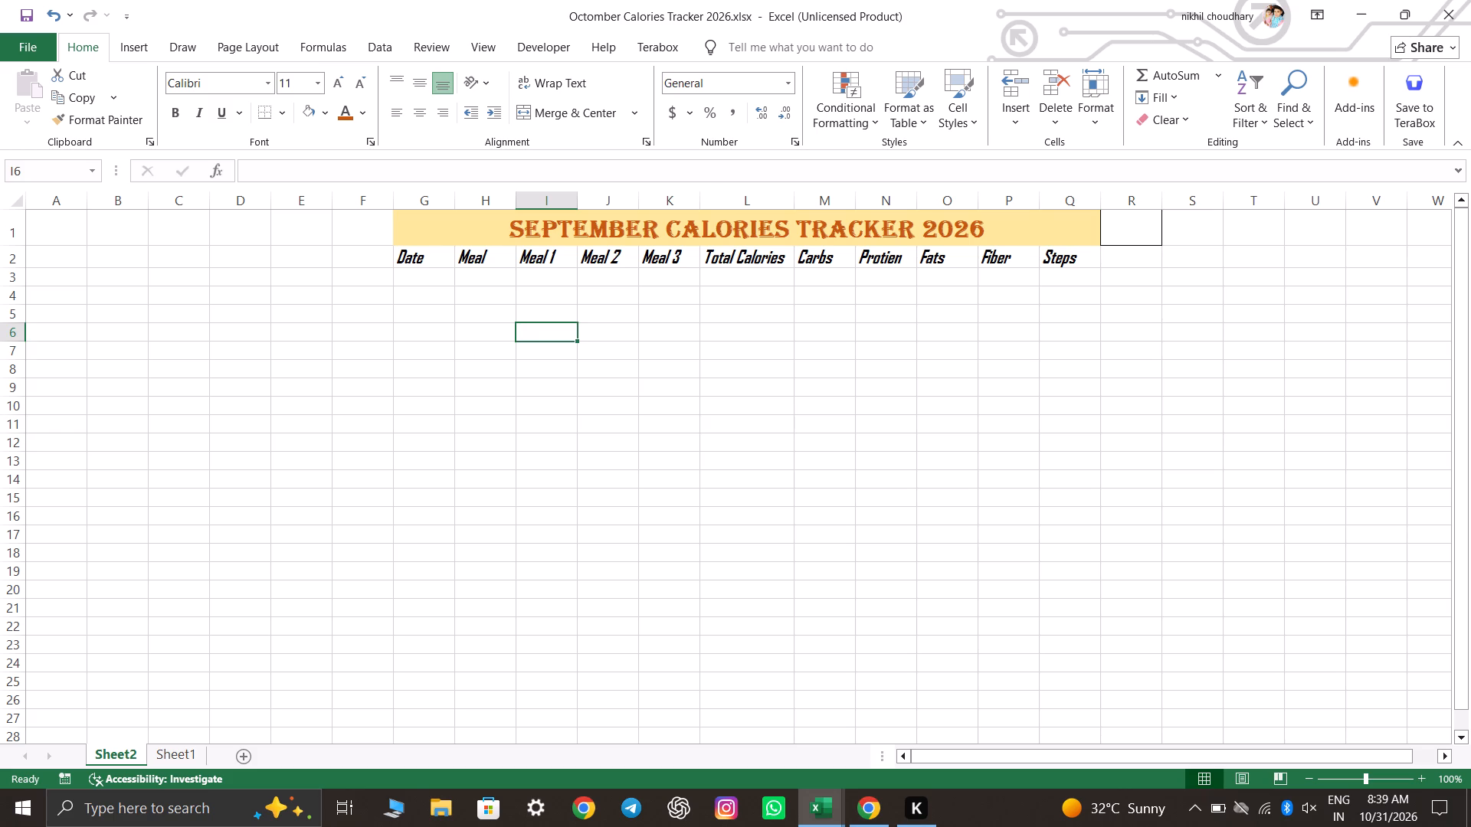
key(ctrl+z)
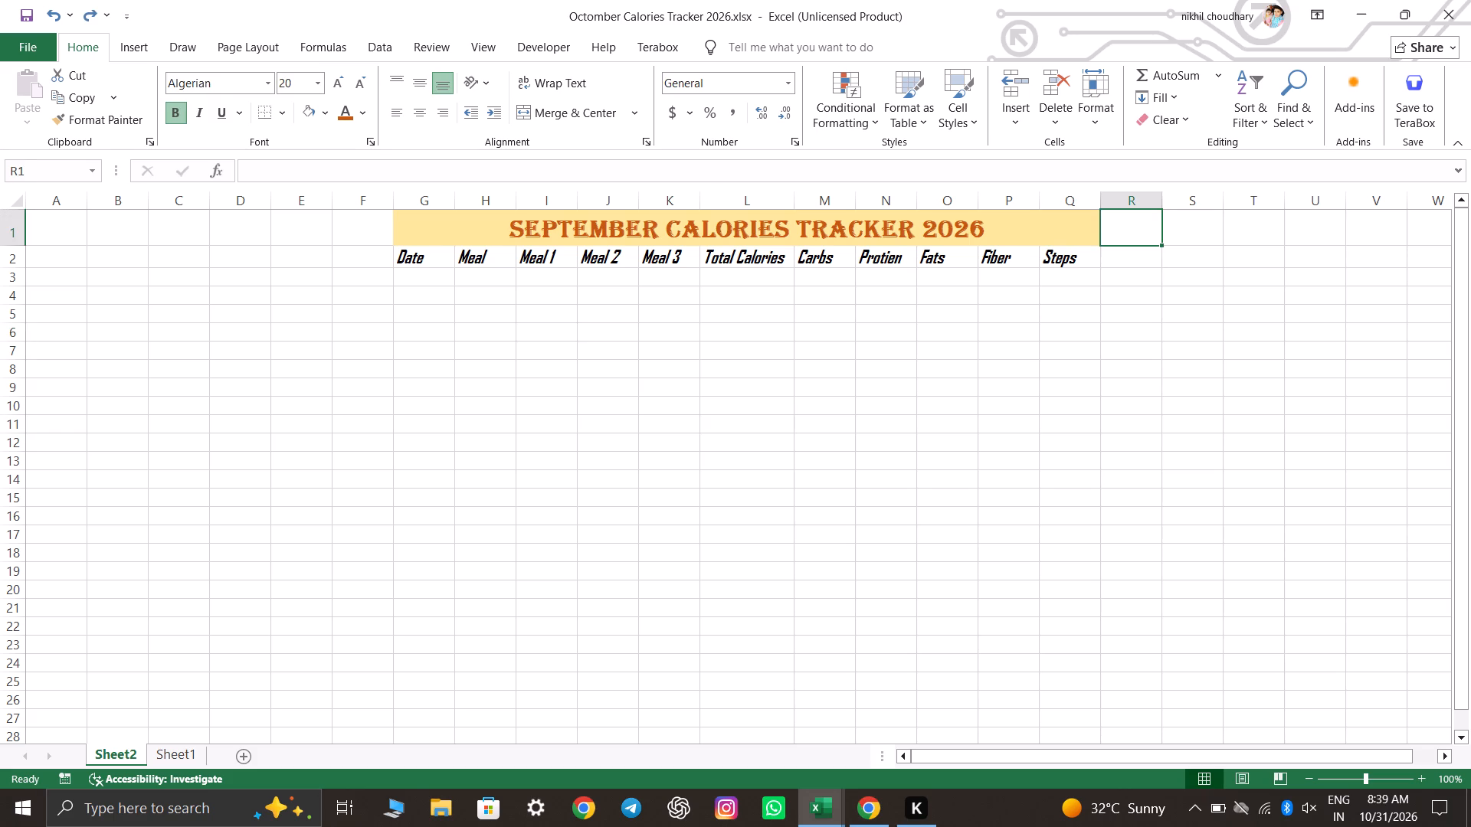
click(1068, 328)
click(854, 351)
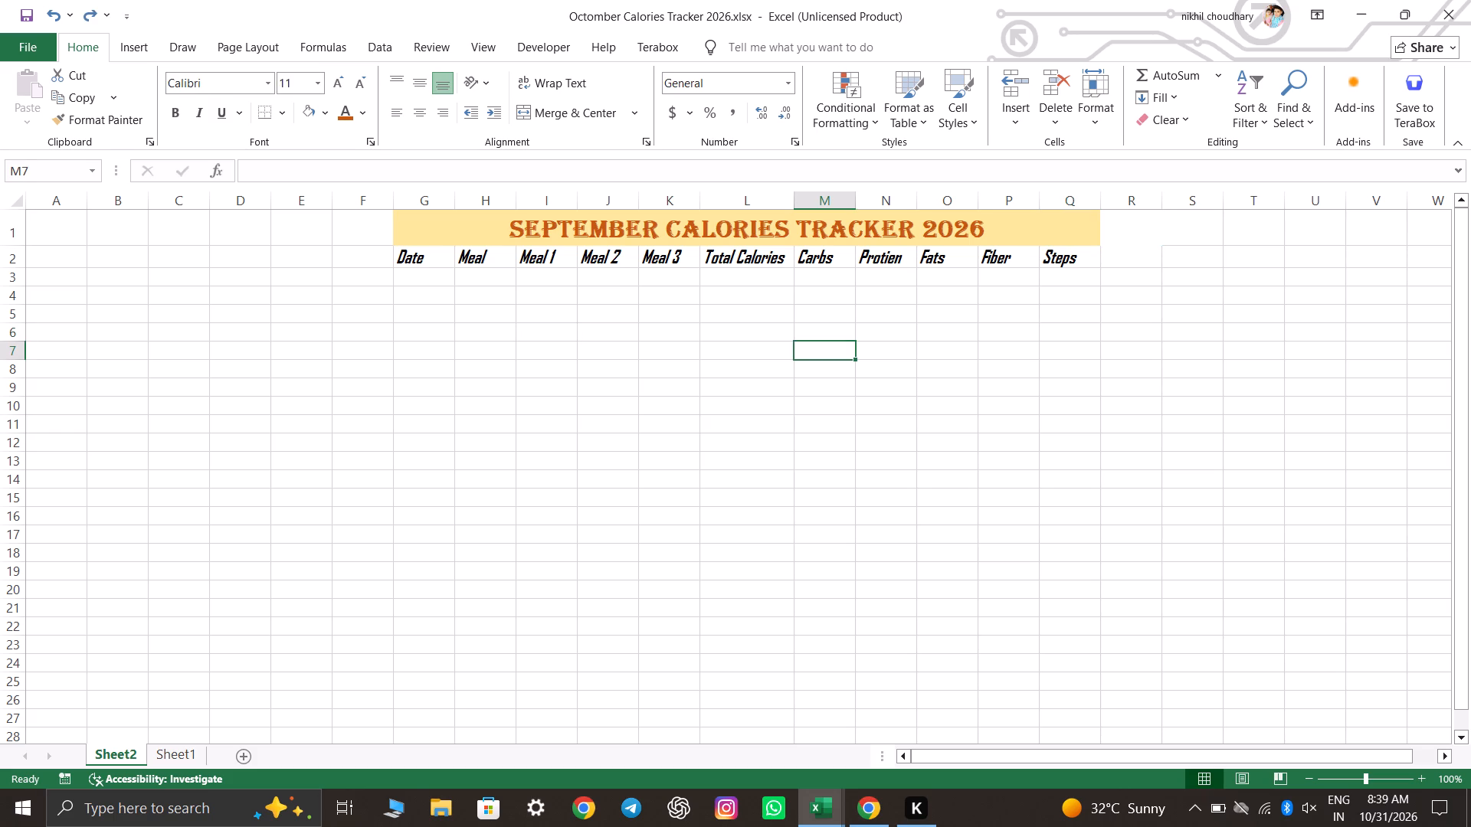
Enter the first date, 9/1/2026, in G3 under the Date header.
click(424, 274)
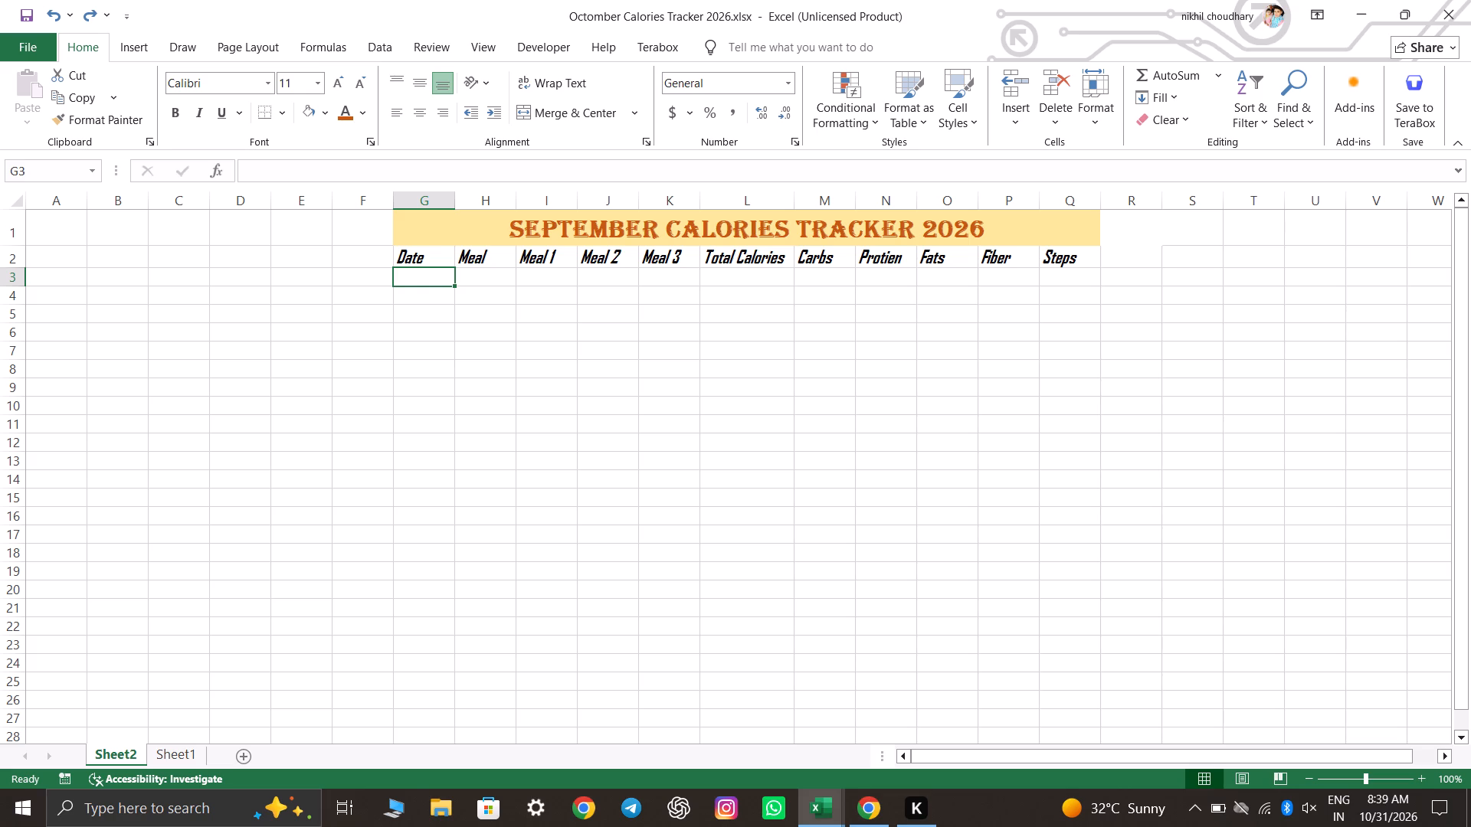
key(0)
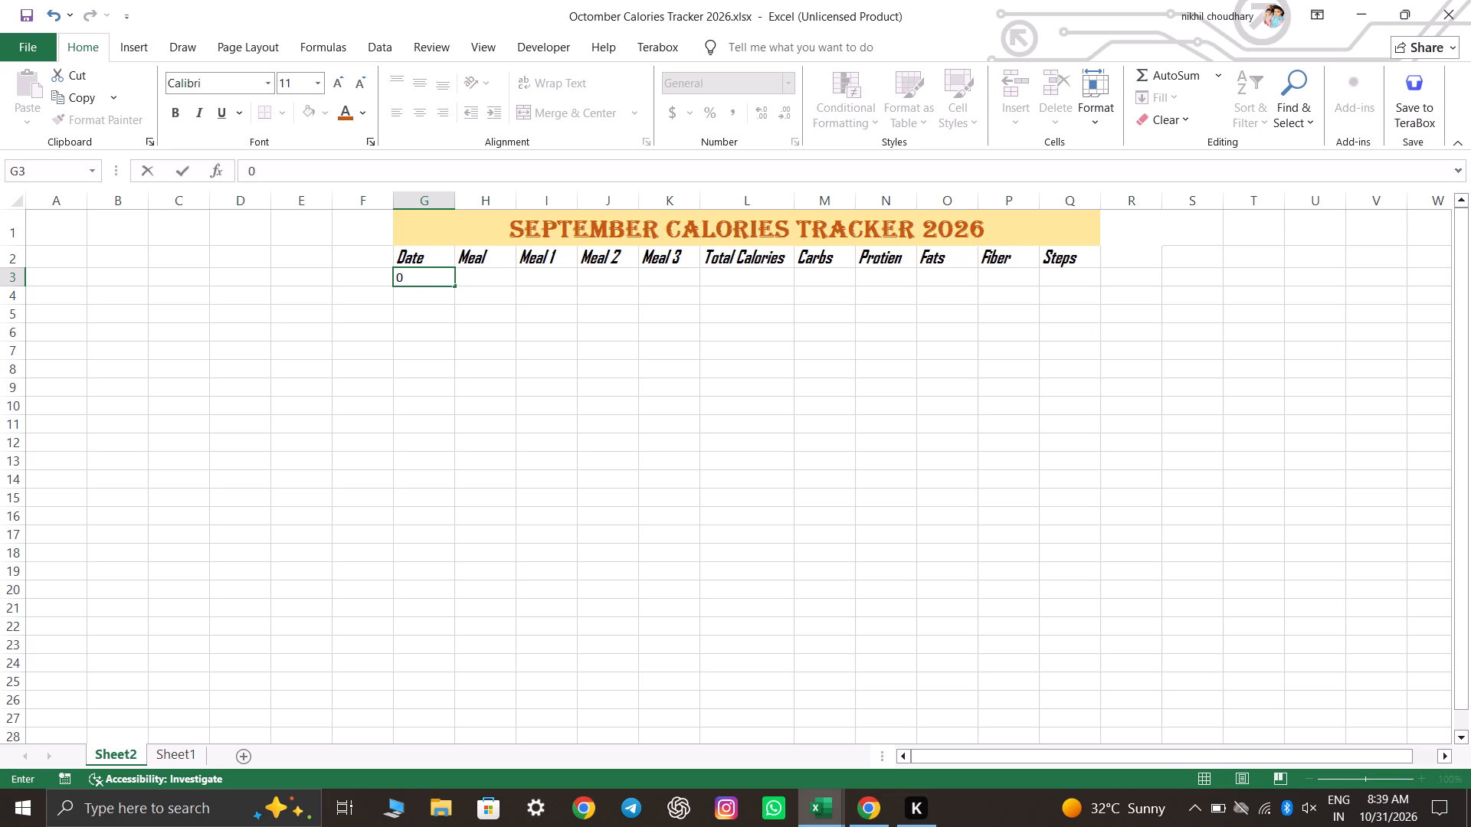
key(BackSpace)
text(9/1/2026)
key(Return)
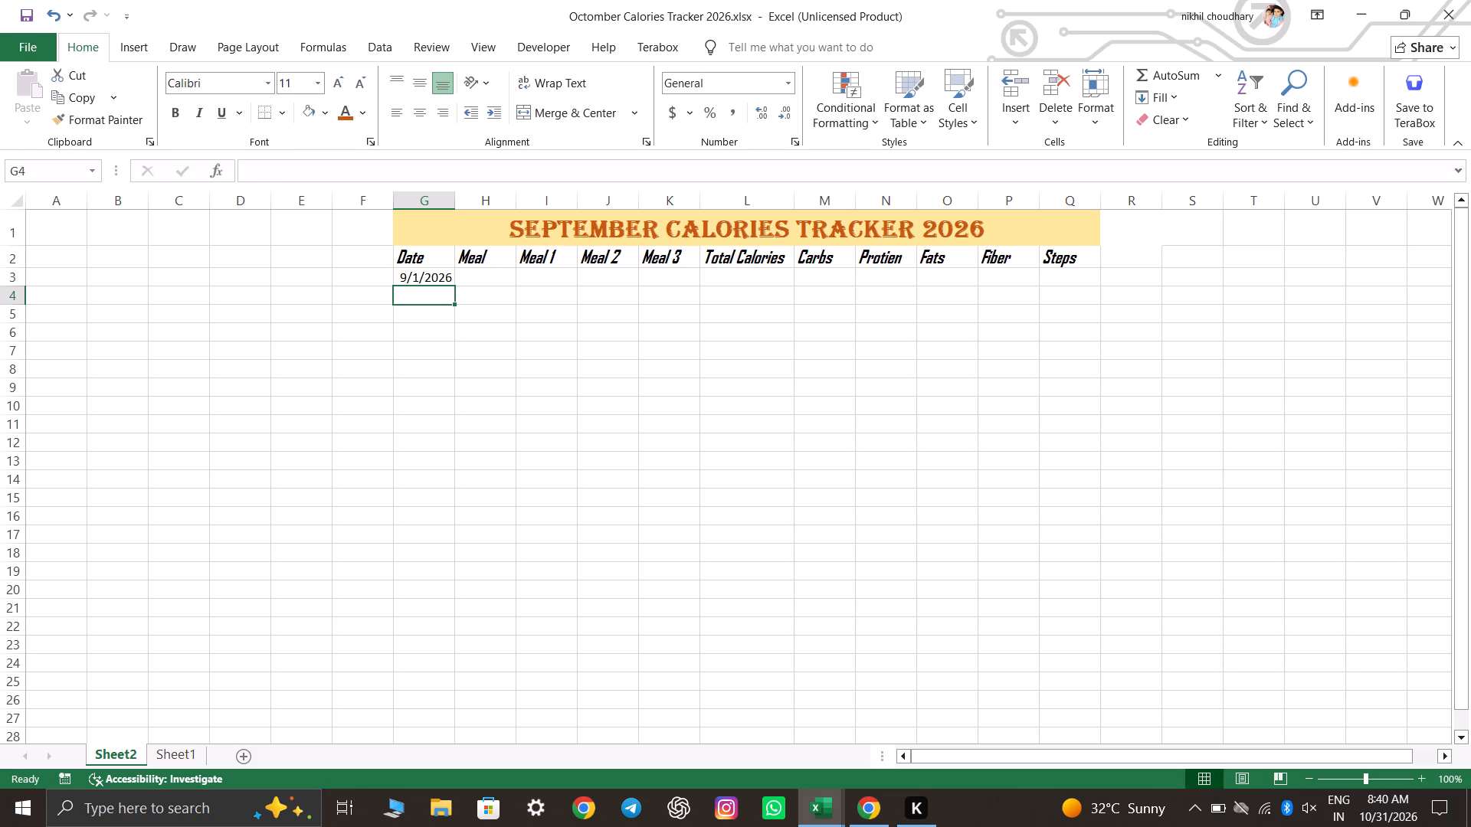
Fill the date series from G3 down to G32 so it runs daily through 9/30/2026.
click(444, 278)
drag(452, 283, 459, 310)
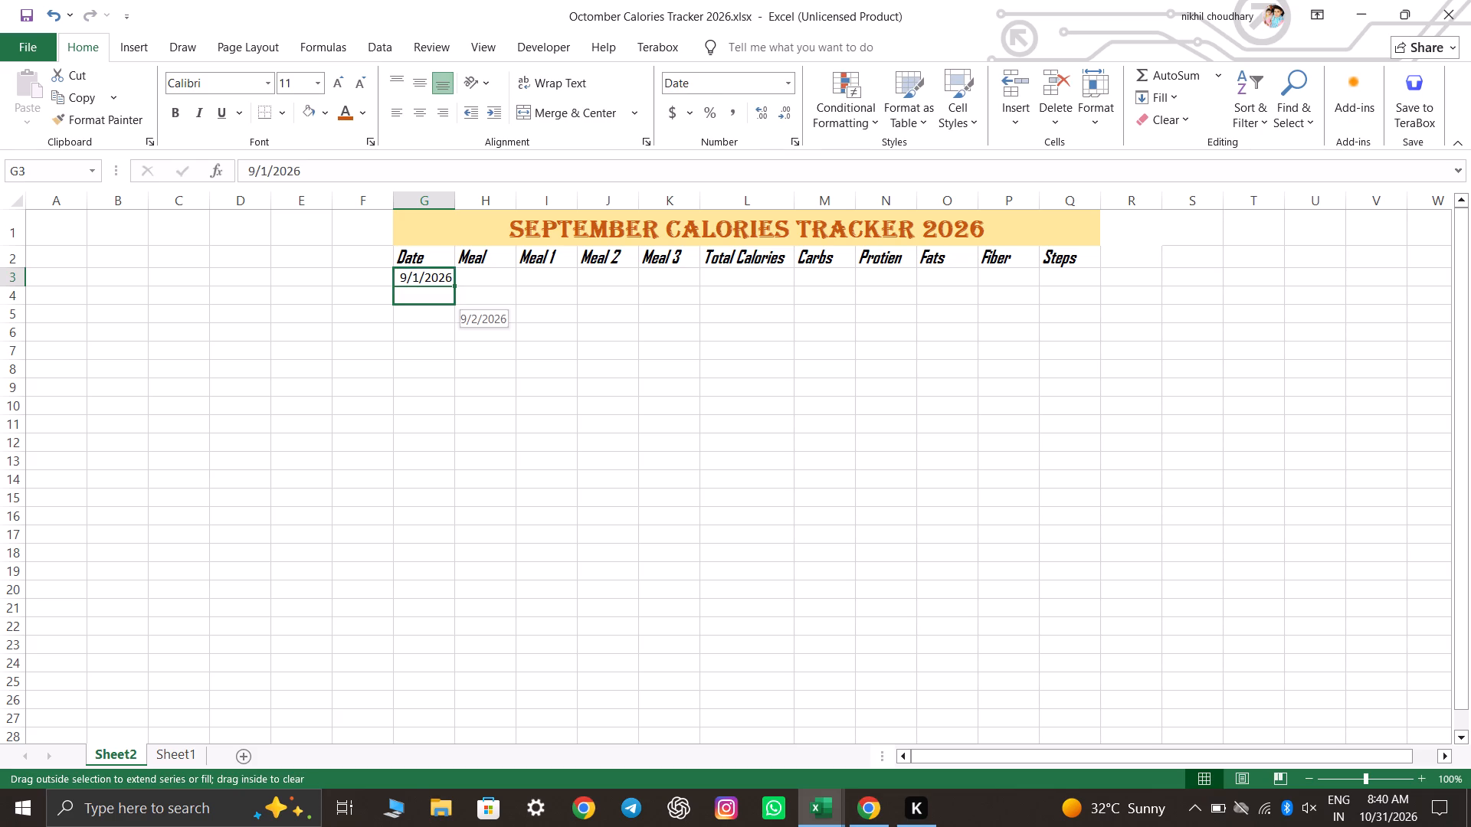
drag(459, 310, 475, 687)
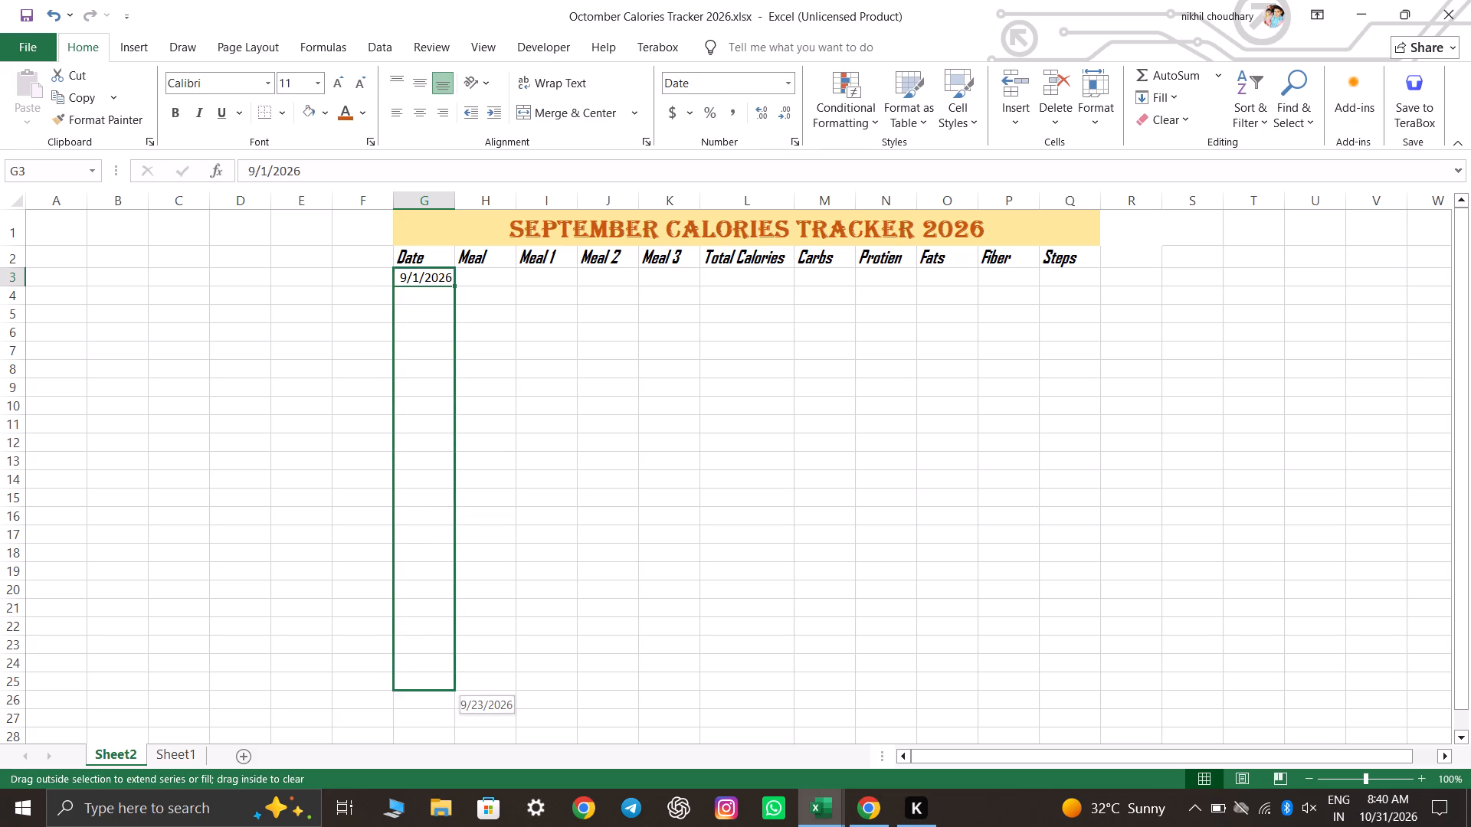
drag(475, 687, 442, 674)
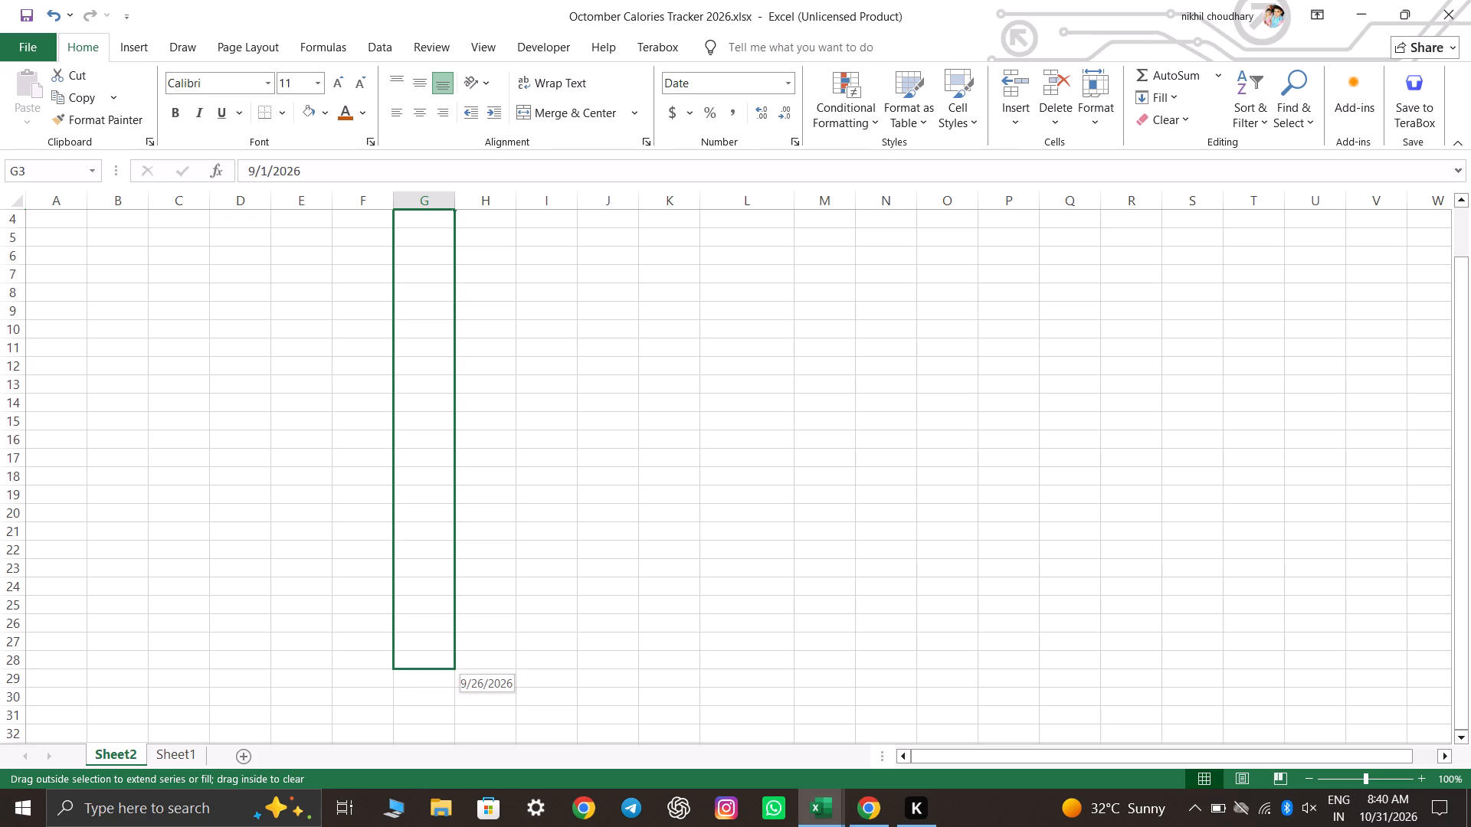
drag(442, 674, 441, 724)
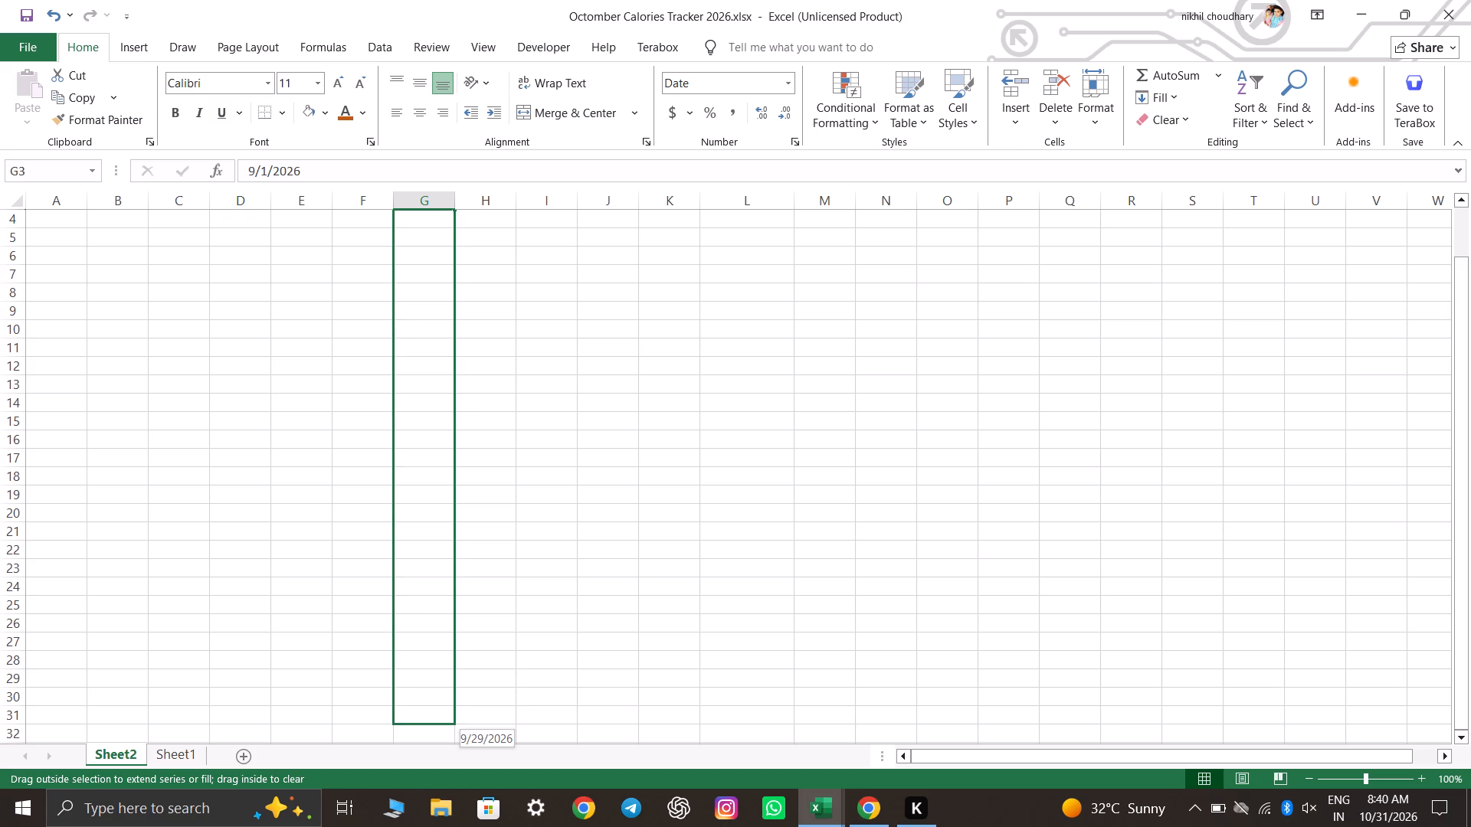
drag(441, 724, 441, 735)
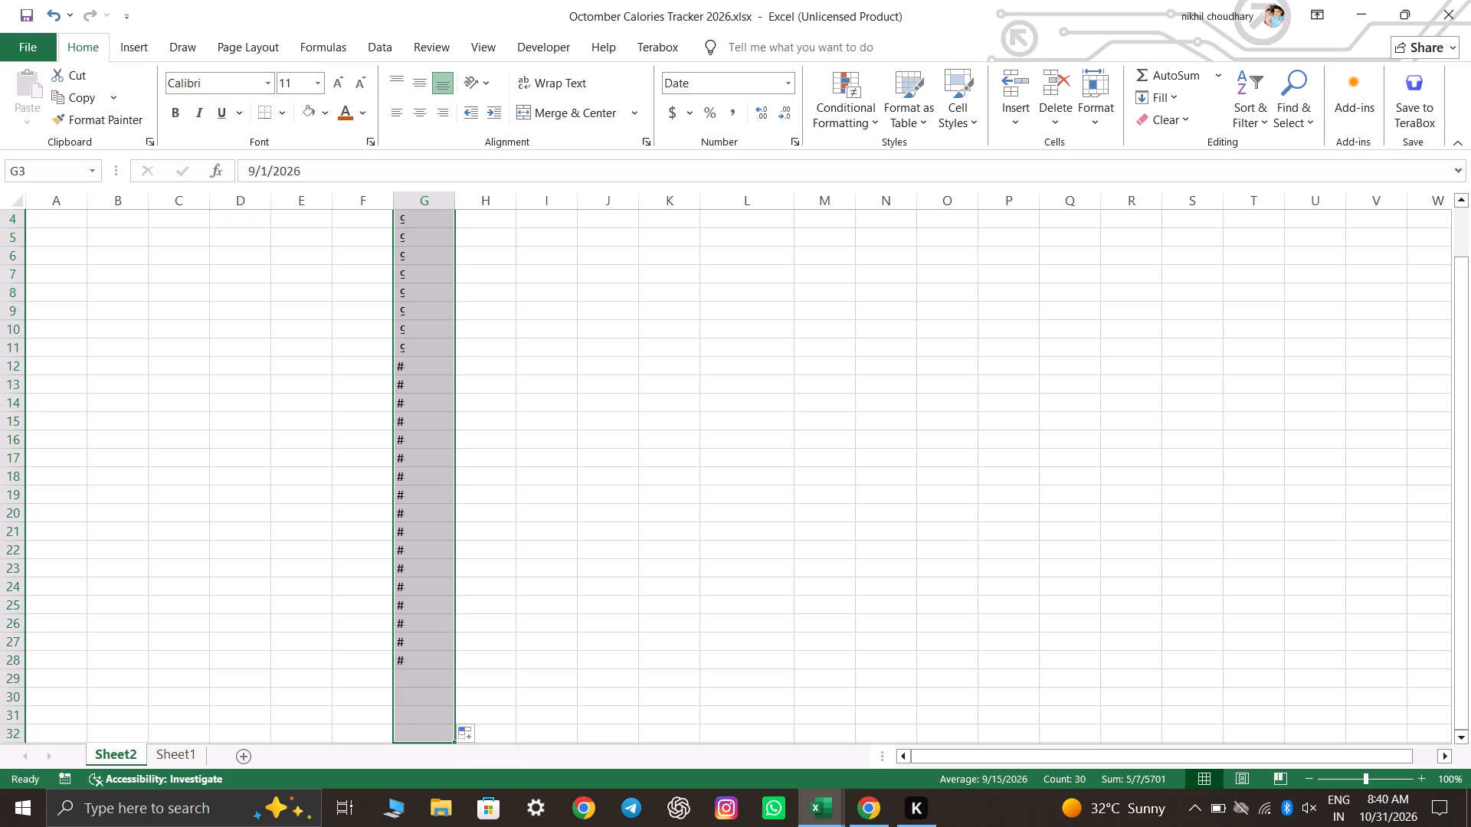
click(677, 549)
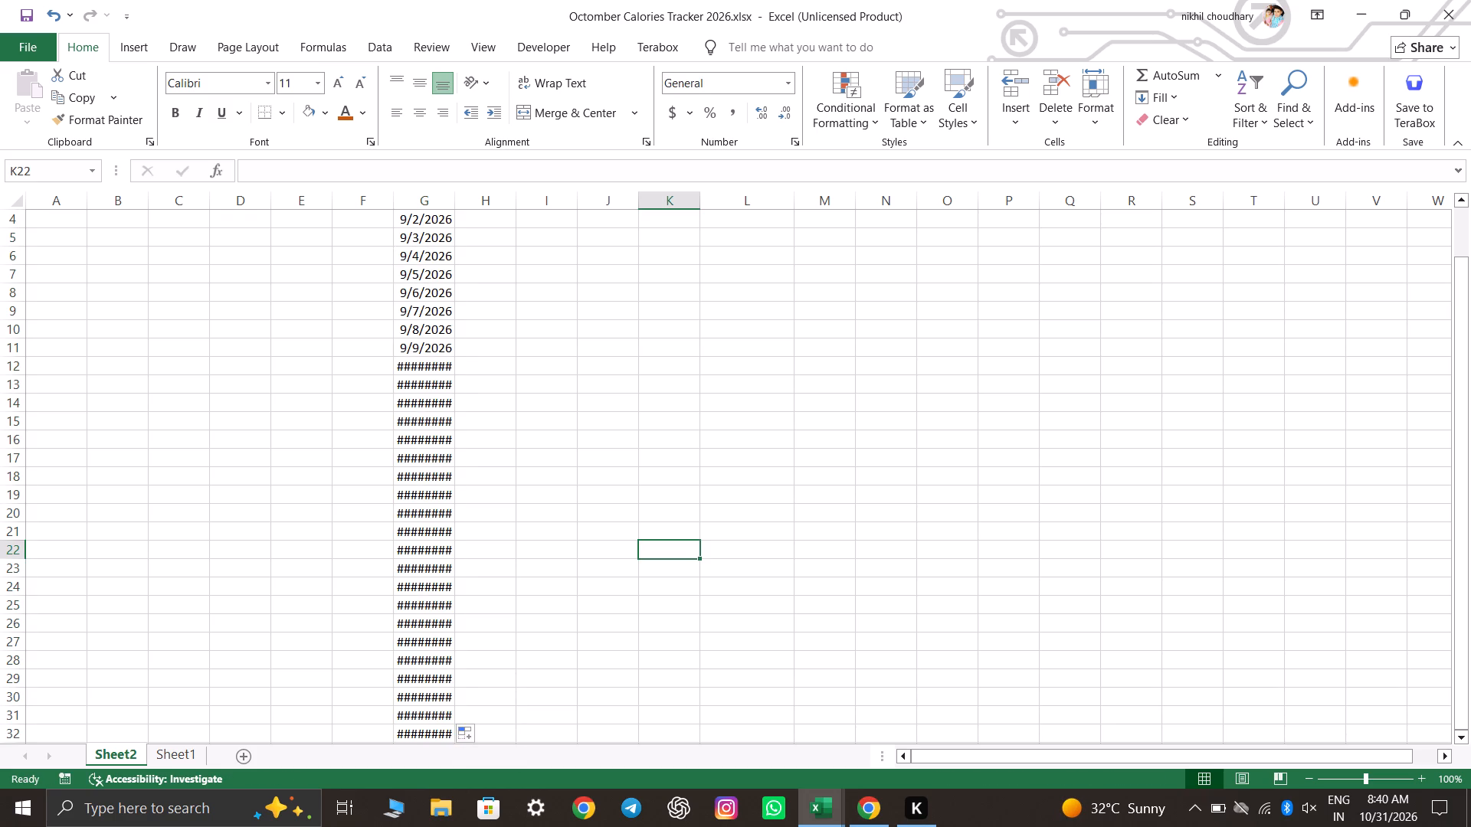
click(297, 599)
scroll(306, 580, down, 2)
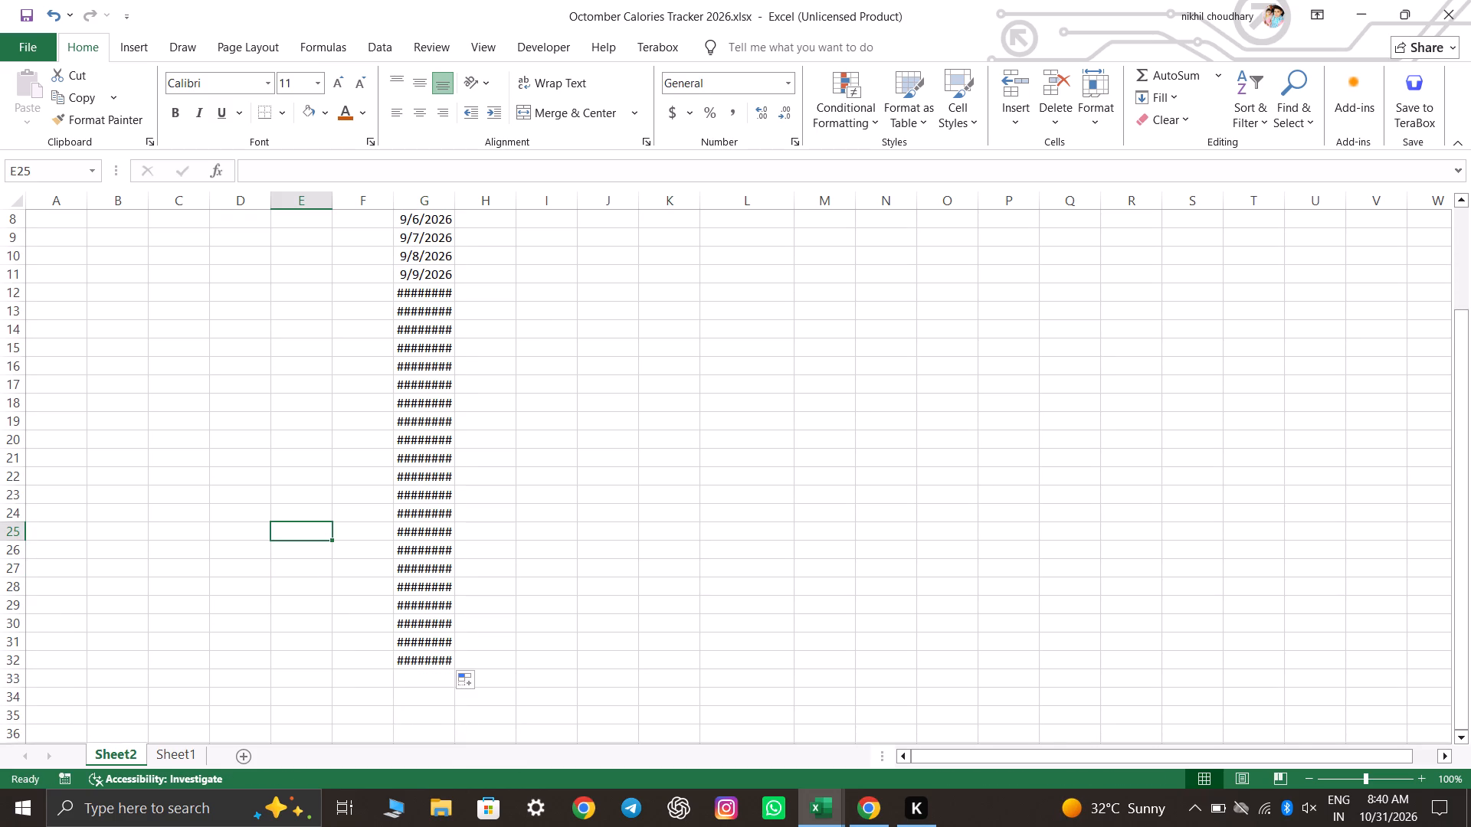
scroll(486, 610, up, 3)
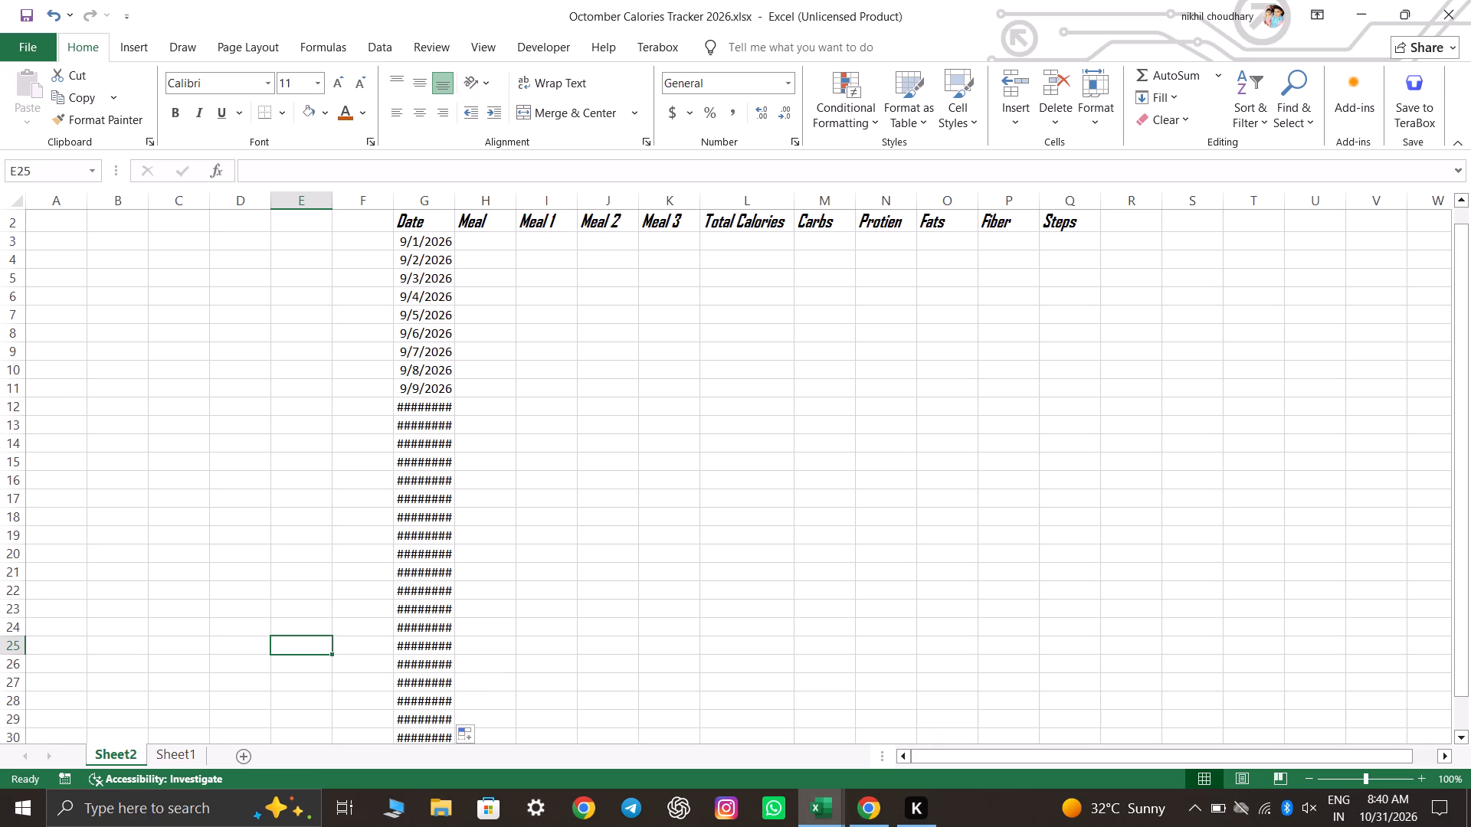
Widen column G to fit the full September dates.
click(431, 381)
drag(454, 396, 455, 417)
click(526, 414)
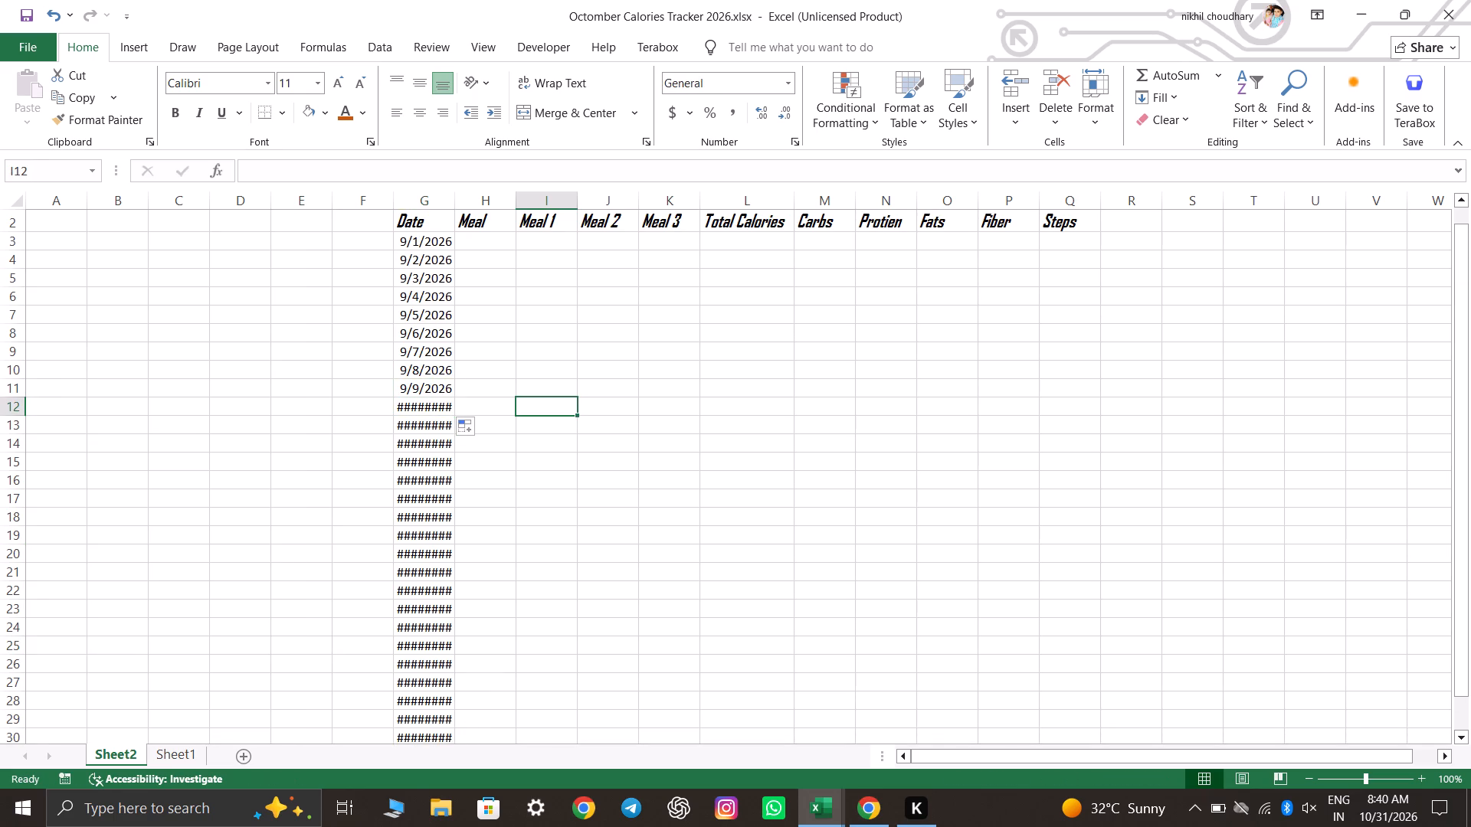
double_click(442, 407)
click(520, 413)
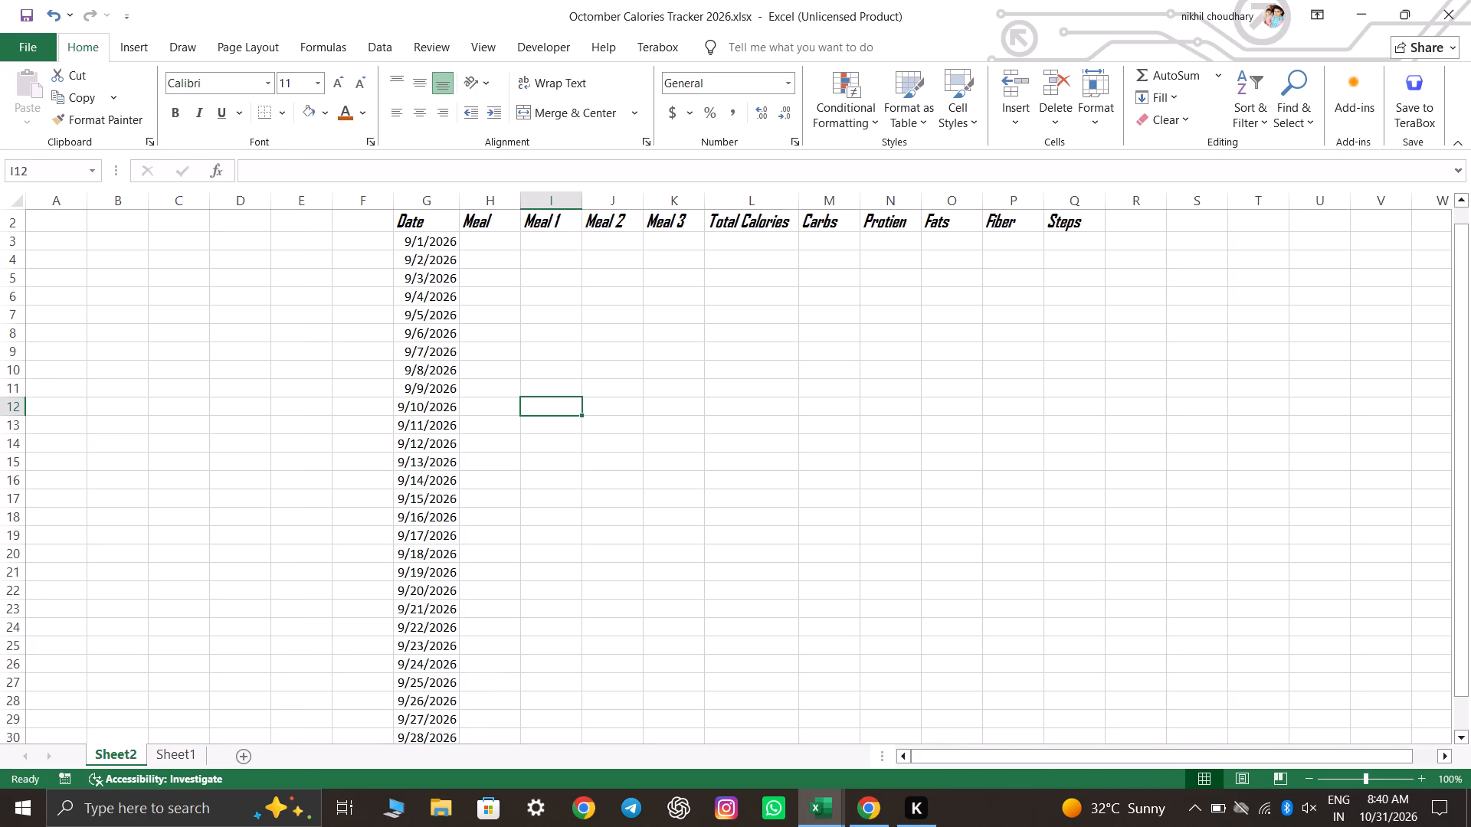
click(572, 490)
scroll(755, 498, down, 4)
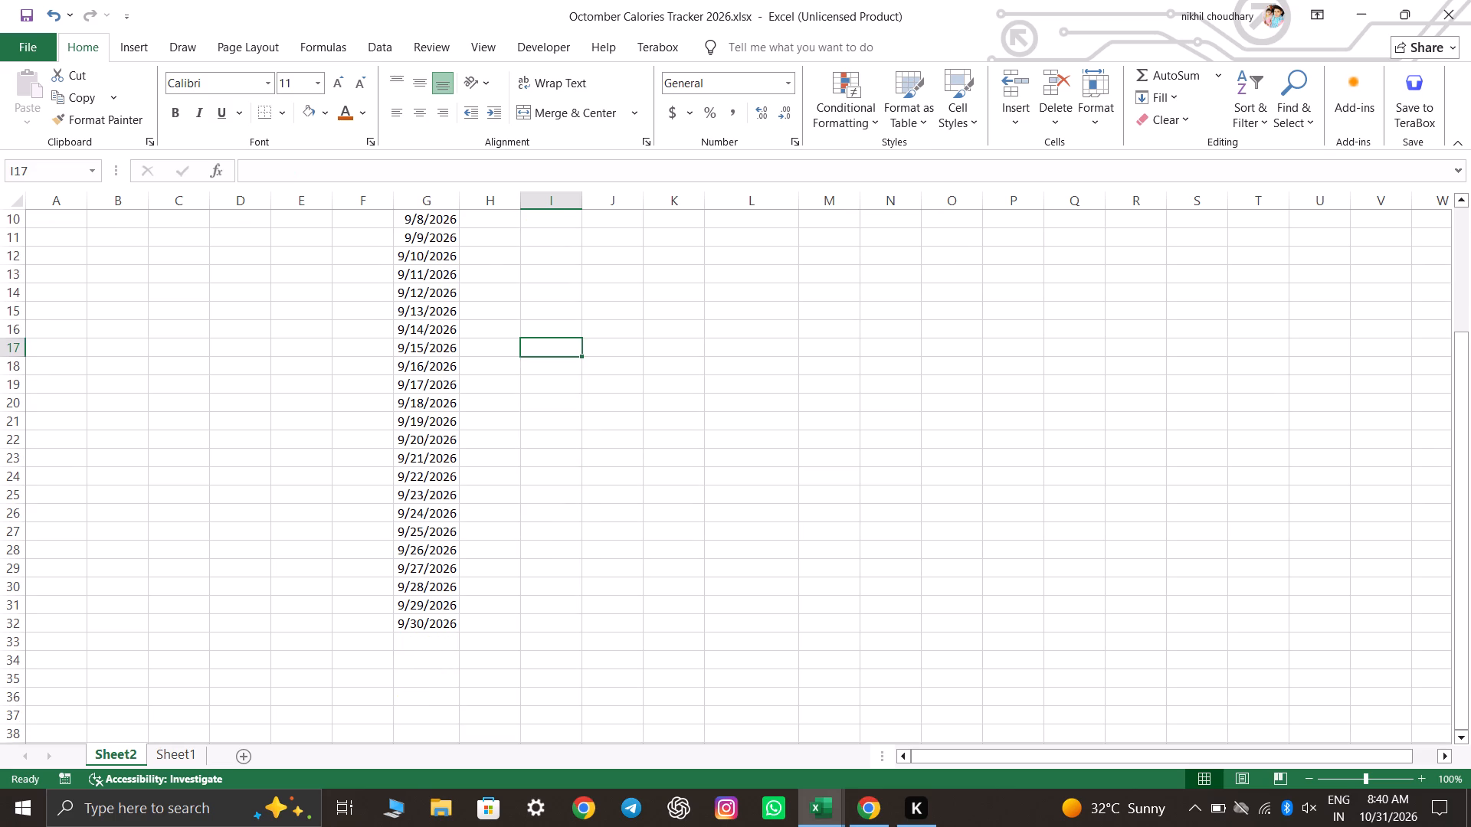
scroll(840, 568, up, 8)
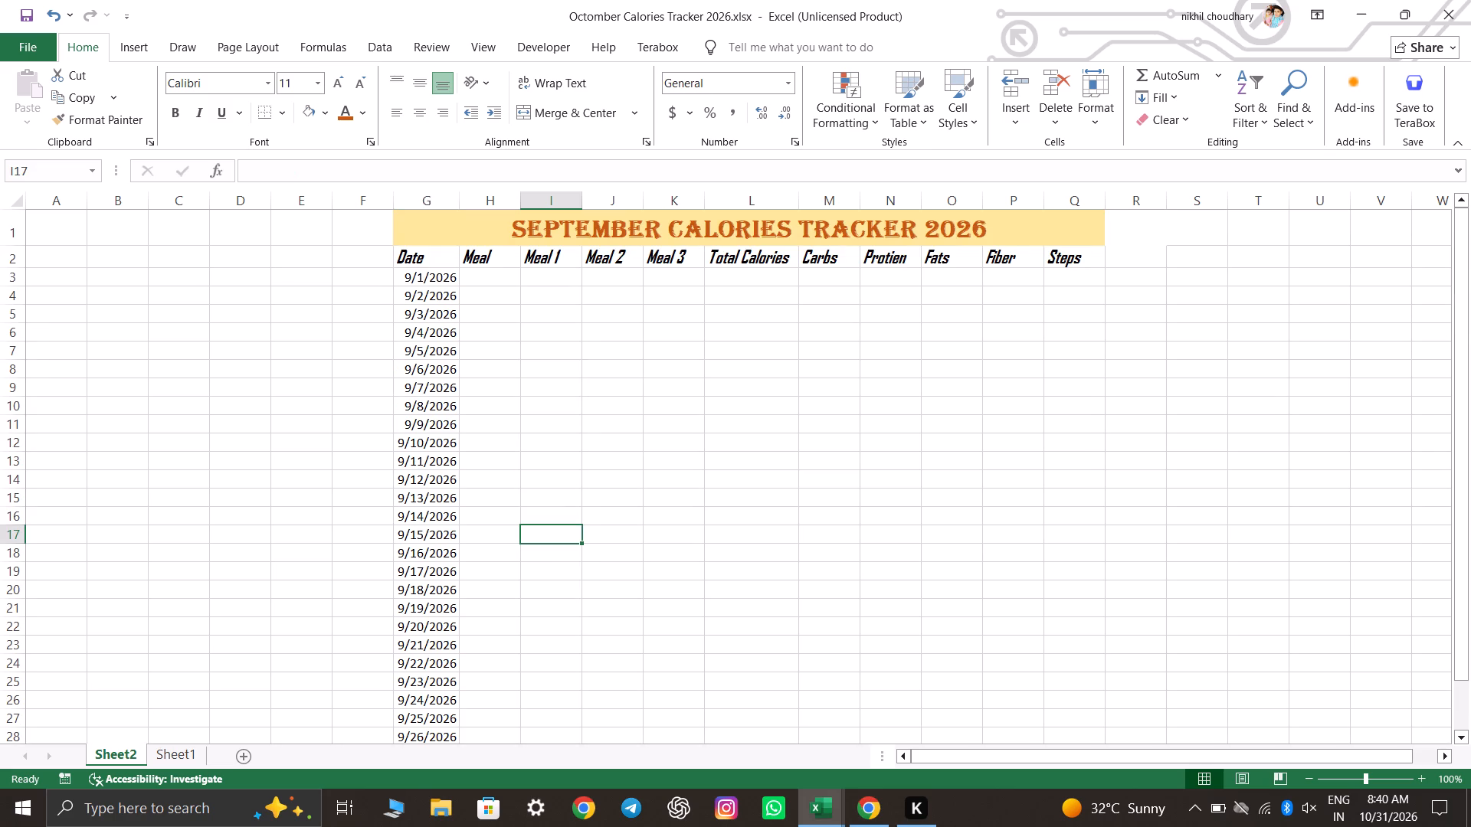
double_click(461, 198)
click(698, 424)
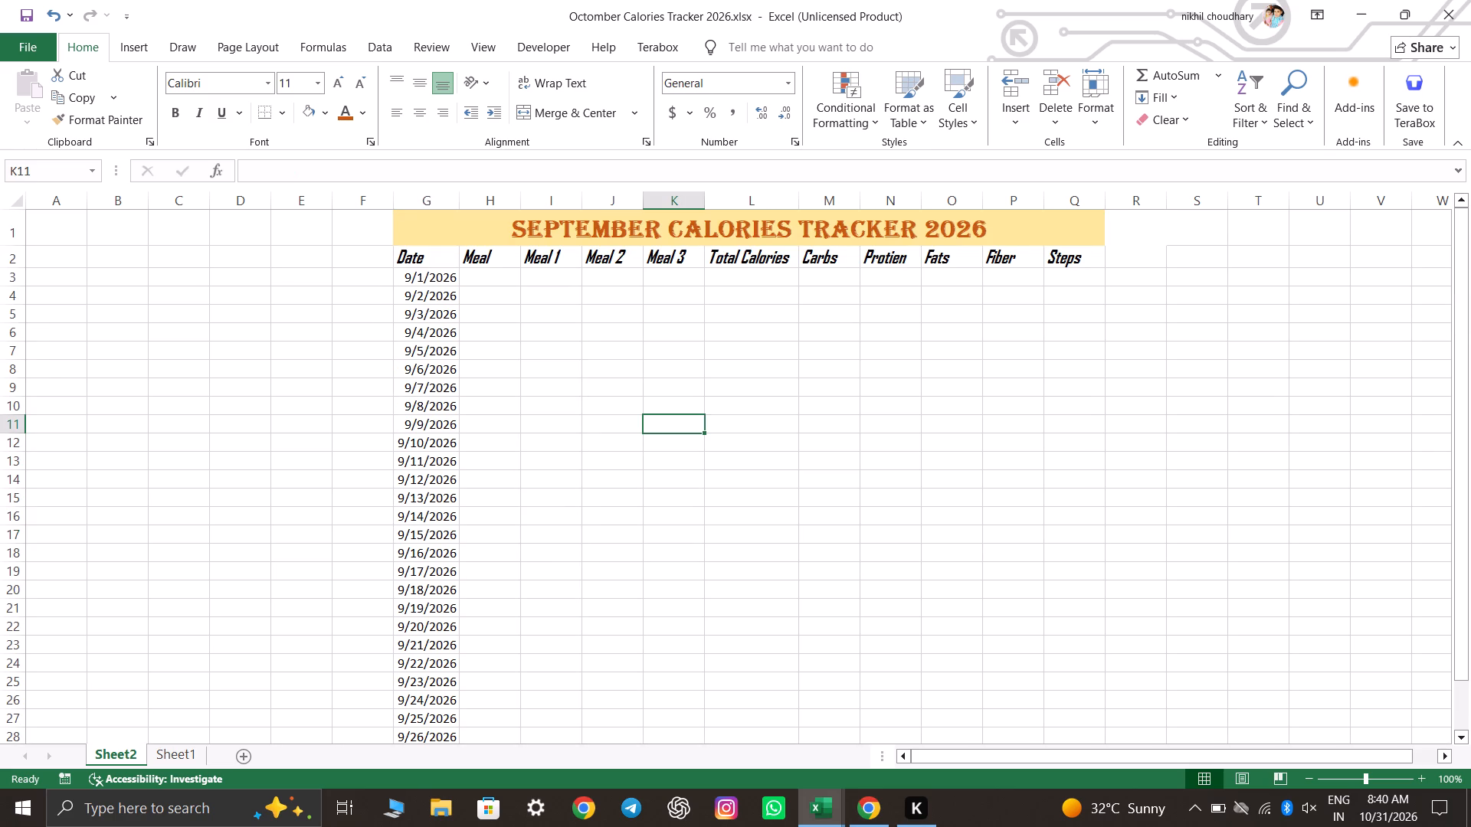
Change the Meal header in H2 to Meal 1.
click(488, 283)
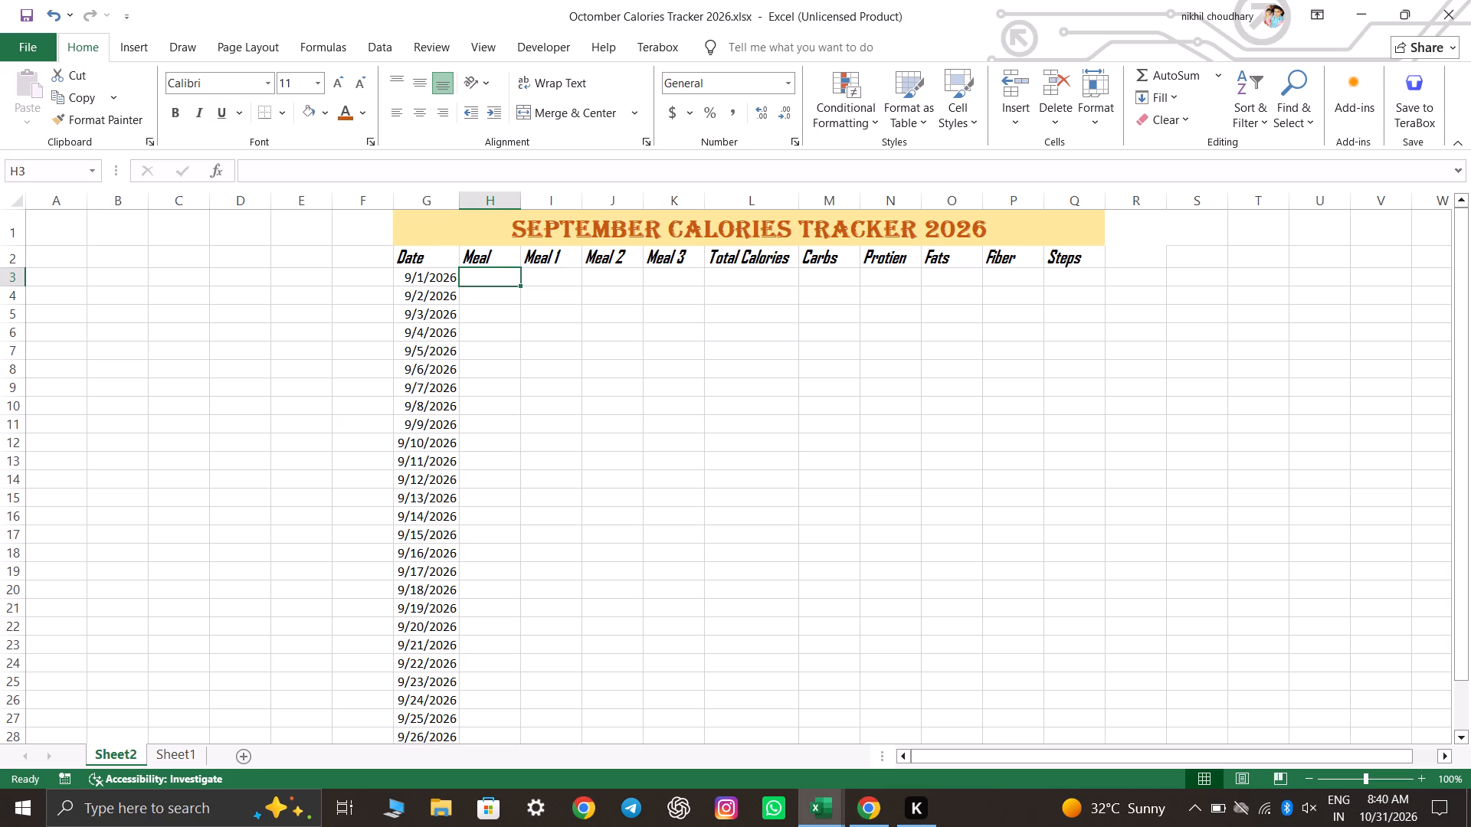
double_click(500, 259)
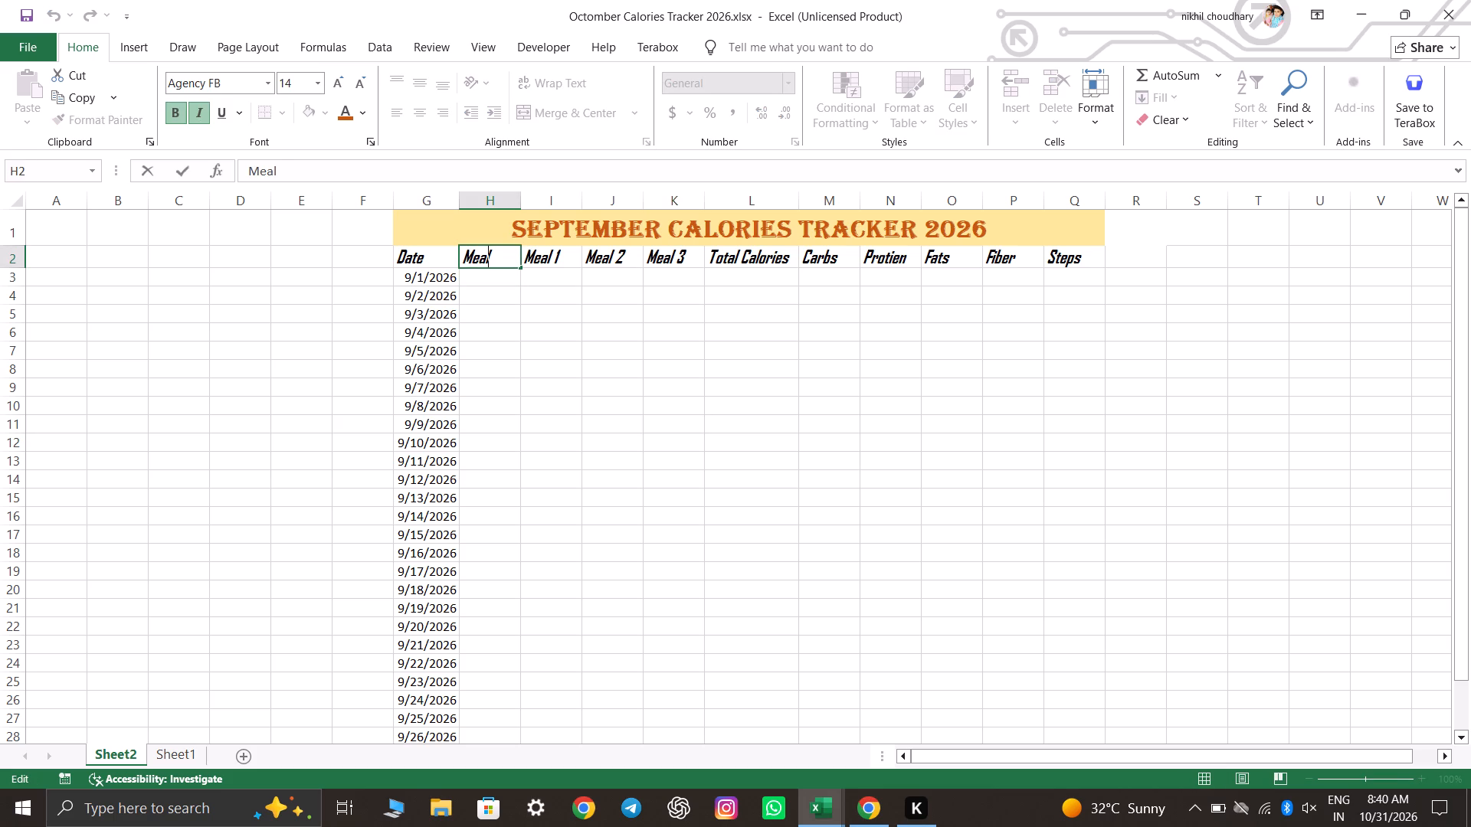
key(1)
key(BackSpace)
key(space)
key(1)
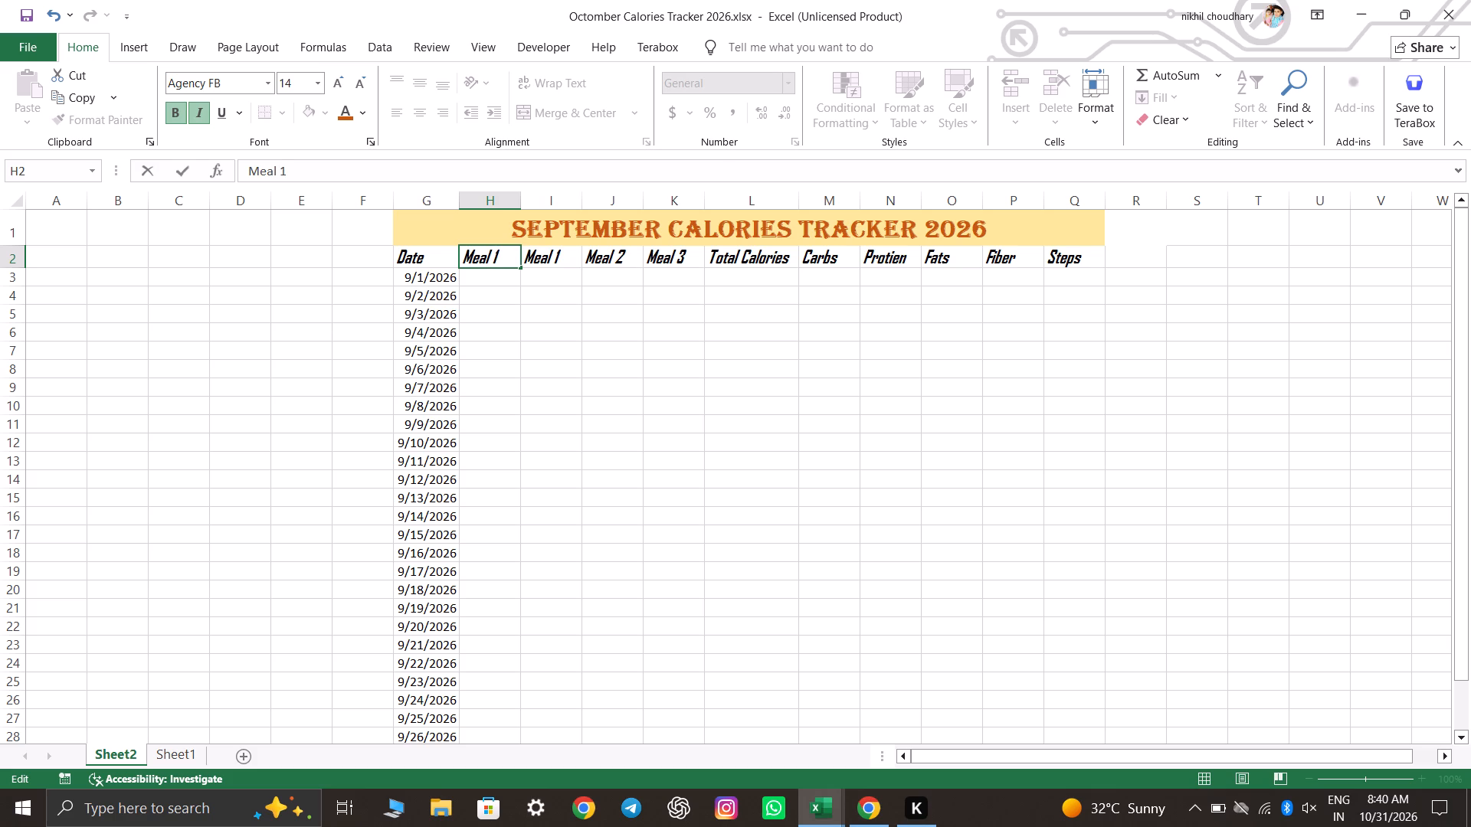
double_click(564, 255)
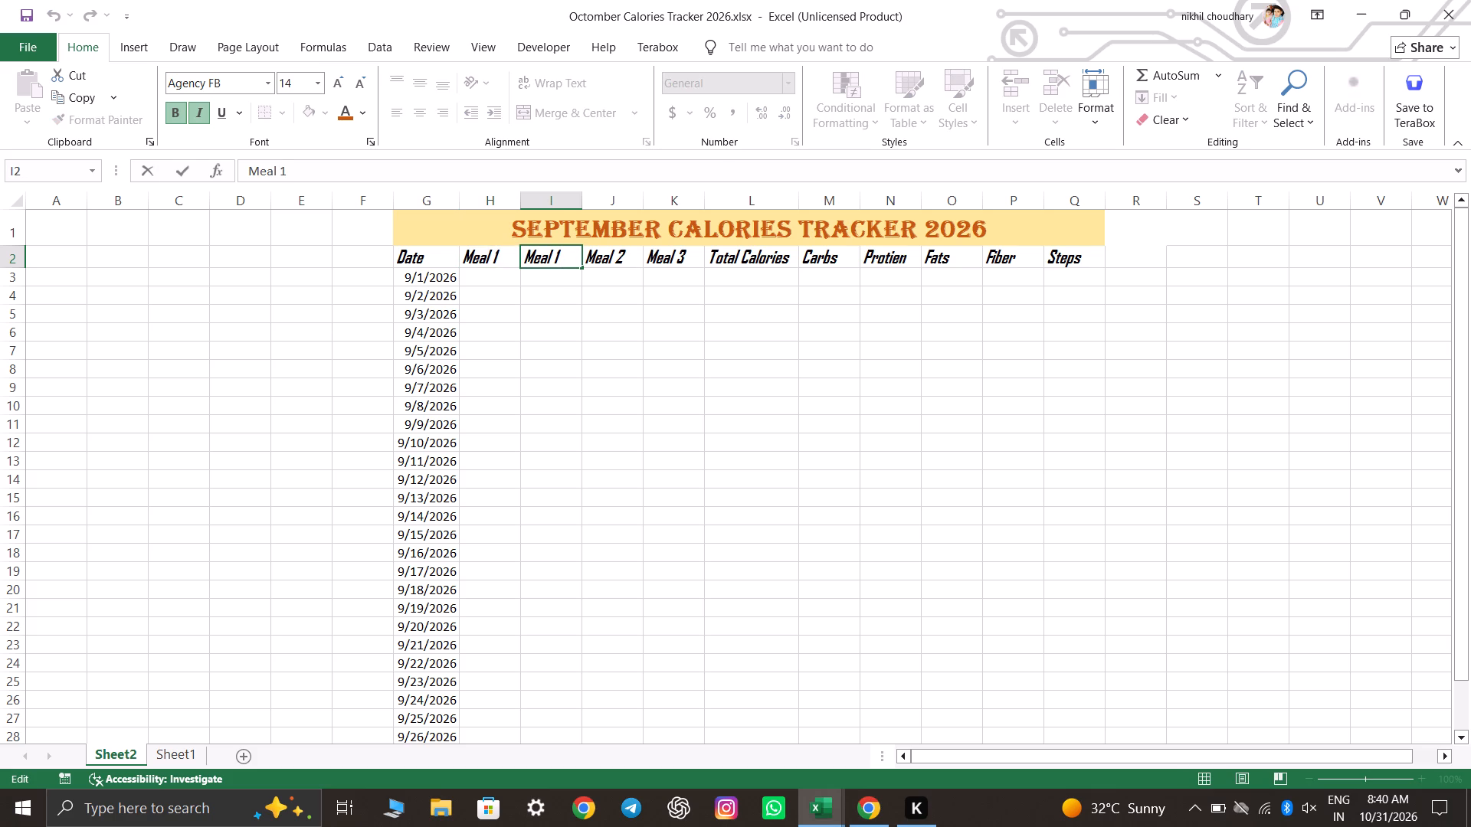
Delete column H, the first of the two Meal 1 columns.
click(489, 198)
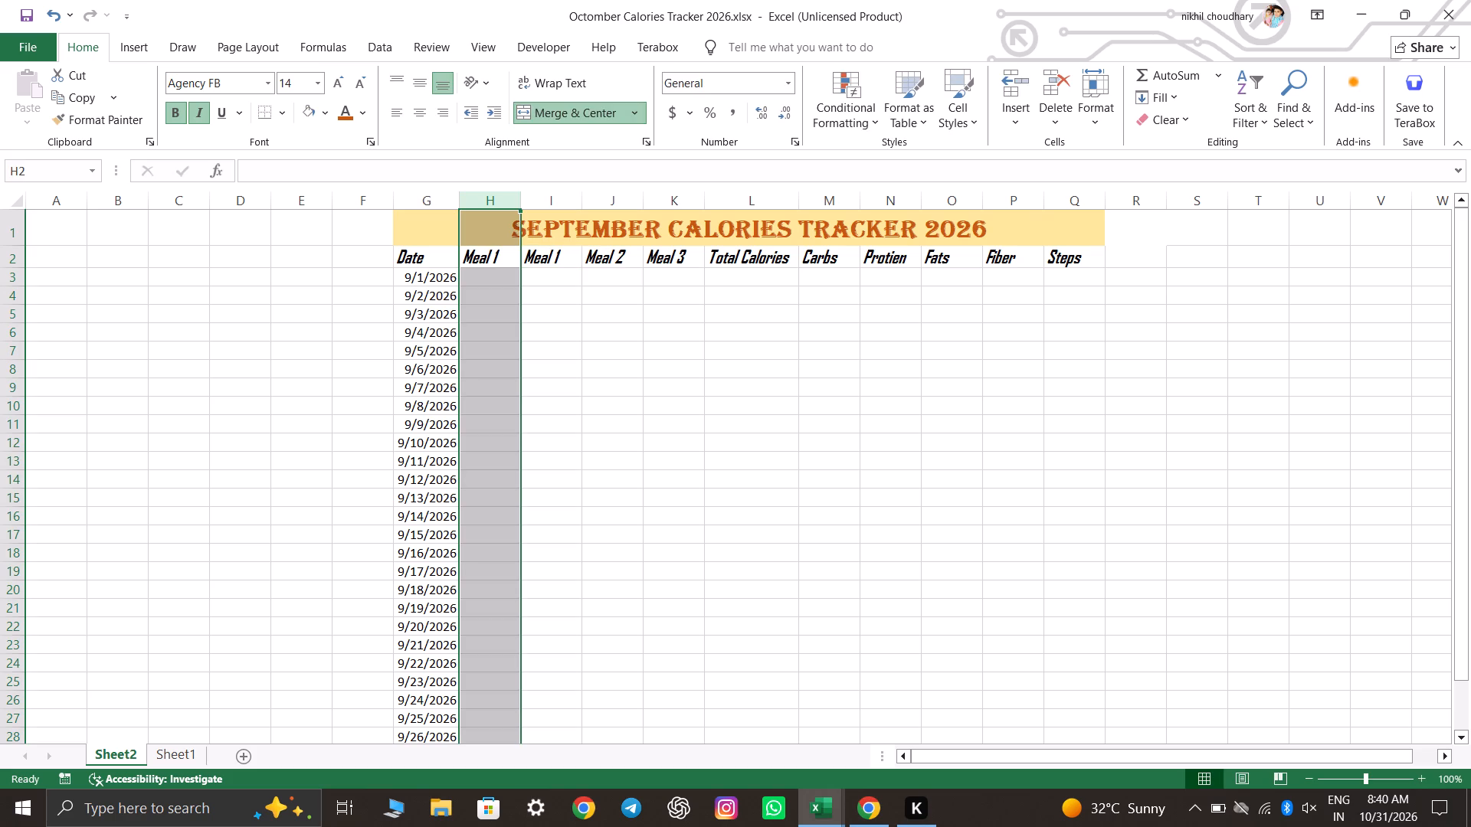
click(631, 397)
click(473, 255)
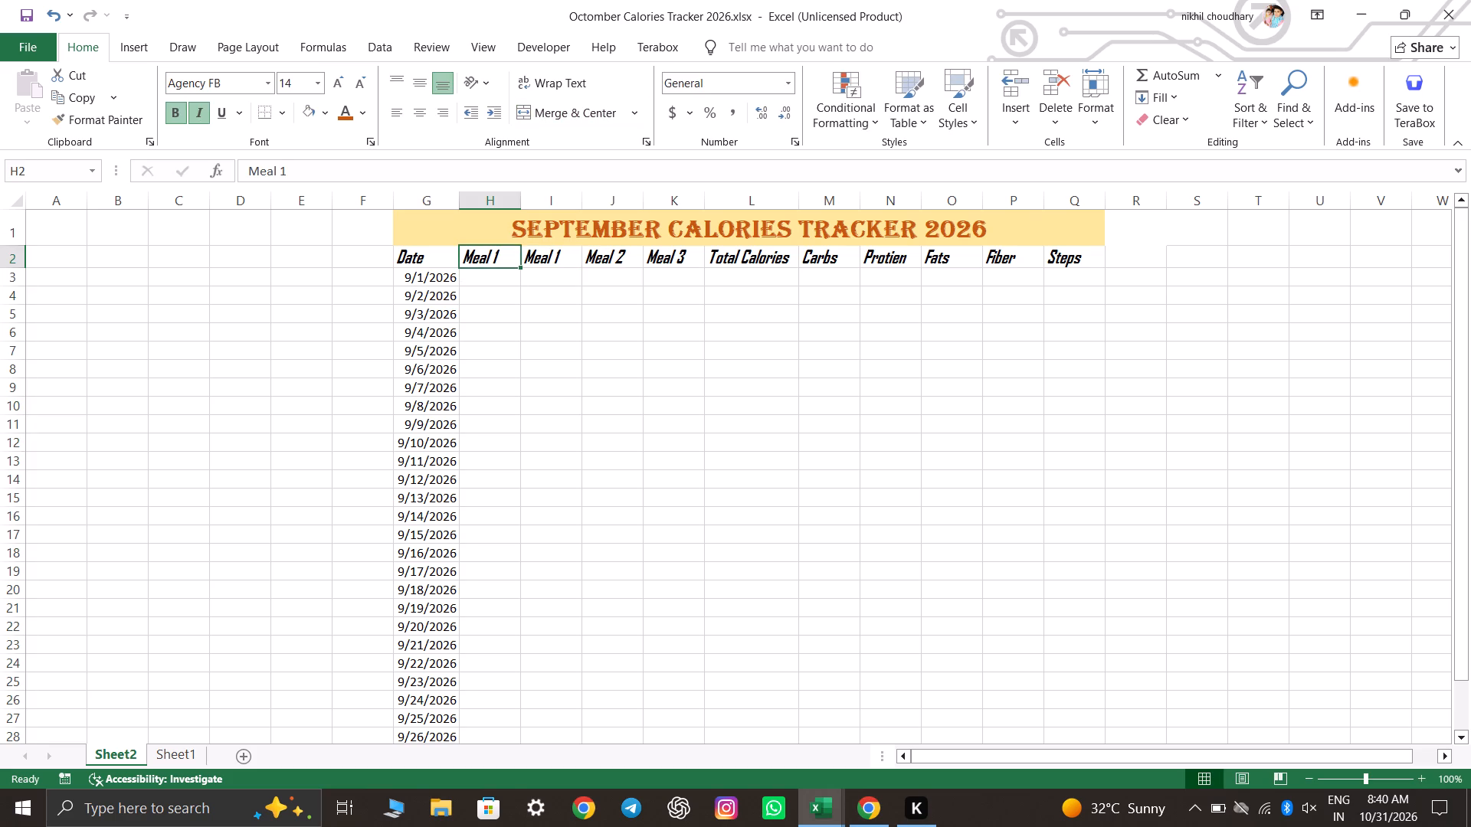
right_click(483, 203)
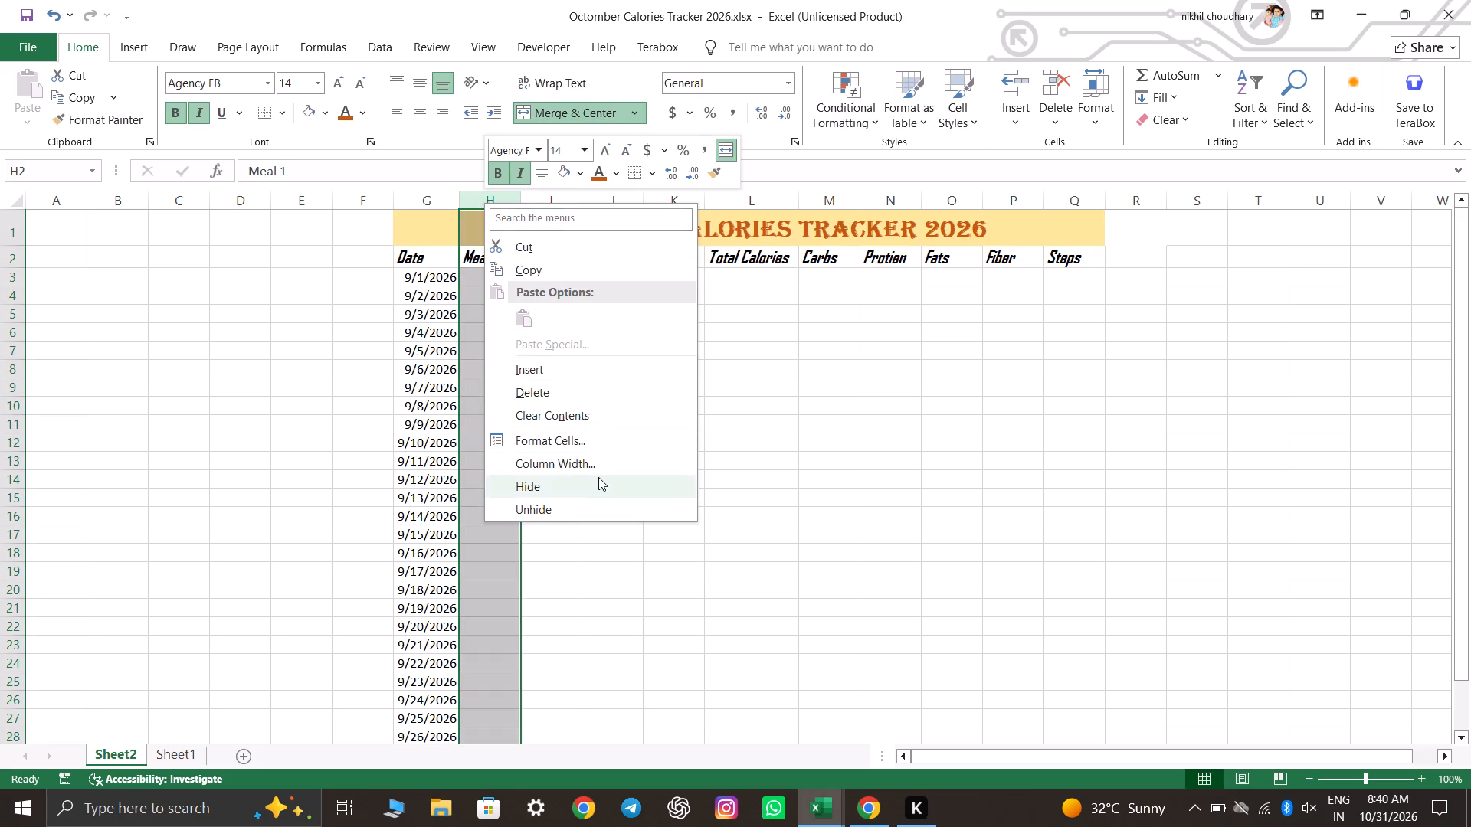
click(575, 386)
click(709, 415)
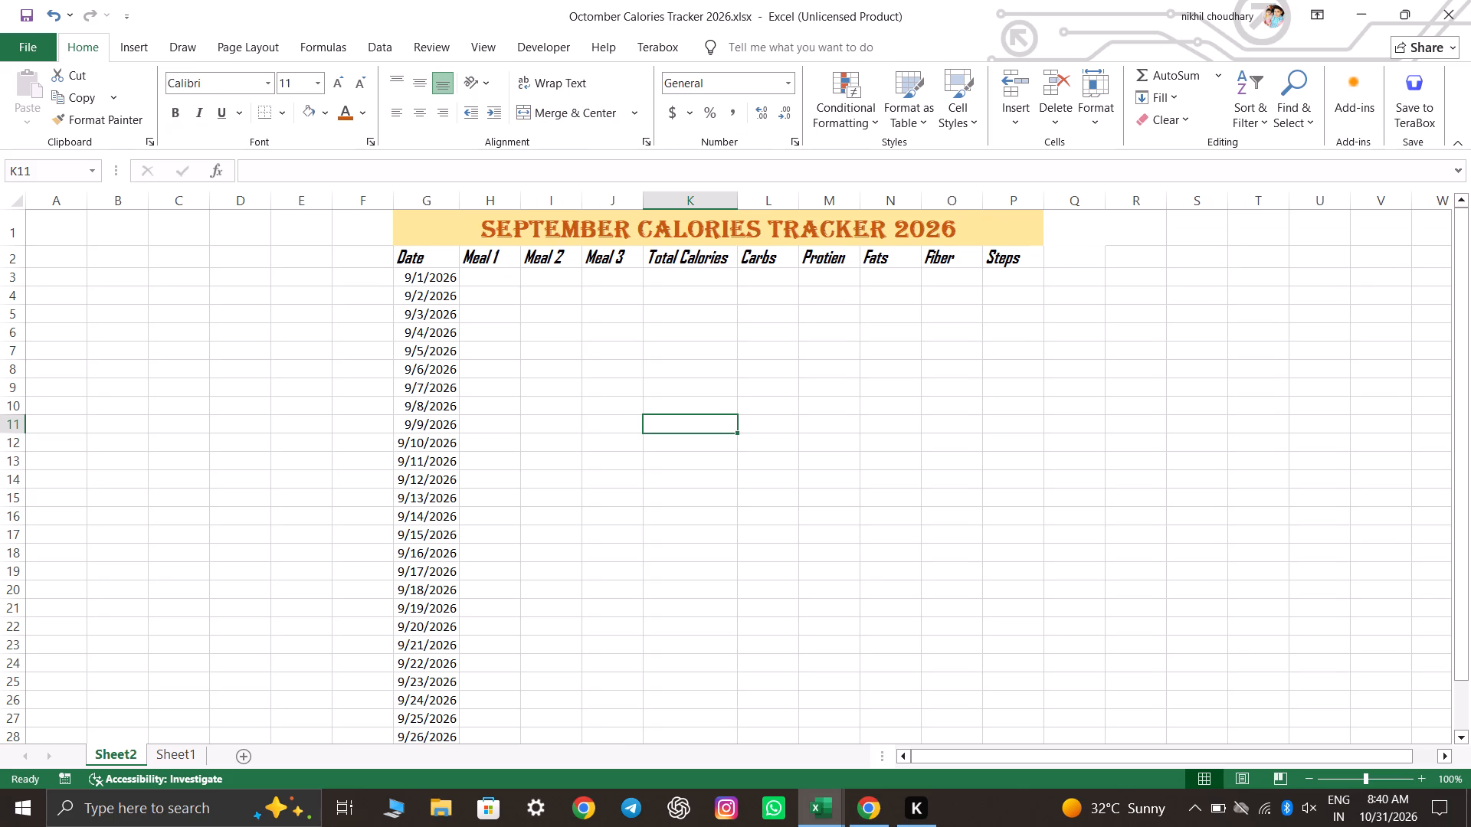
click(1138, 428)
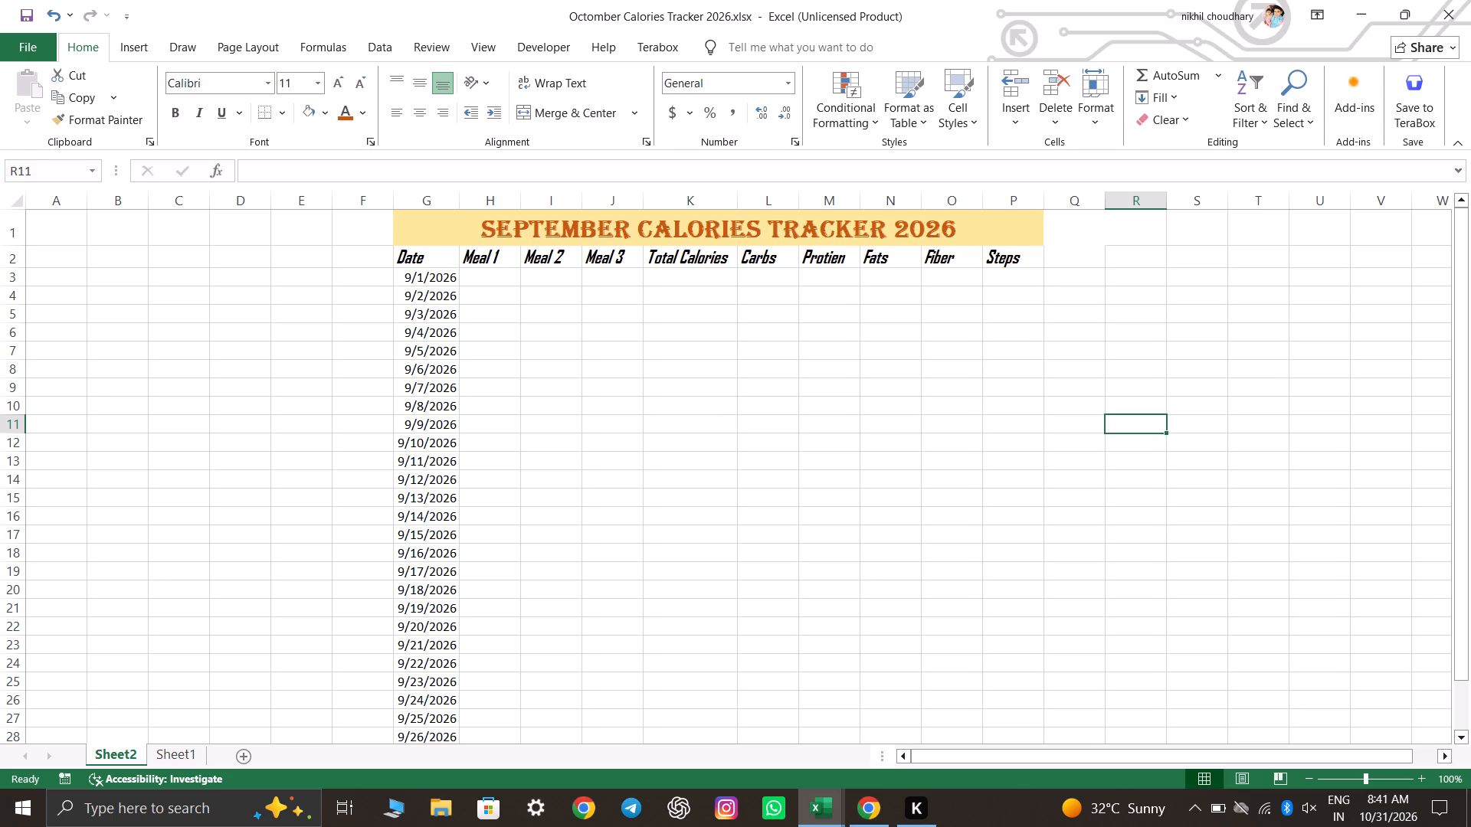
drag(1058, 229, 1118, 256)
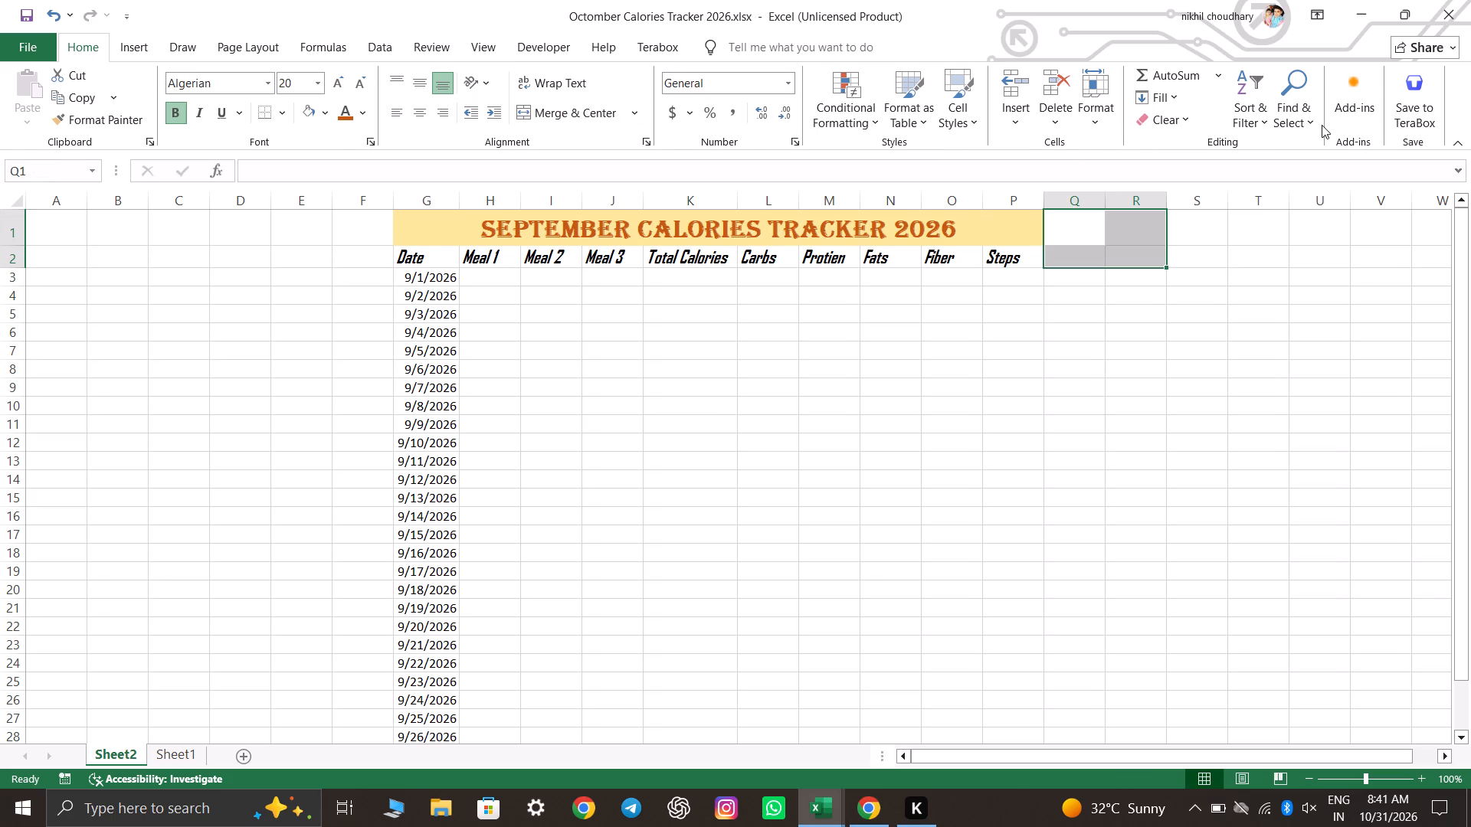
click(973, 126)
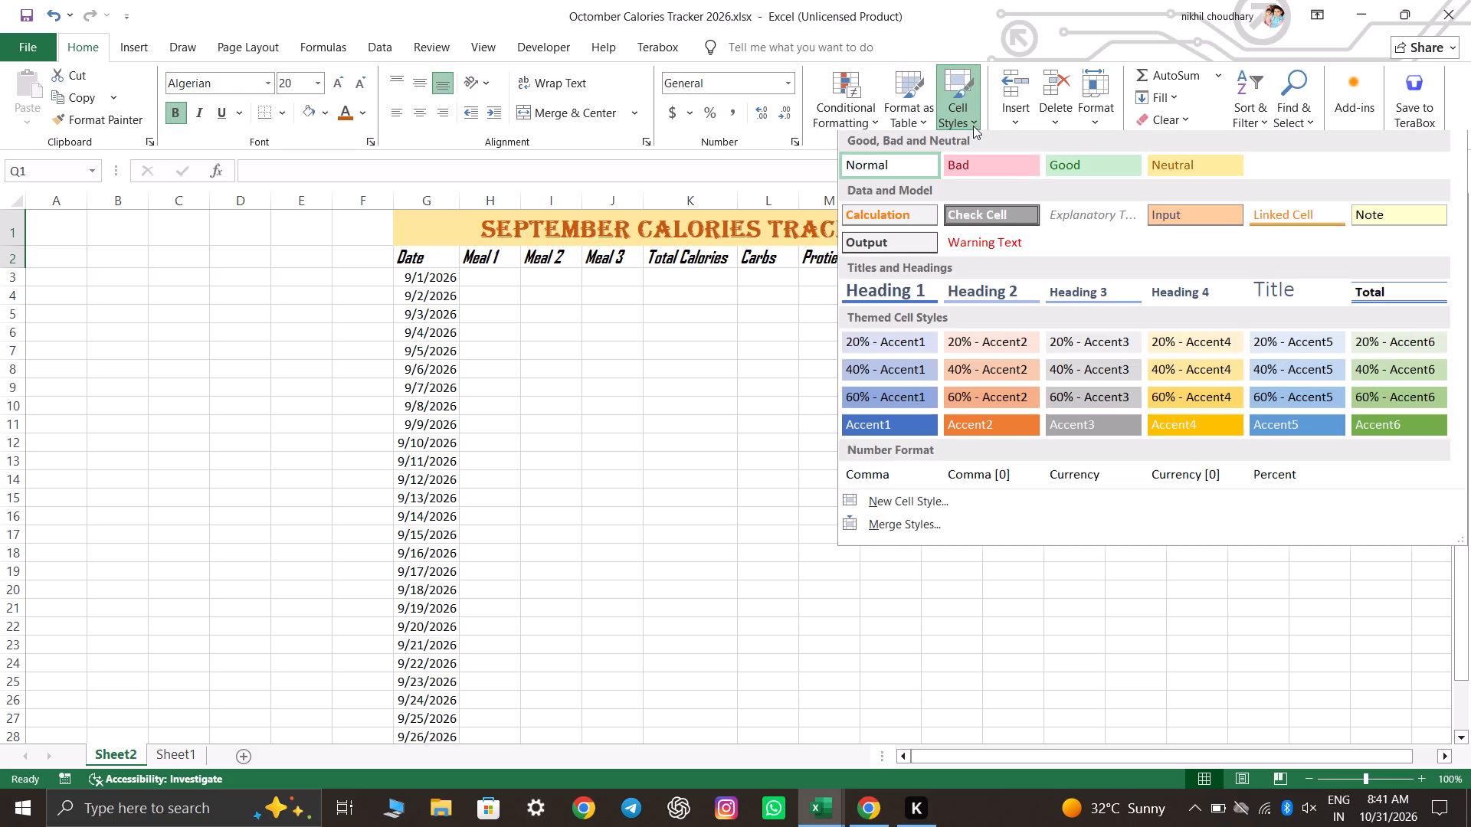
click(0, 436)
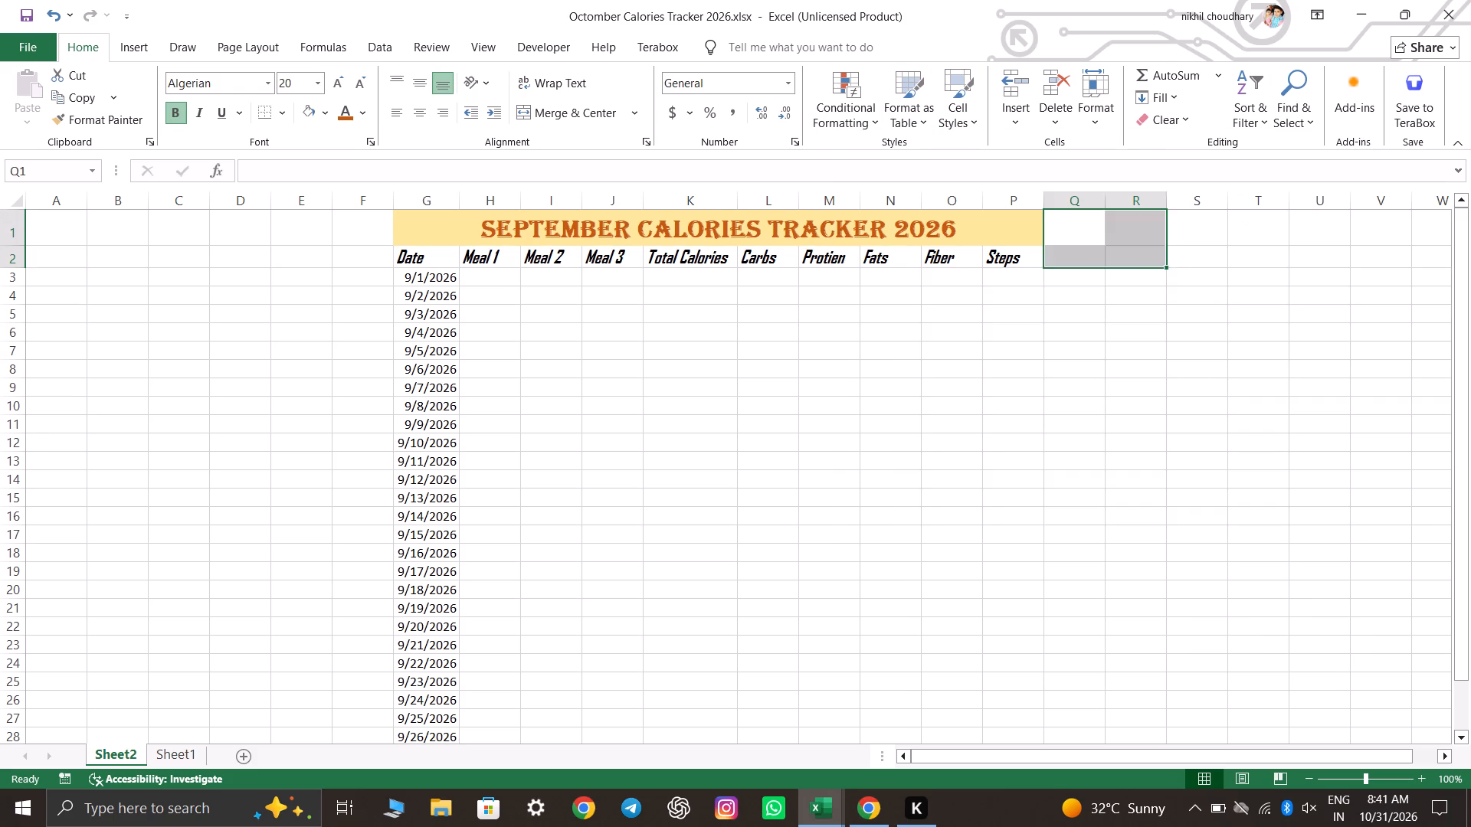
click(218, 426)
Set the header row G2:P2 to the Calibri font and remove its italics.
drag(413, 264, 968, 255)
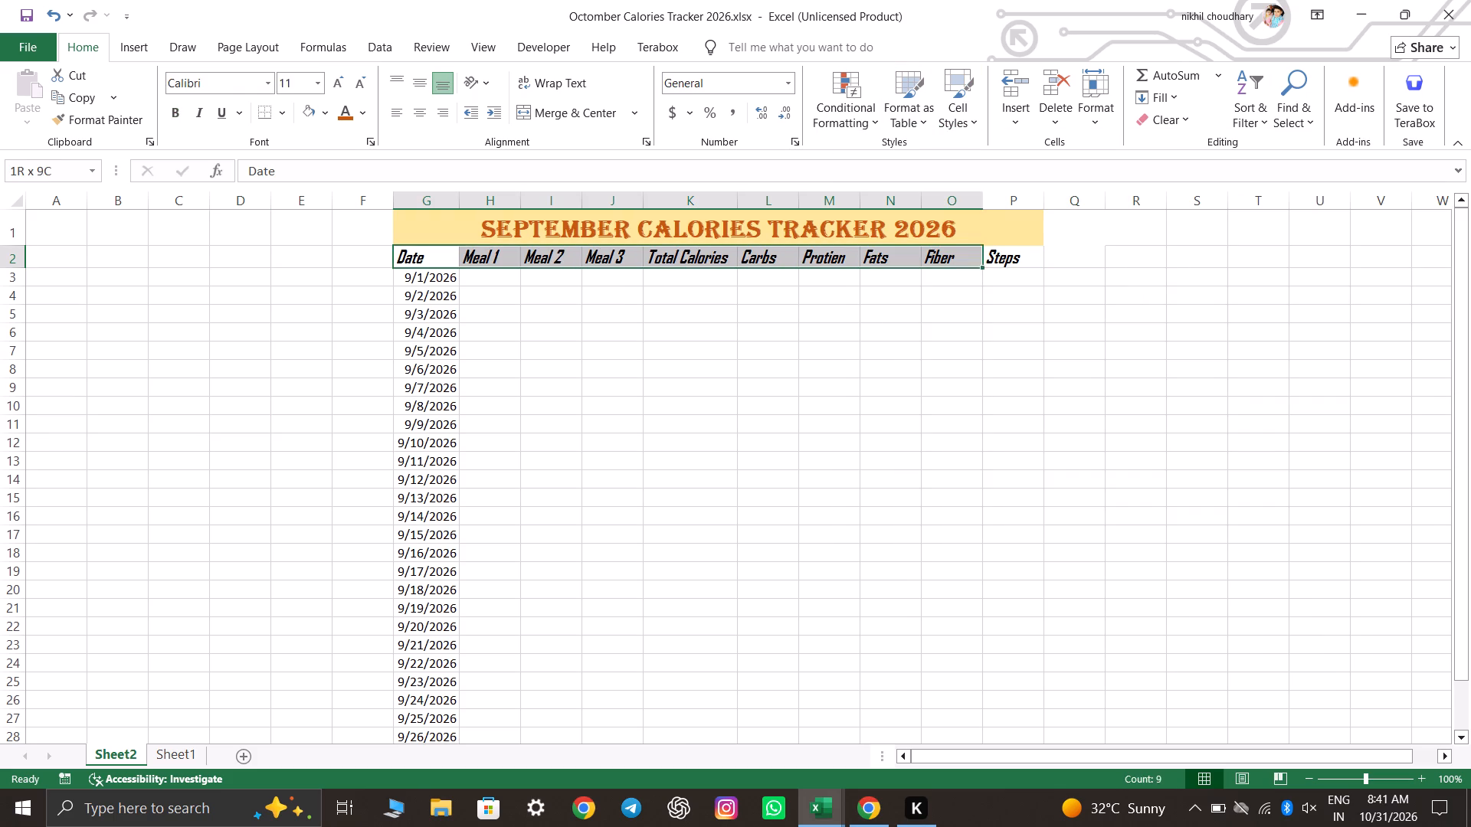
drag(968, 255, 1013, 262)
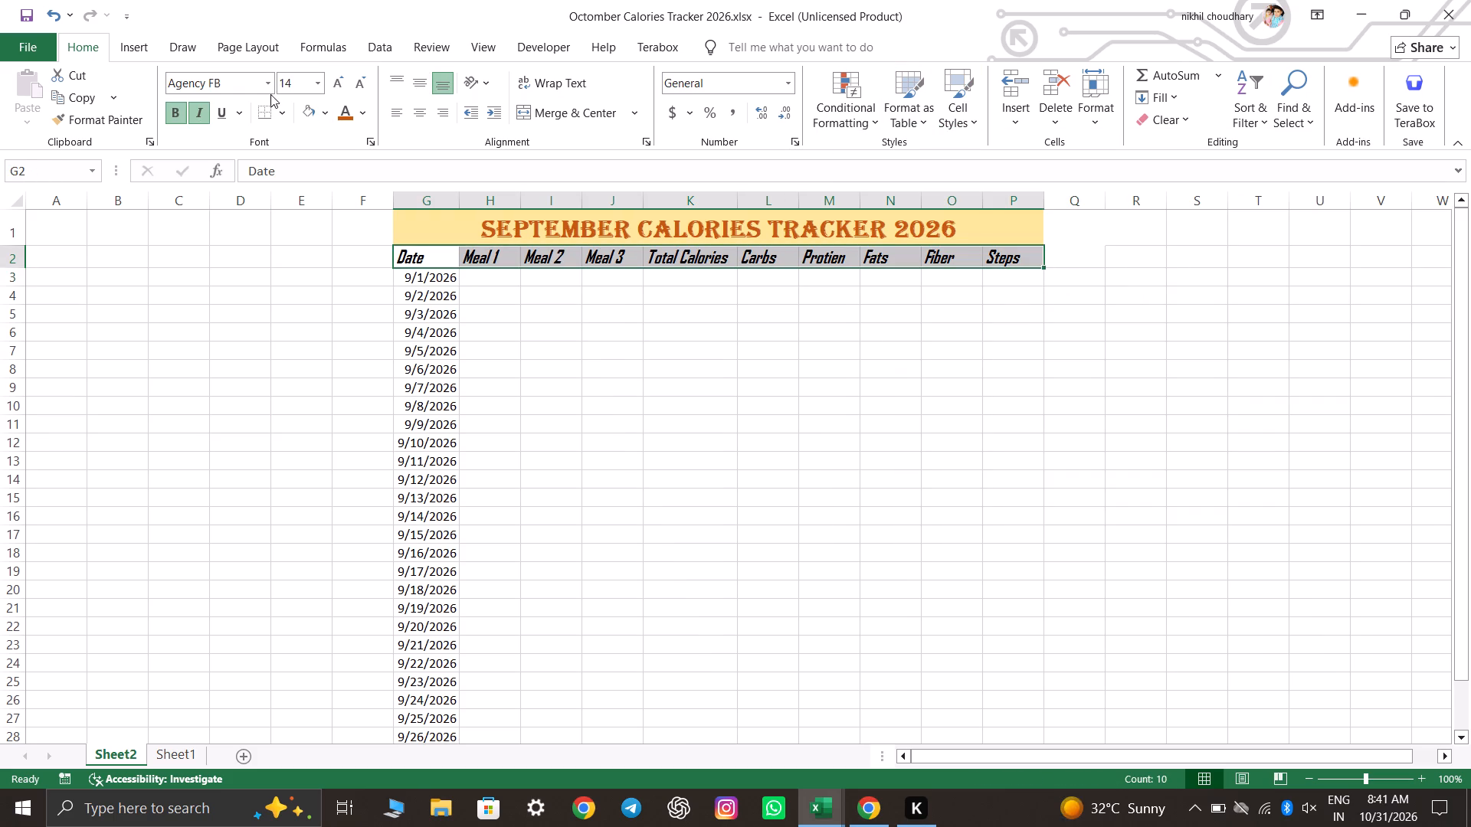
click(264, 86)
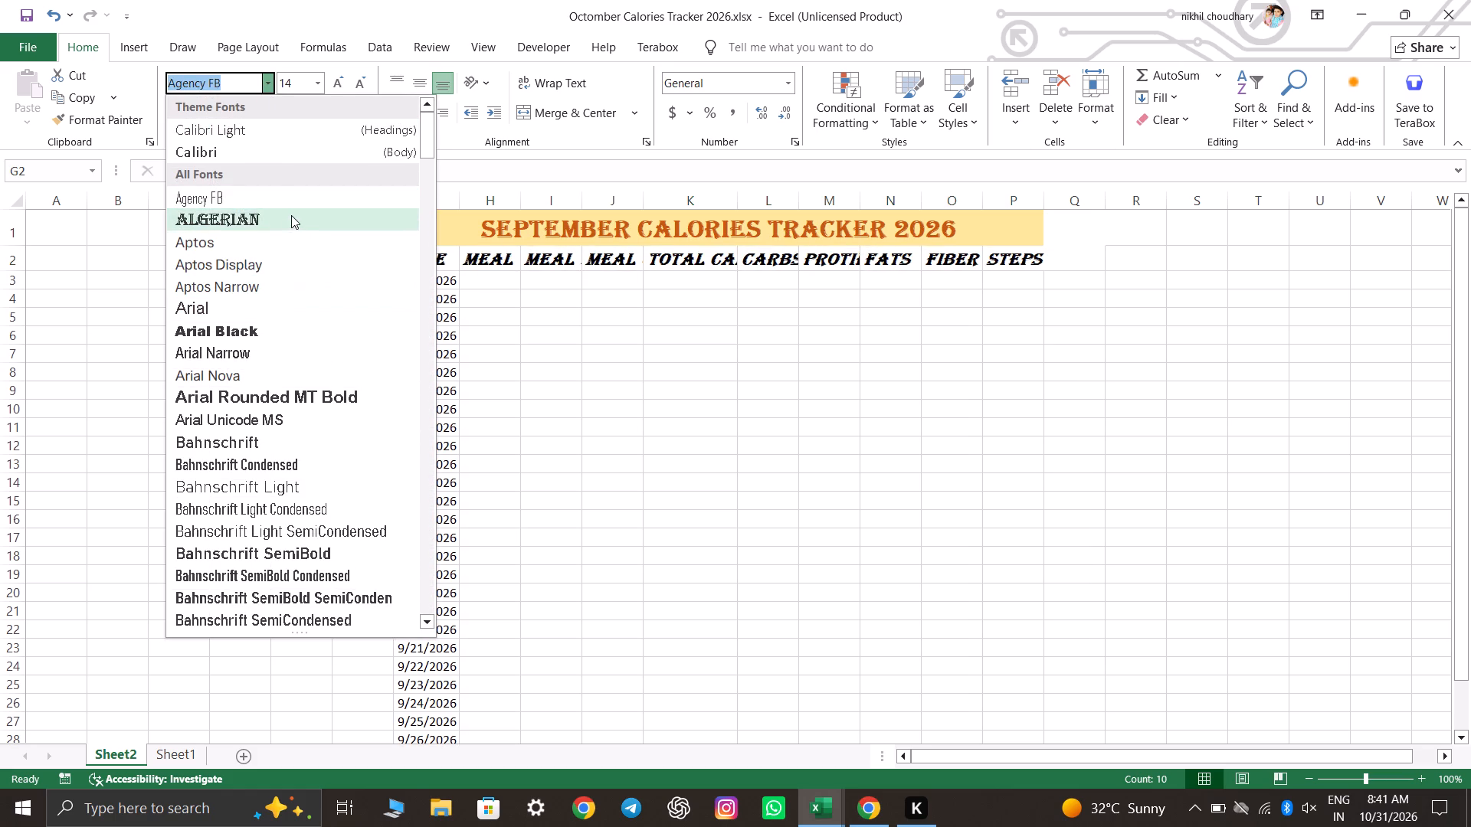
click(280, 147)
click(202, 119)
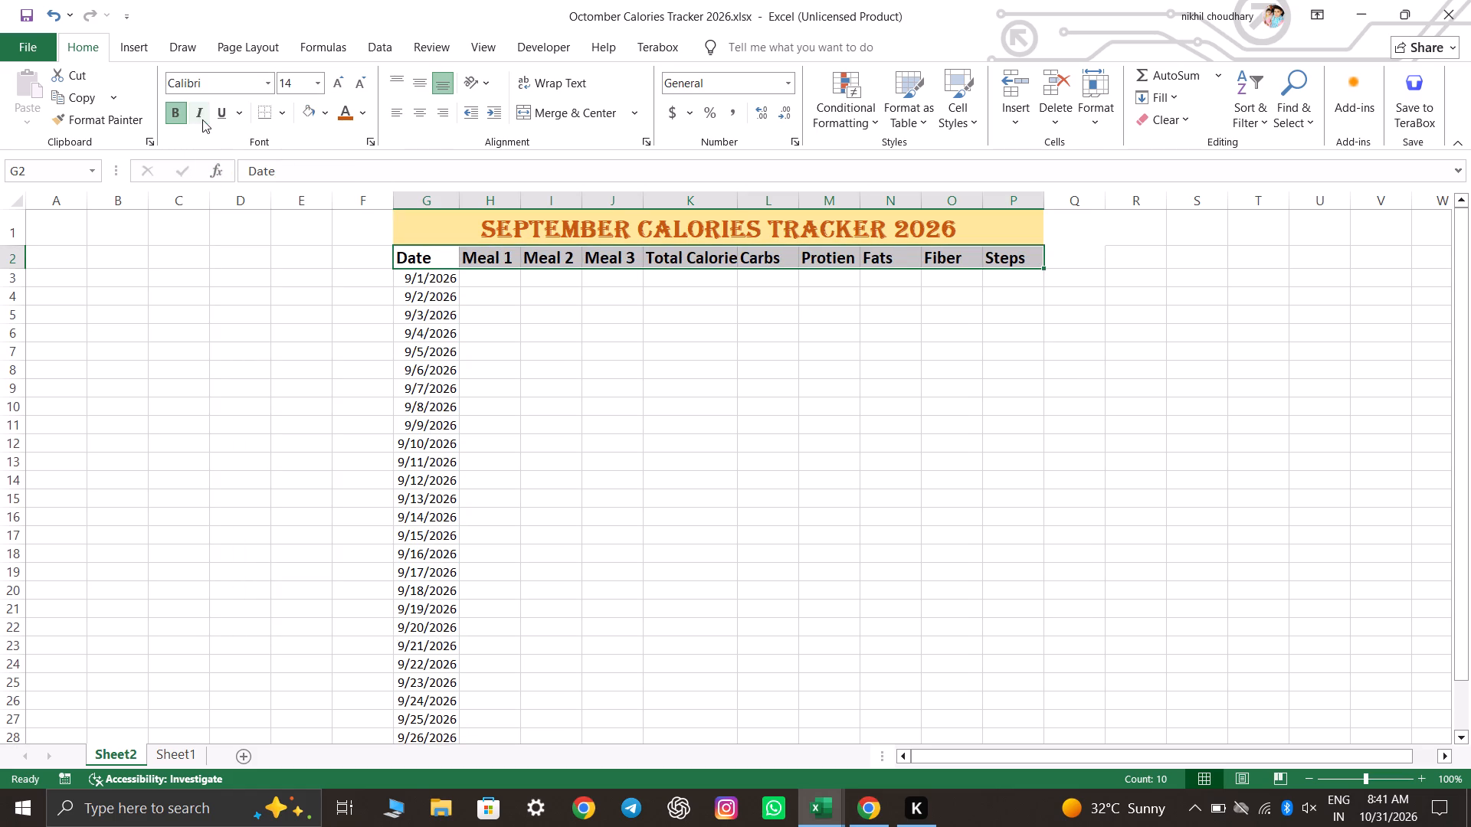
click(796, 387)
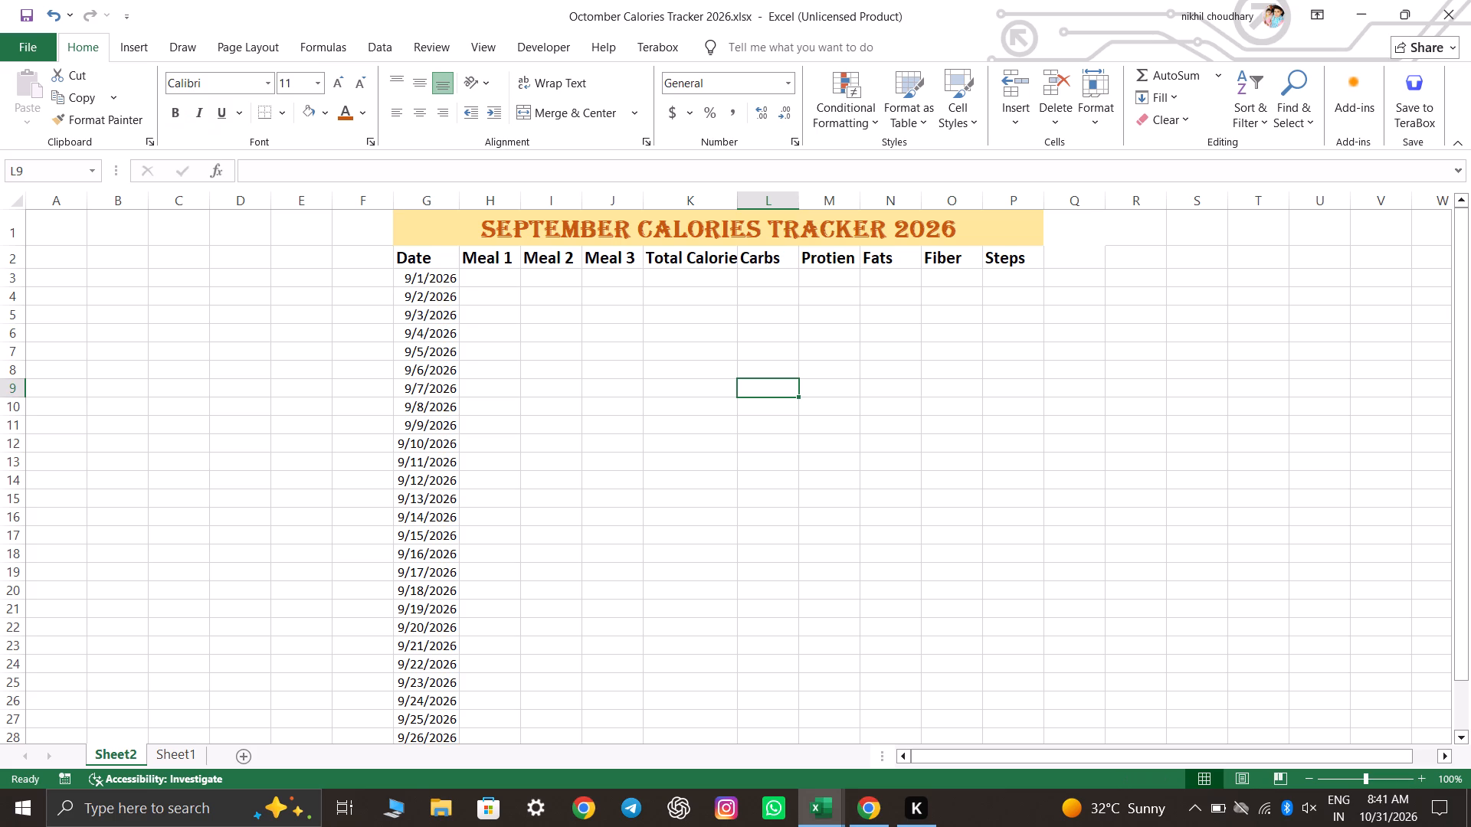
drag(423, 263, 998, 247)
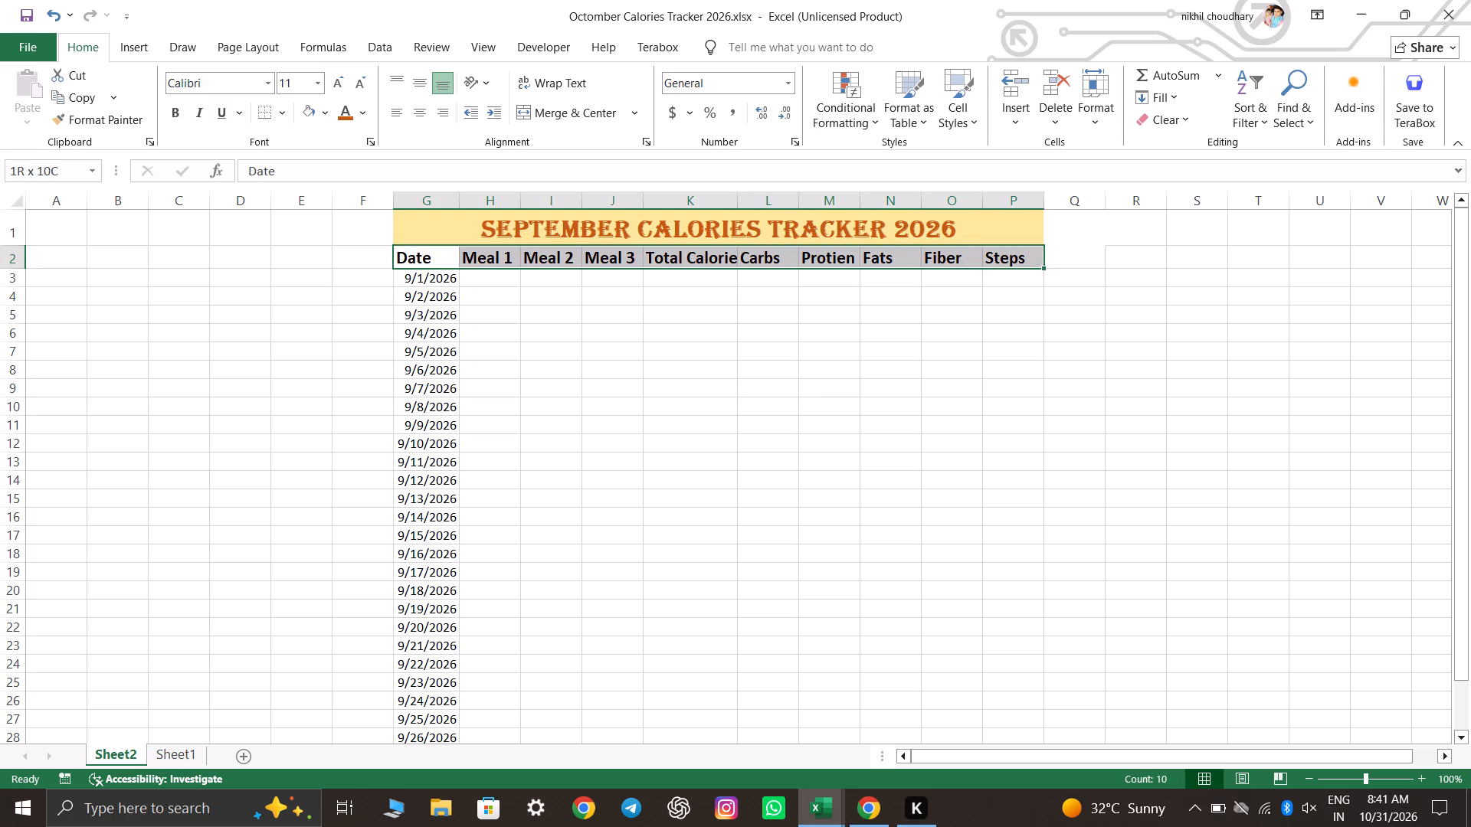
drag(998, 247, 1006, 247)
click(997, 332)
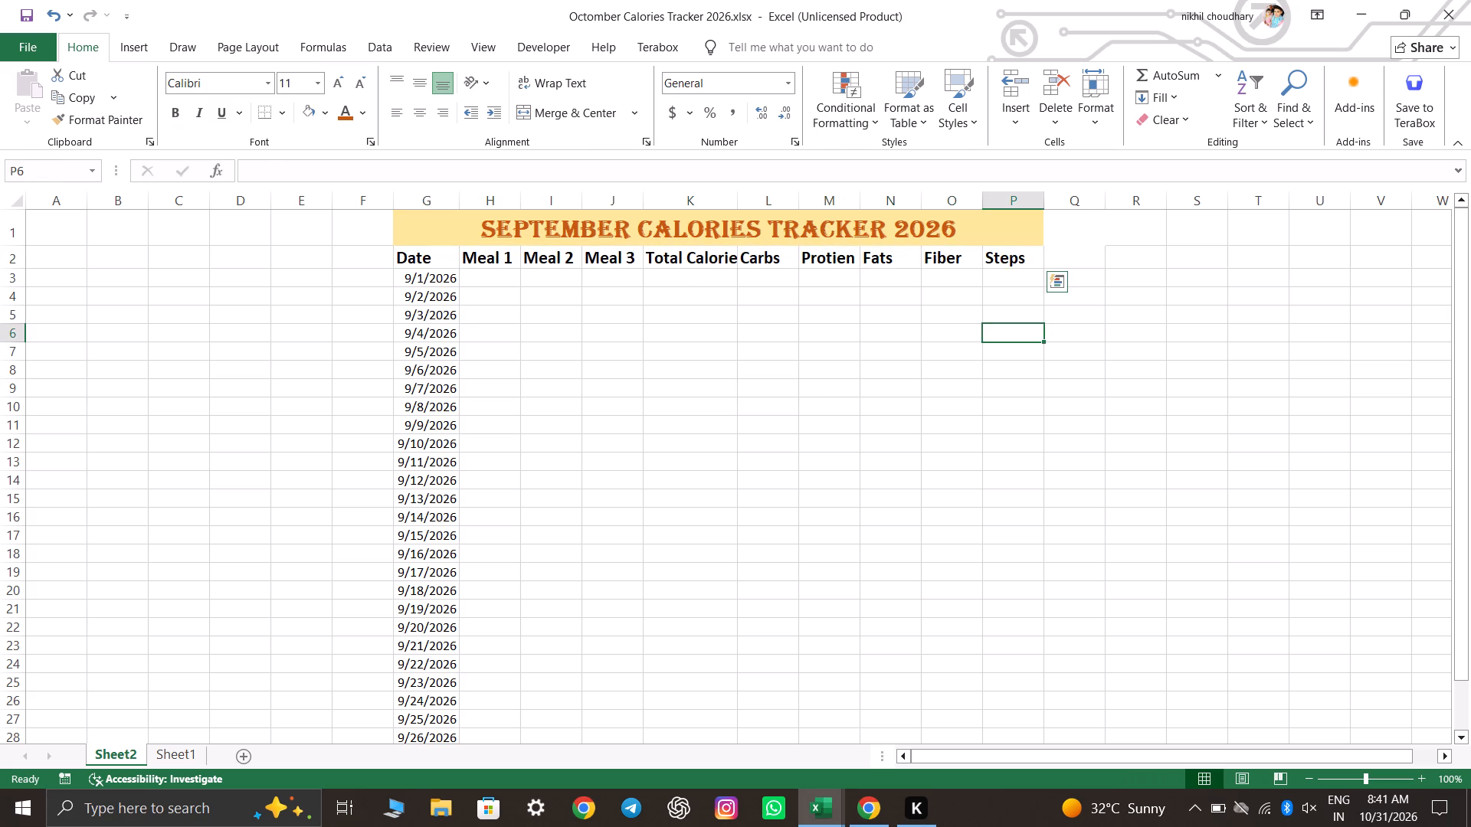
Convert the range G2:P32, from the headers down to 9/30/2026, into a table with headers.
drag(426, 257, 991, 374)
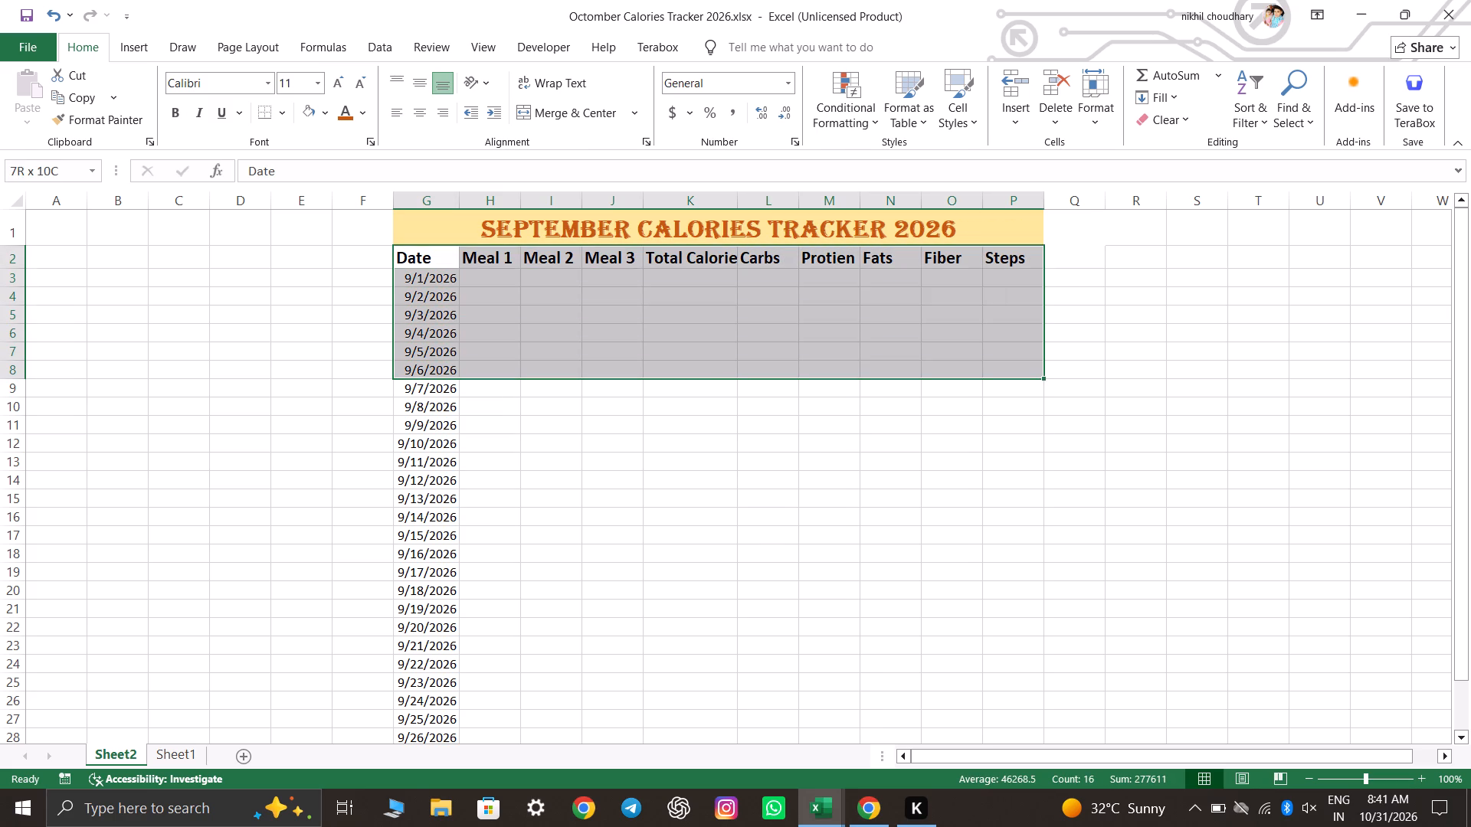
drag(991, 374, 1026, 750)
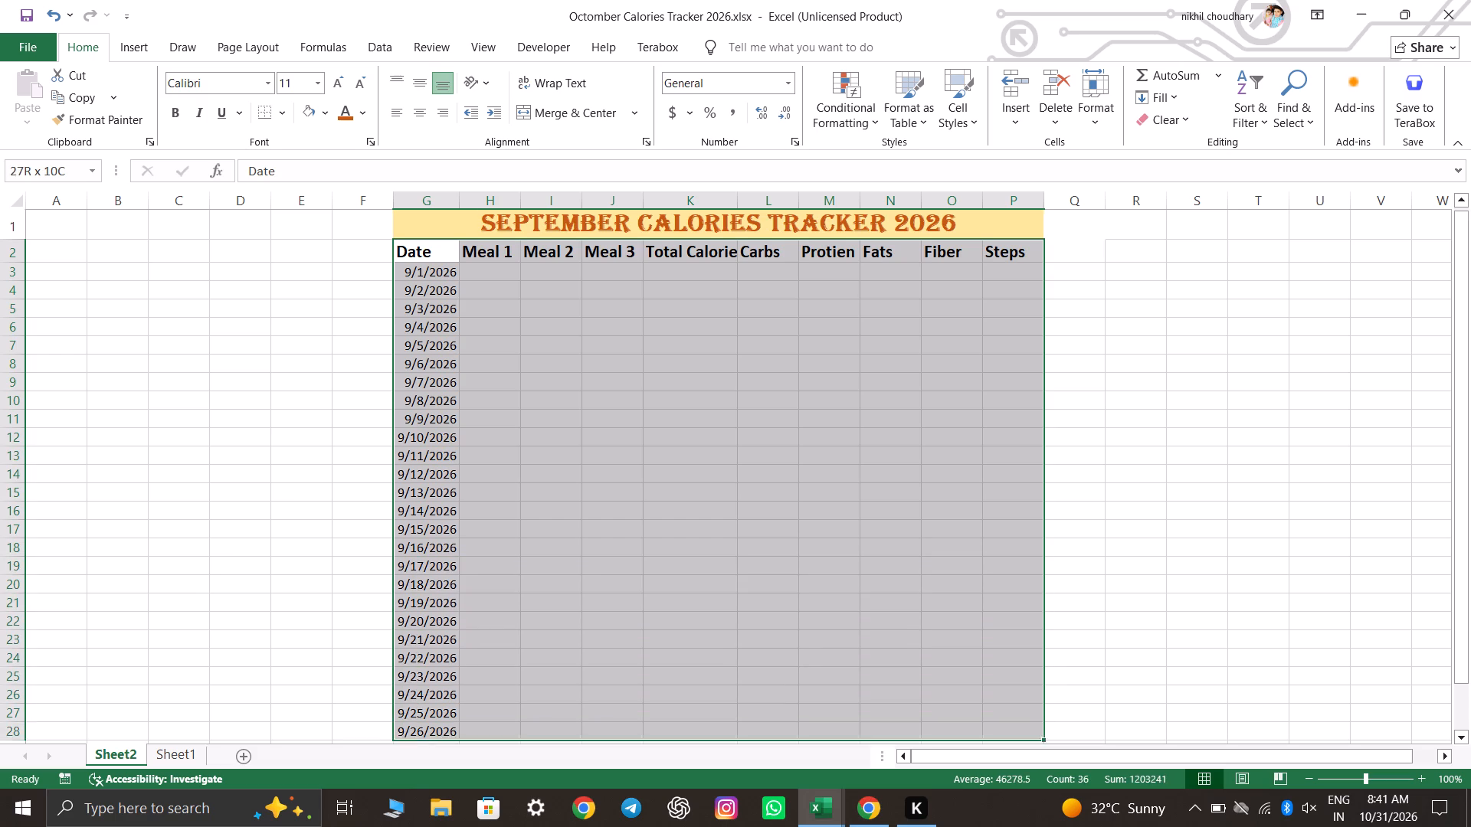
drag(1026, 750, 1034, 754)
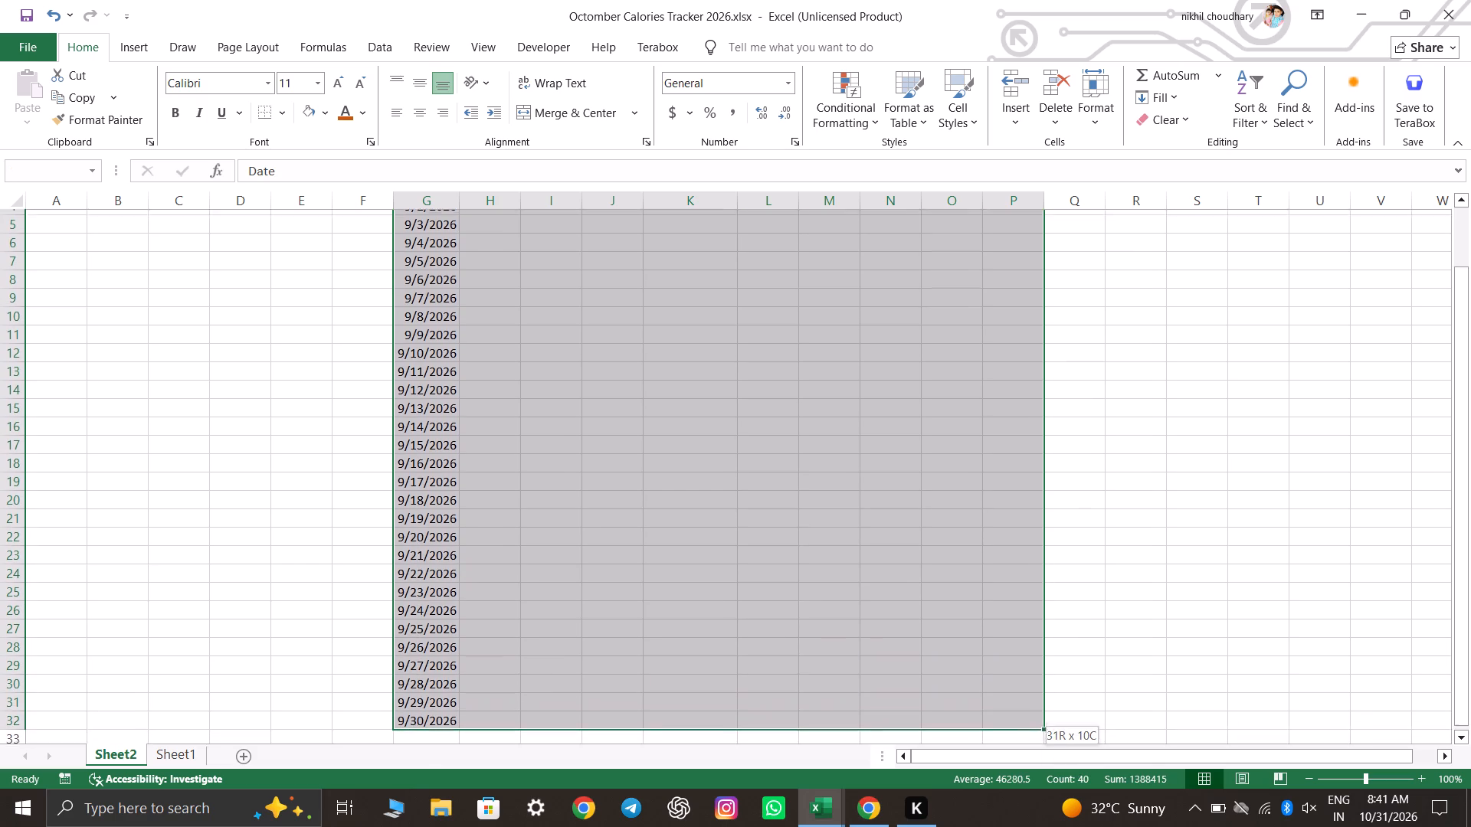
drag(1034, 754, 1025, 697)
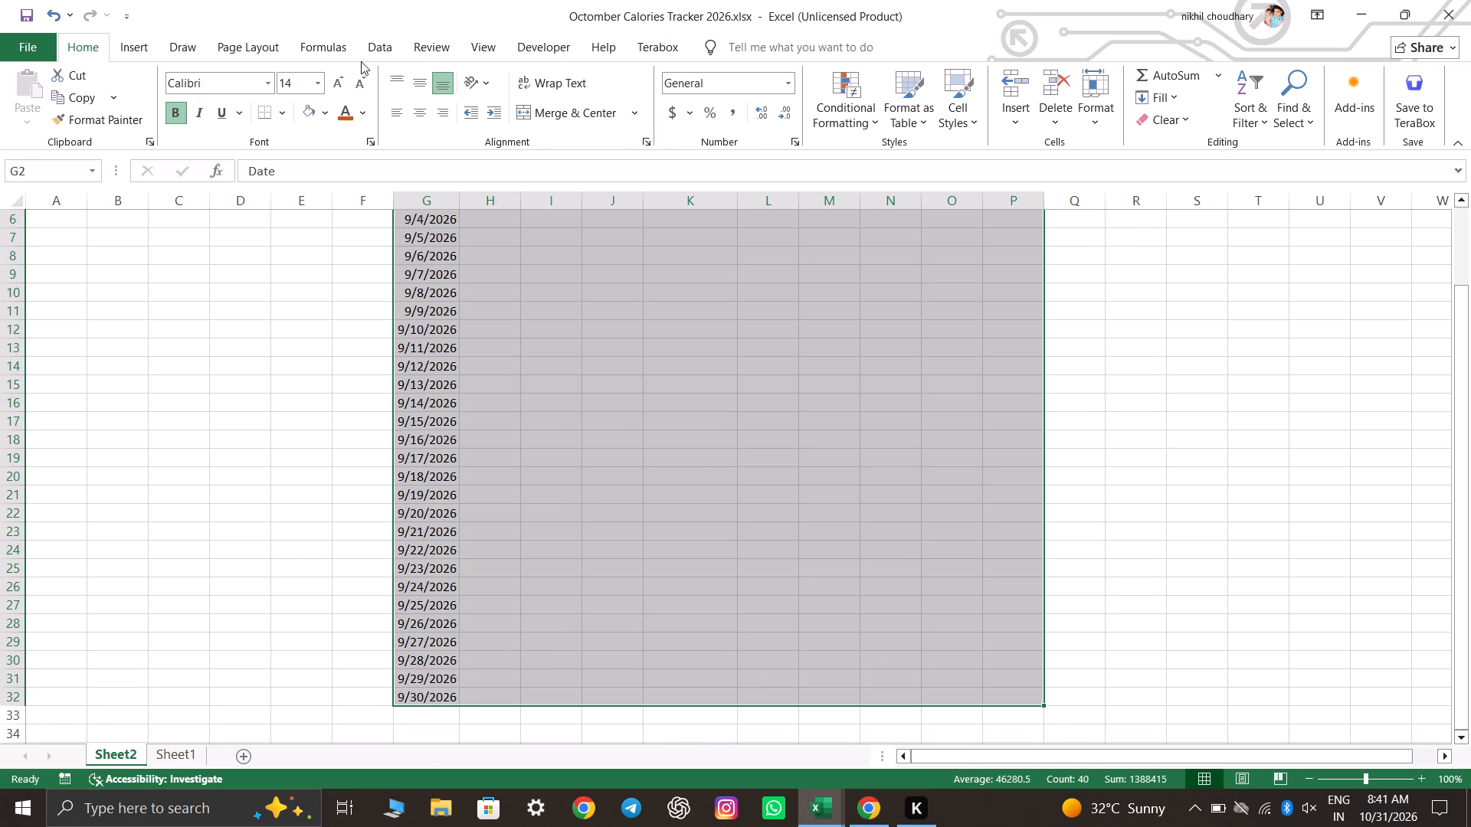
click(146, 51)
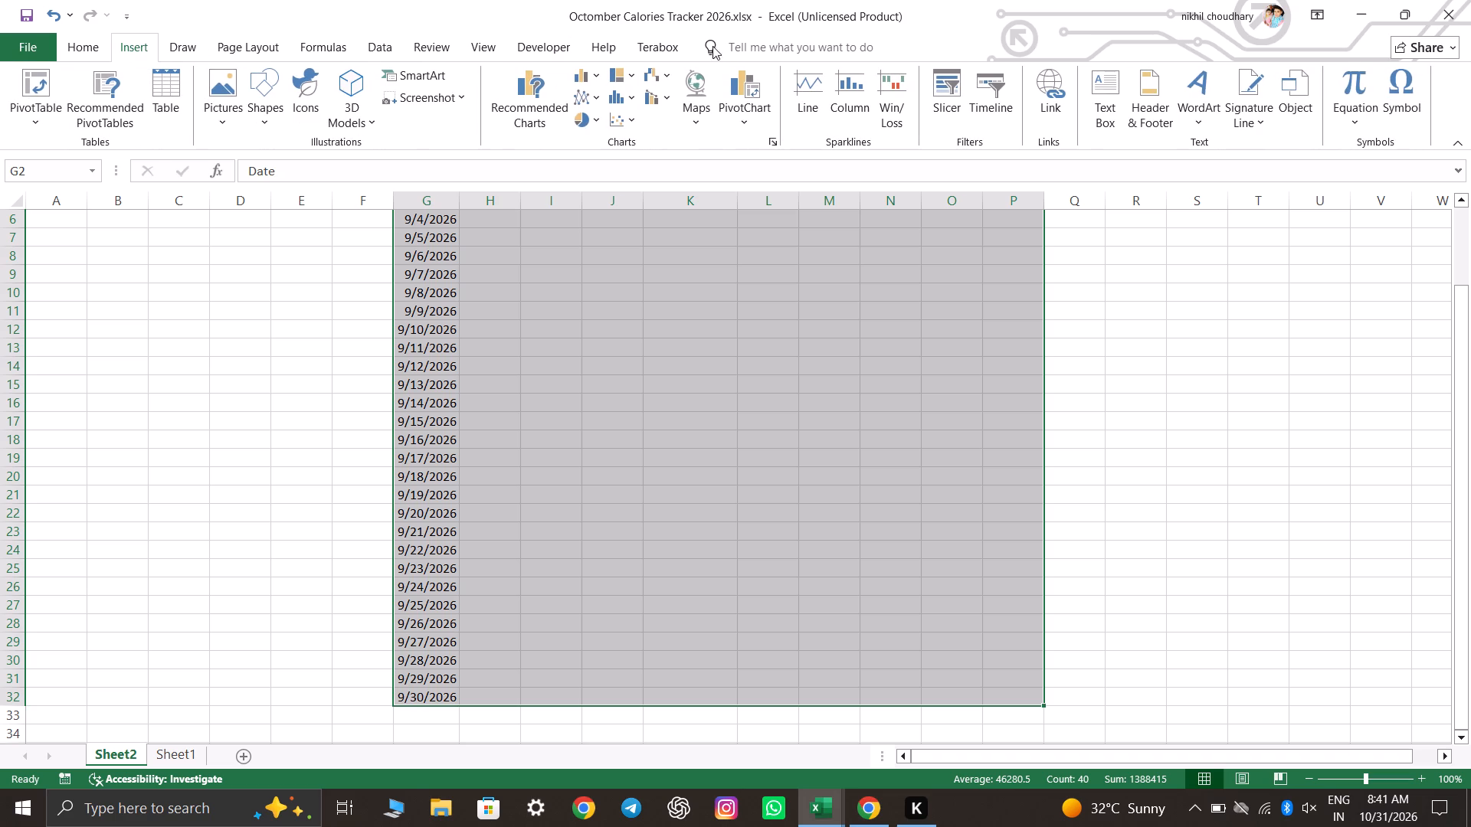
click(170, 98)
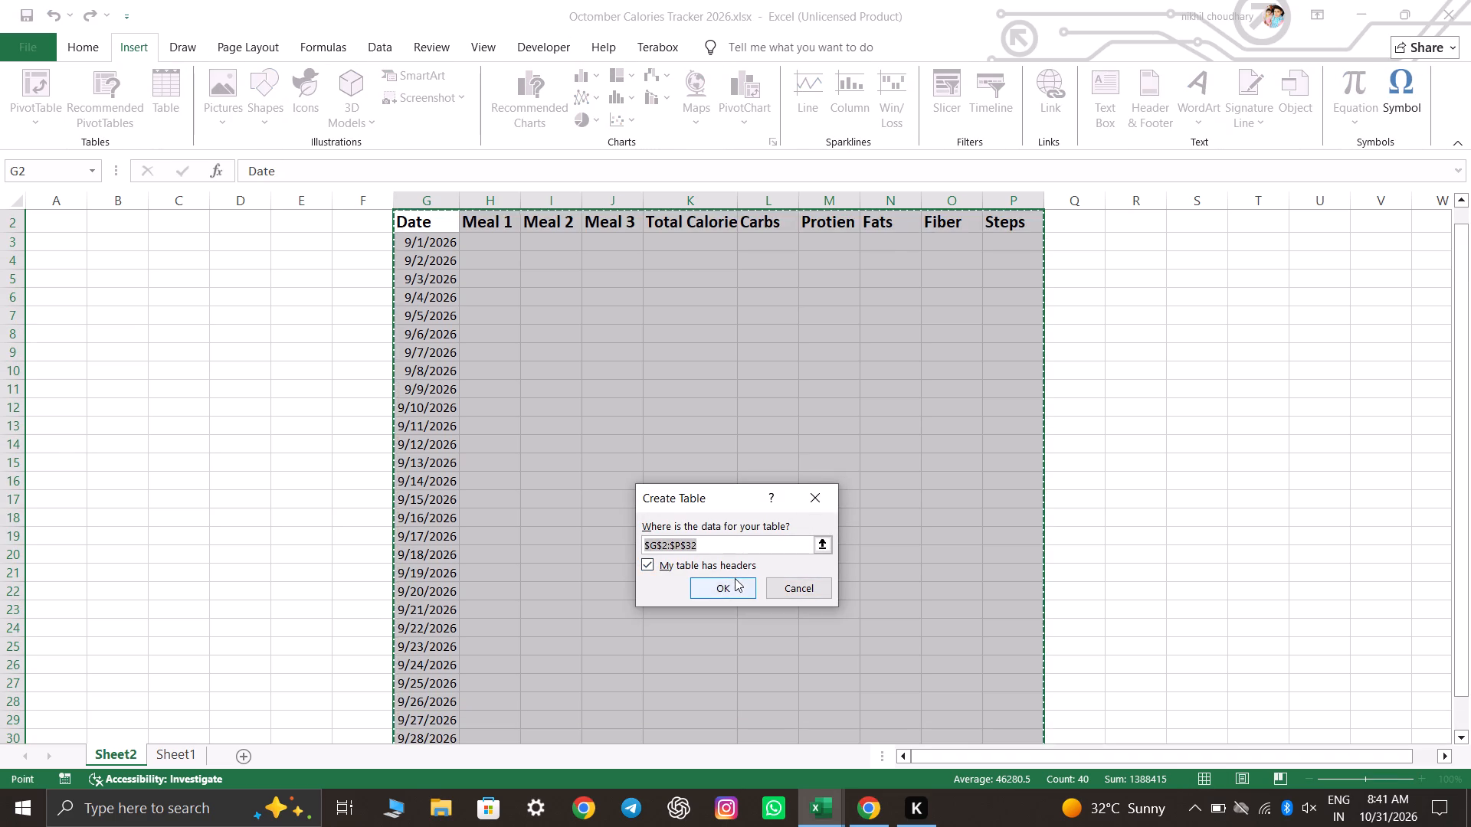
click(735, 578)
click(1207, 504)
scroll(1207, 503, up, 4)
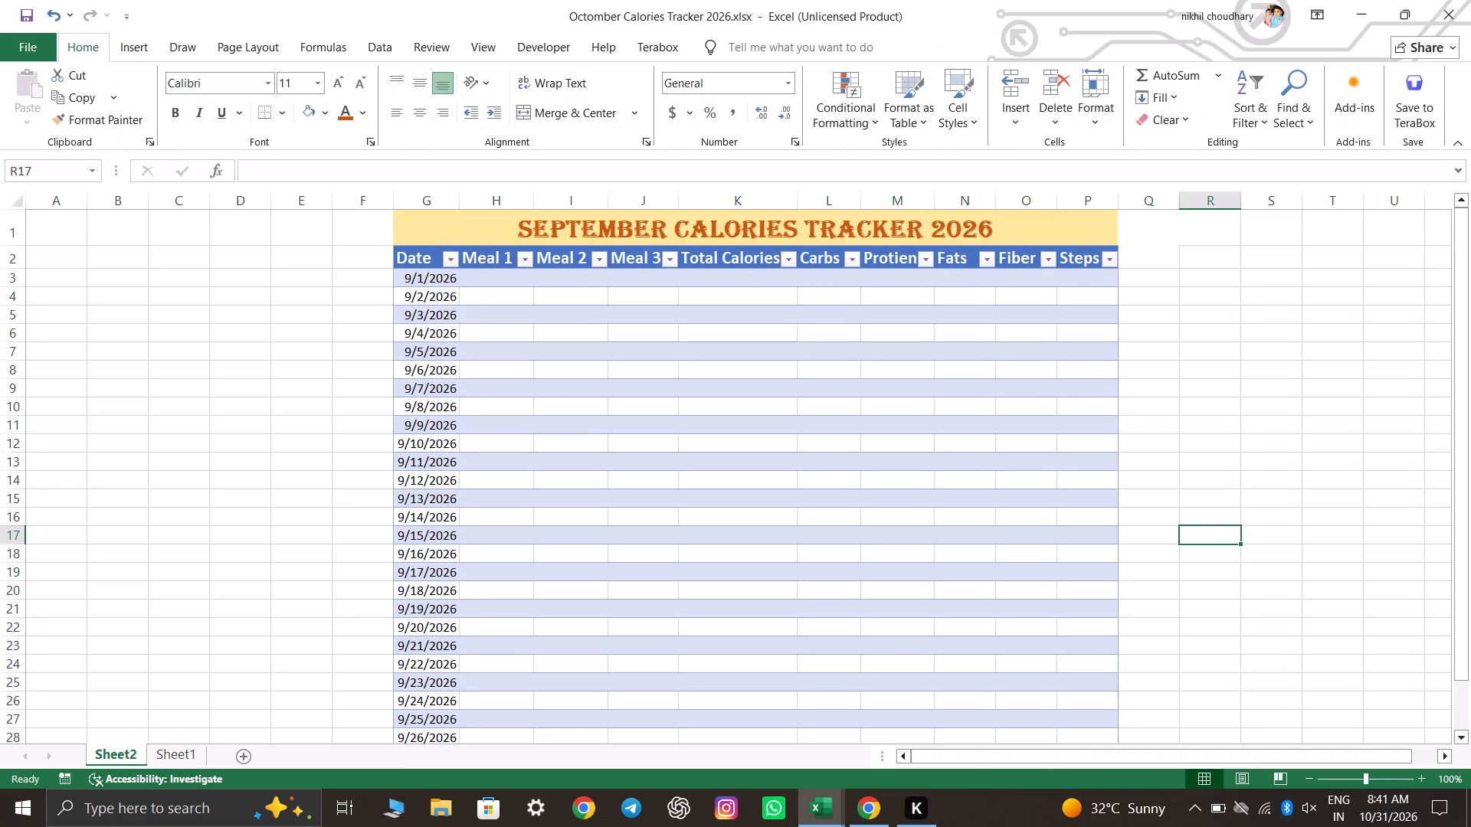
scroll(1207, 503, up, 4)
Enter the 9/1/2026 calories as 1165 for Meal 1, 658 for Meal 2 and 784 for Meal 3.
click(506, 286)
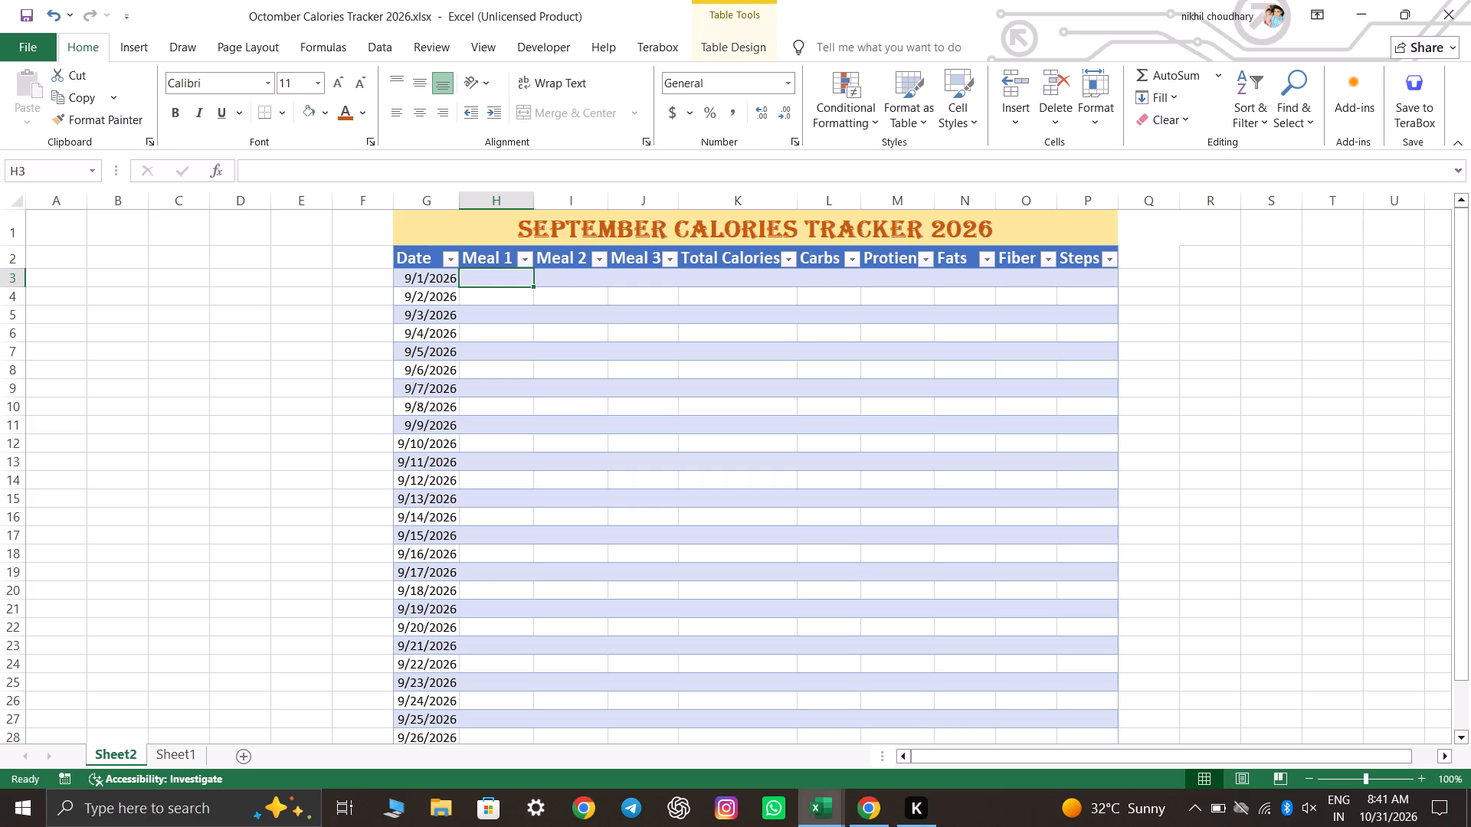
text(1165)
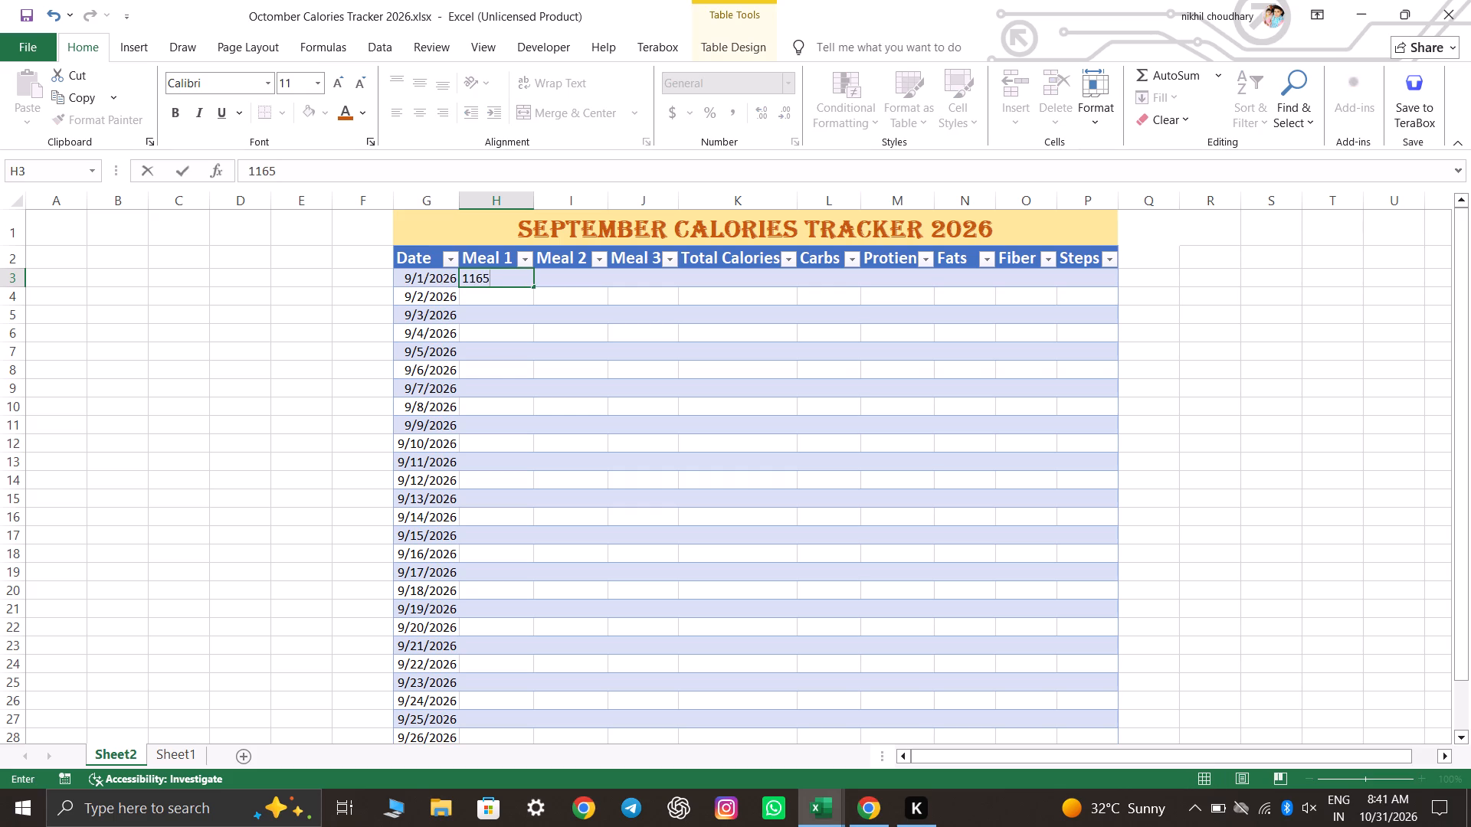
key(Tab)
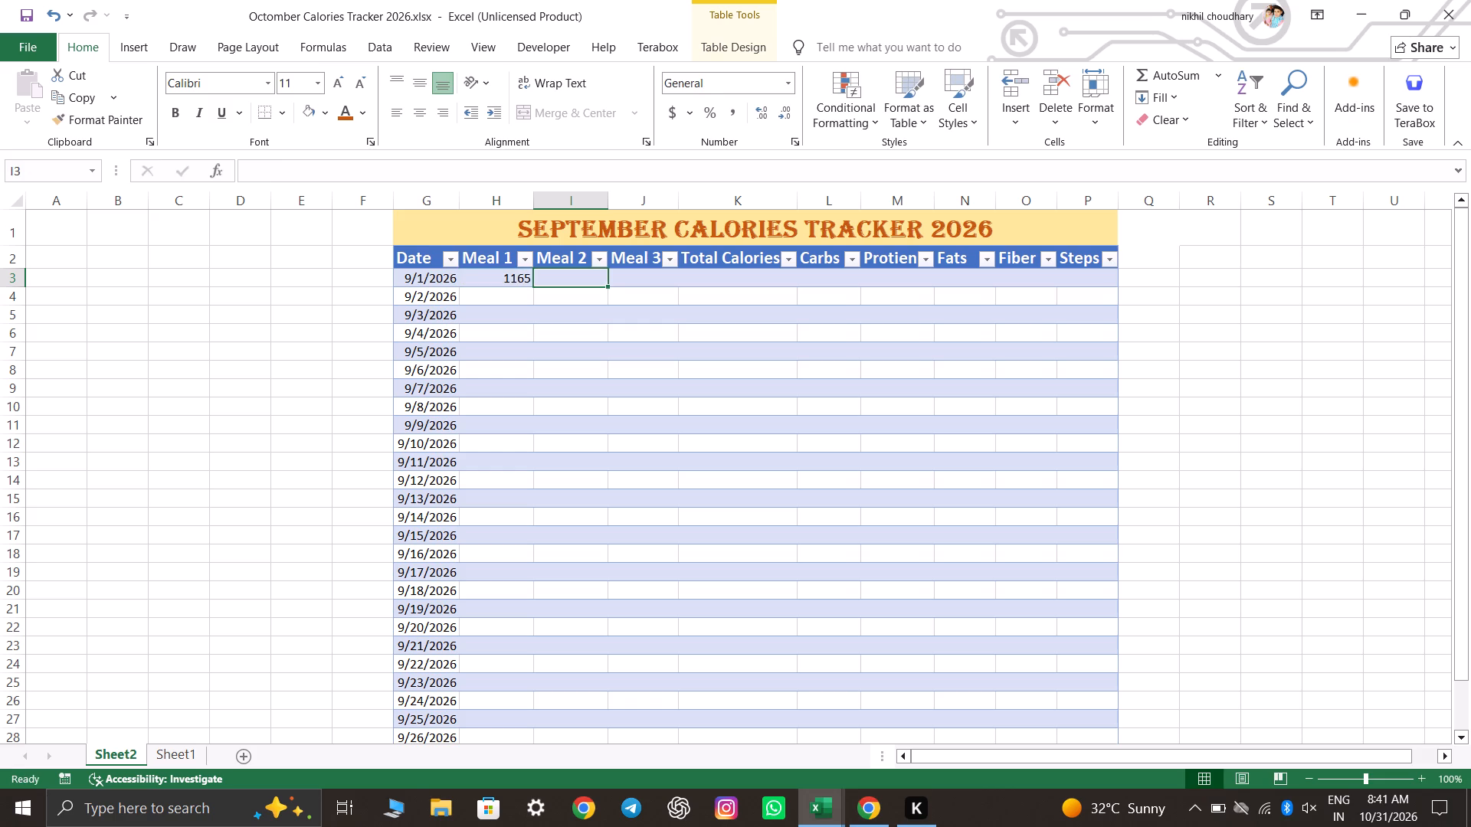
ctrl+scroll(547, 407, up, 2)
click(748, 368)
scroll(749, 366, up, 2)
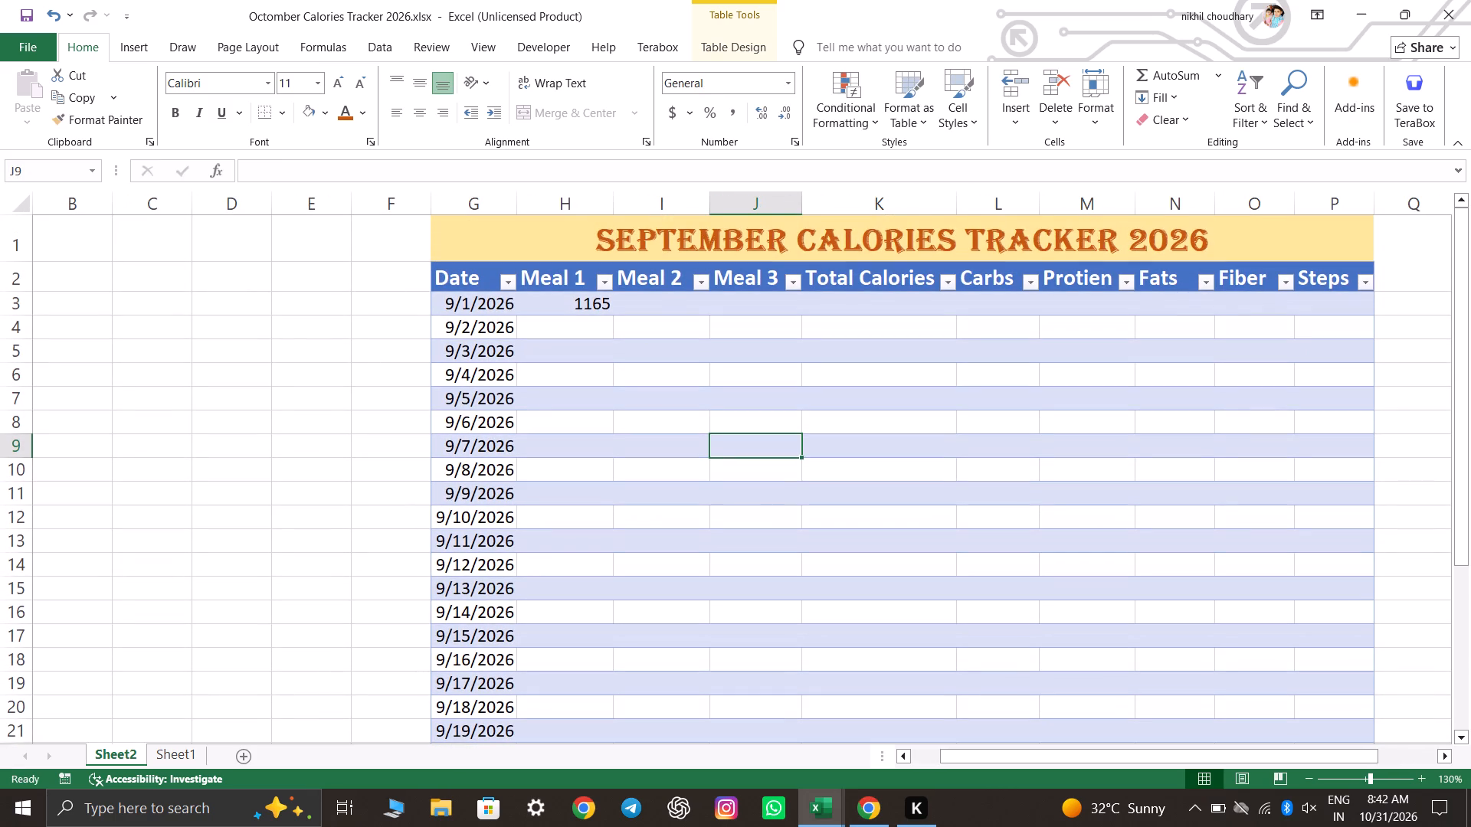
click(689, 304)
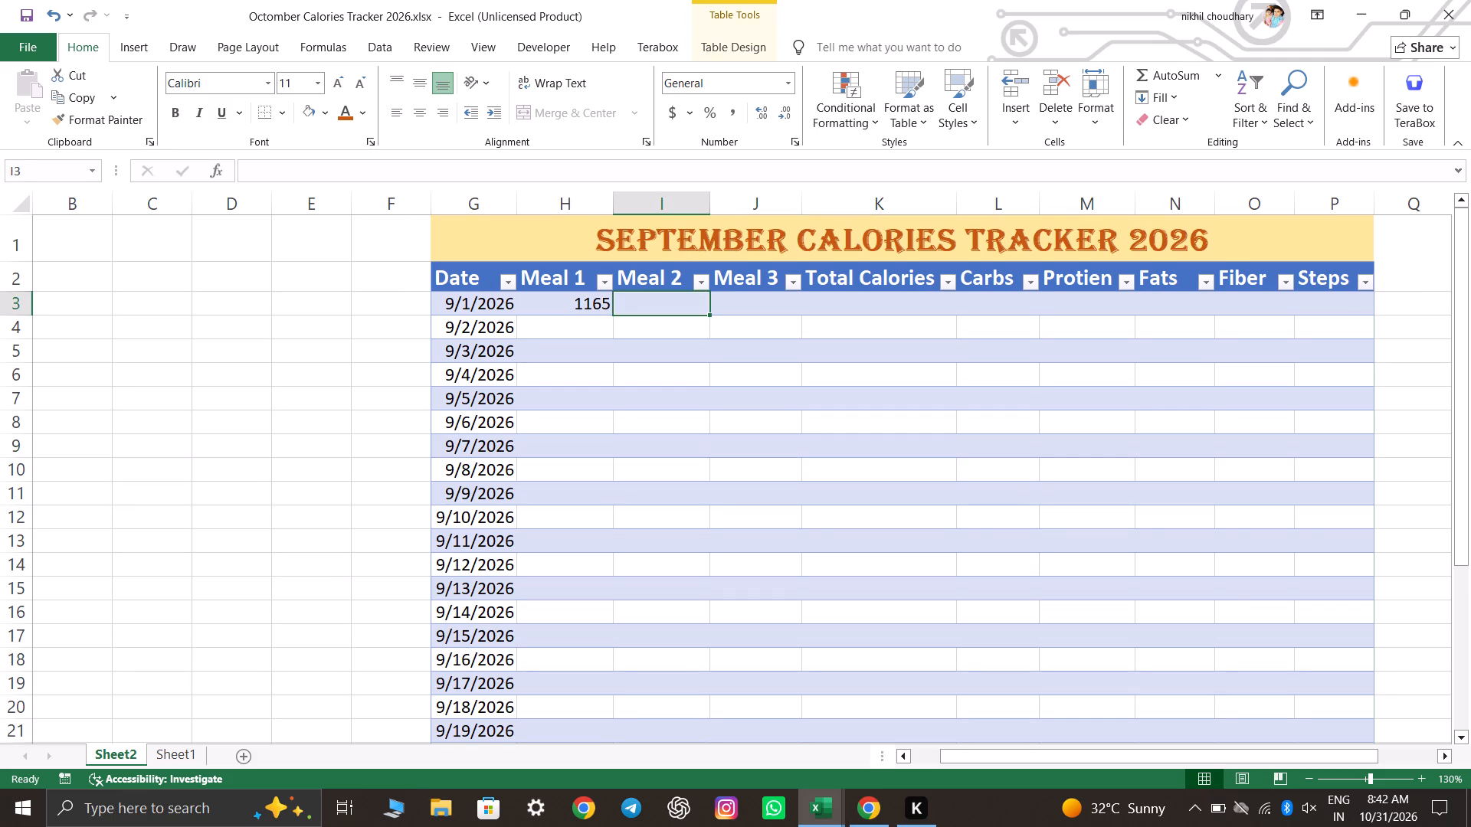
text(658)
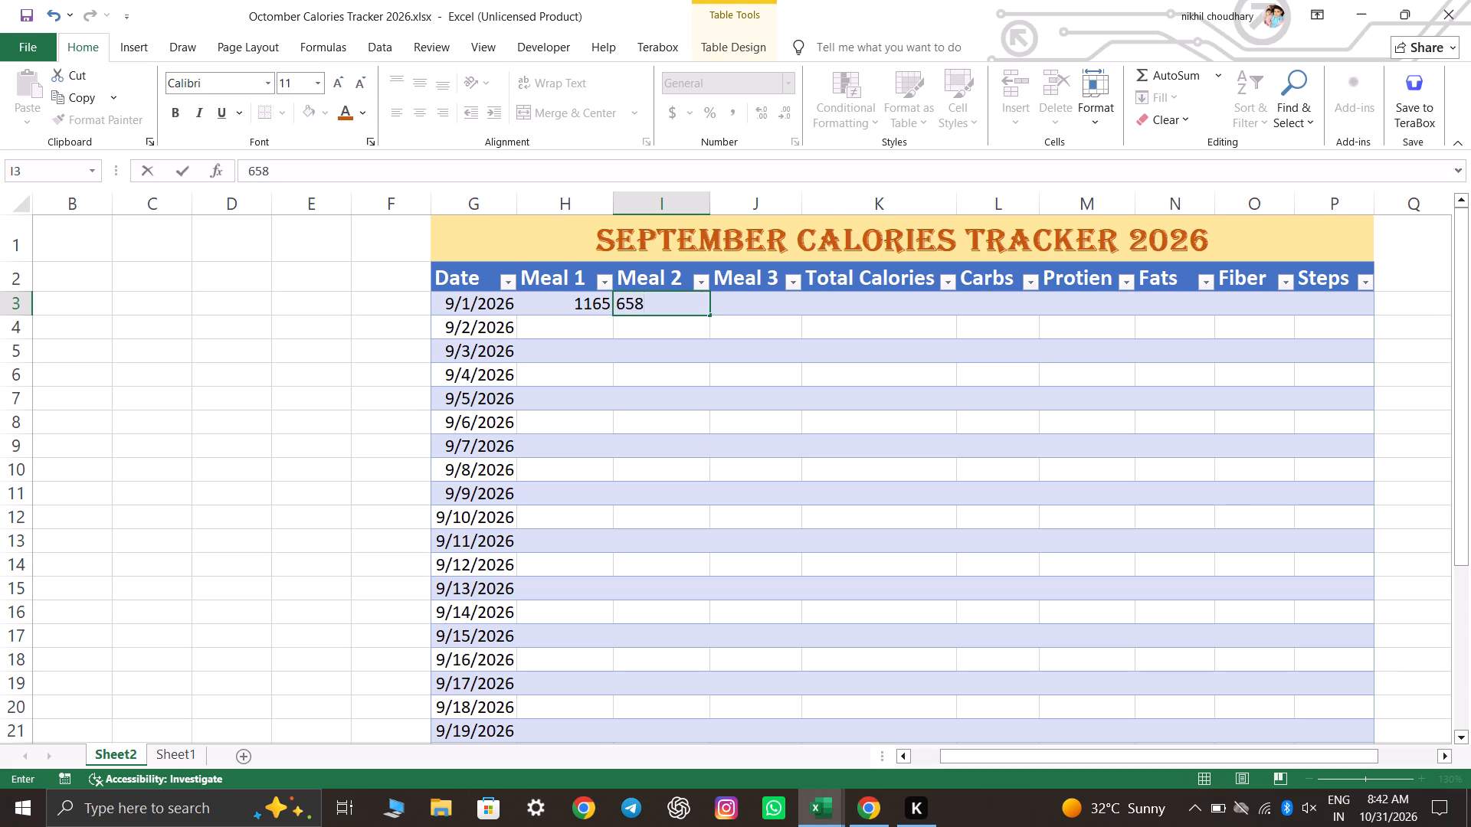
key(Tab)
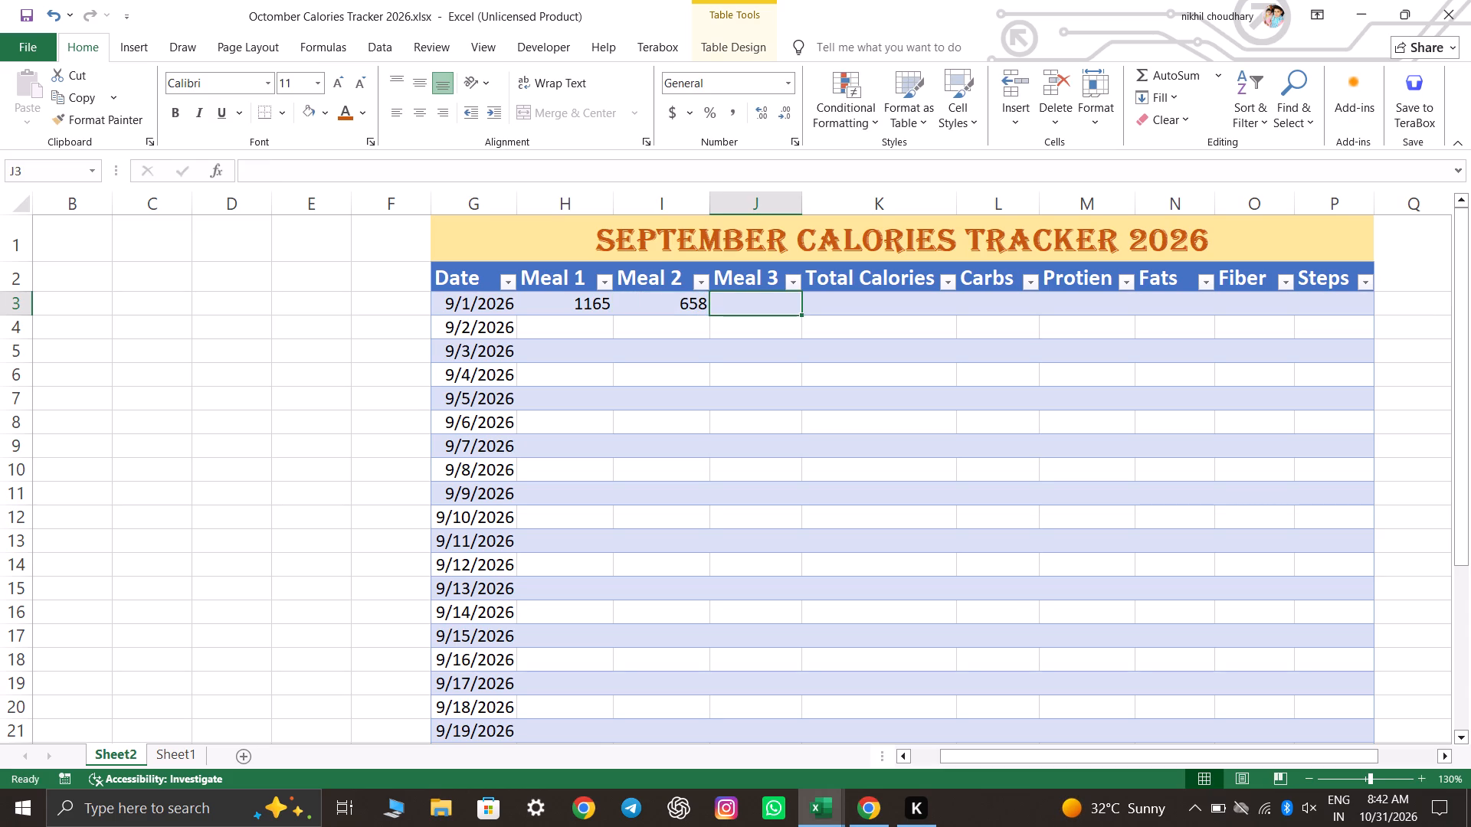
key(7)
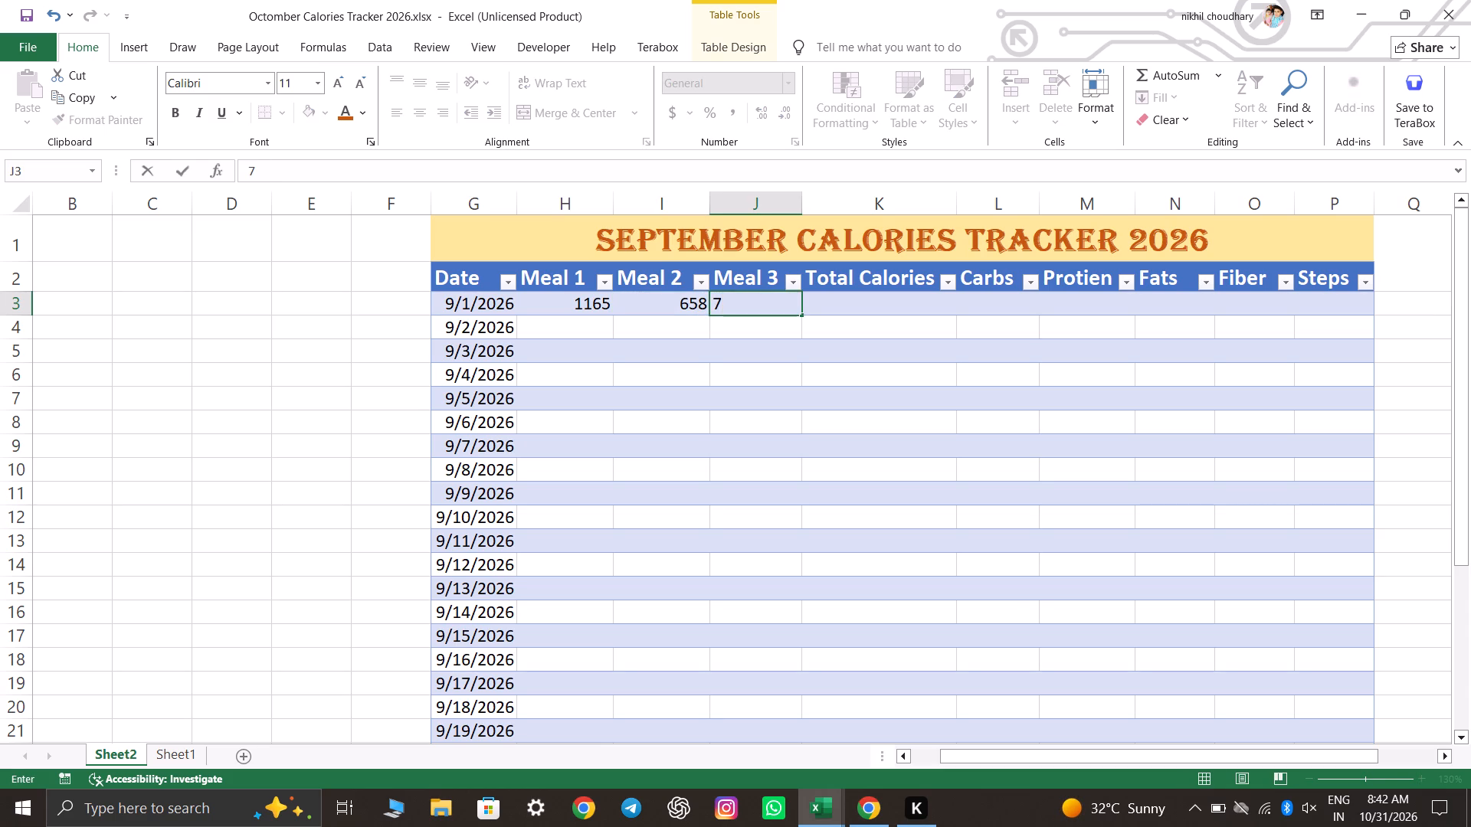
text(84)
key(Tab)
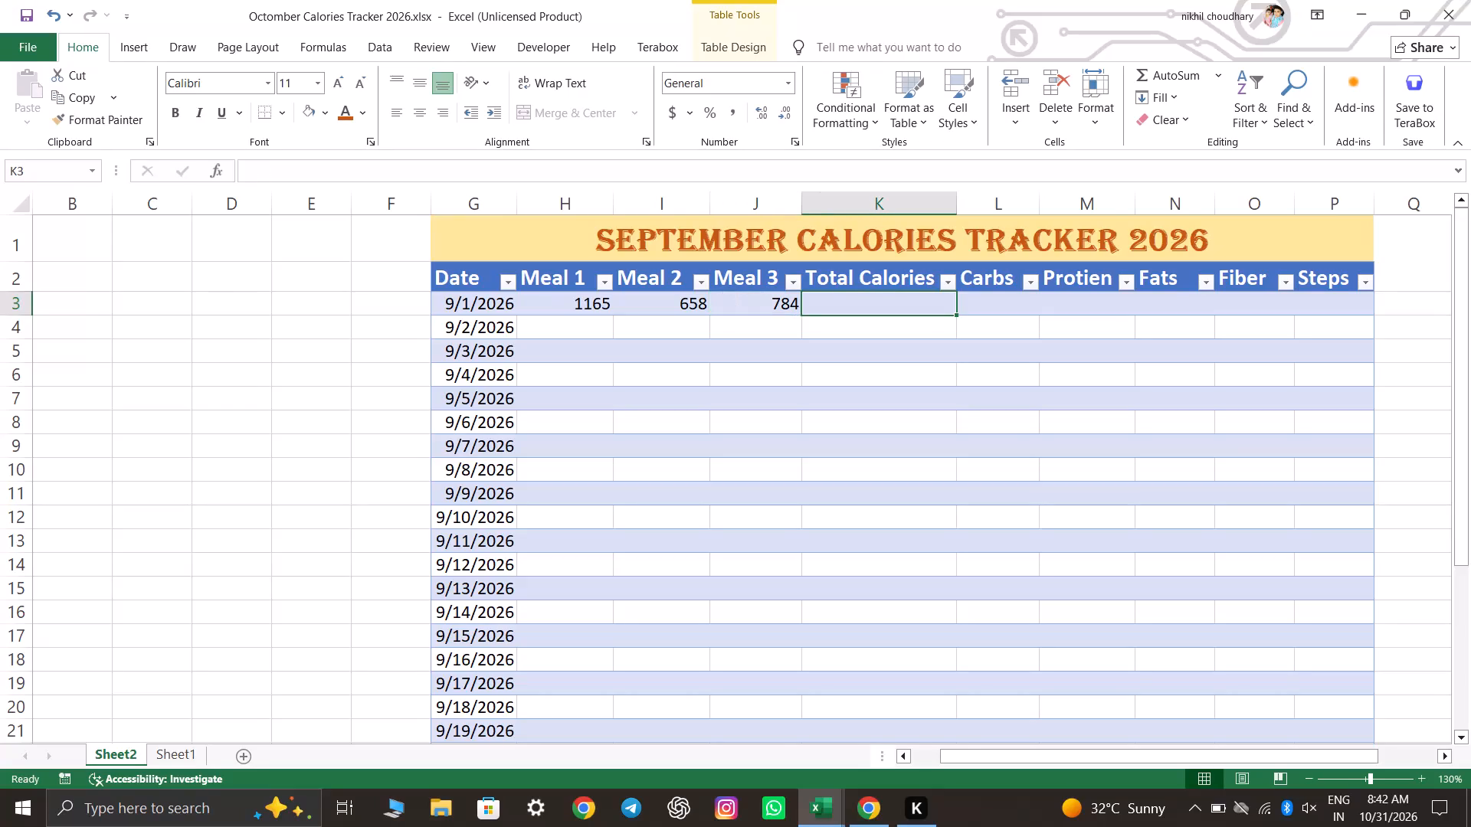
Enter a SUM formula in Total Calories cell K3 that adds Meal 1 through Meal 3 for 9/1/2026.
double_click(851, 306)
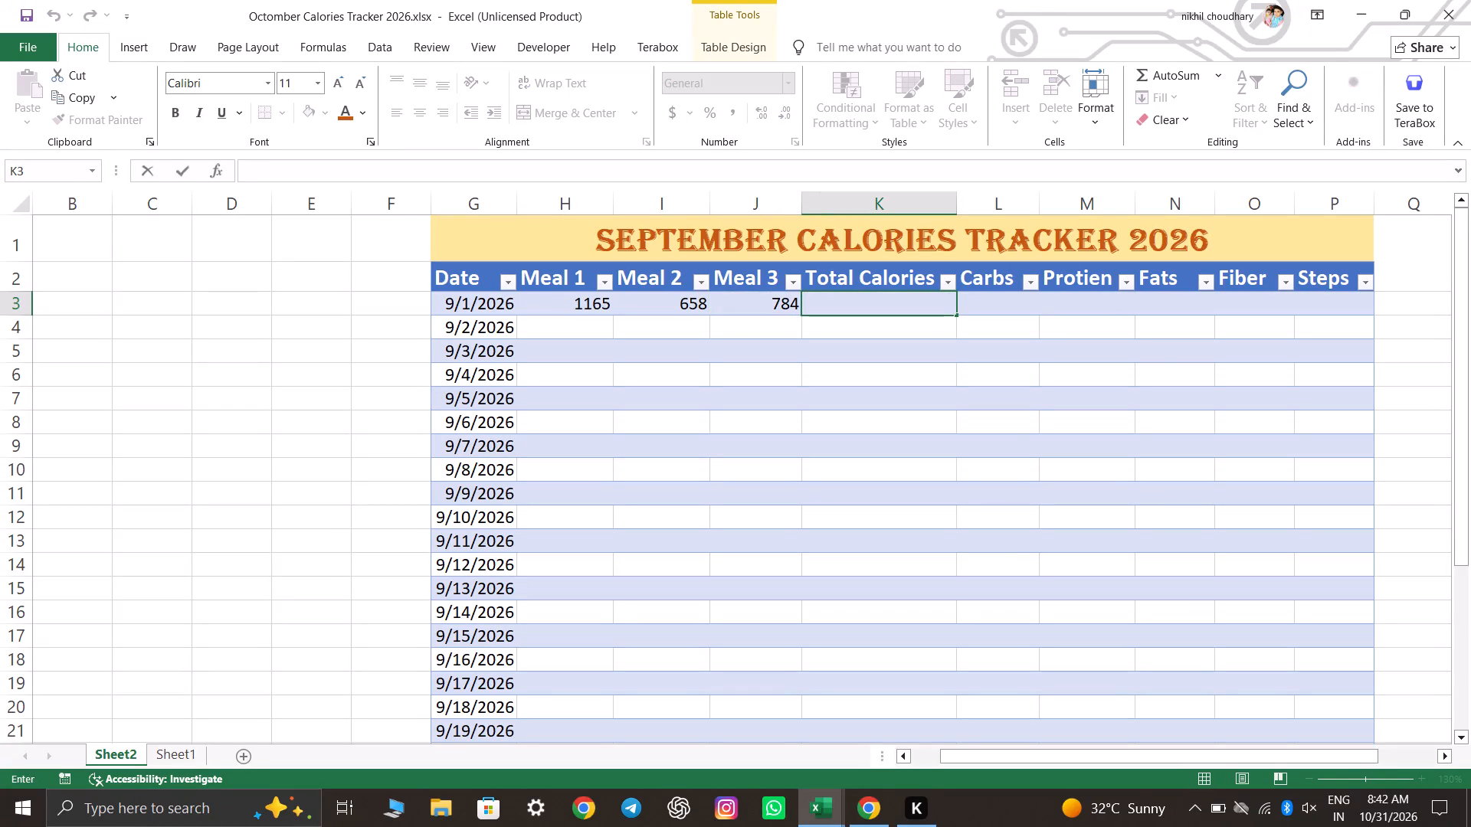
text(=Sum)
key(Tab)
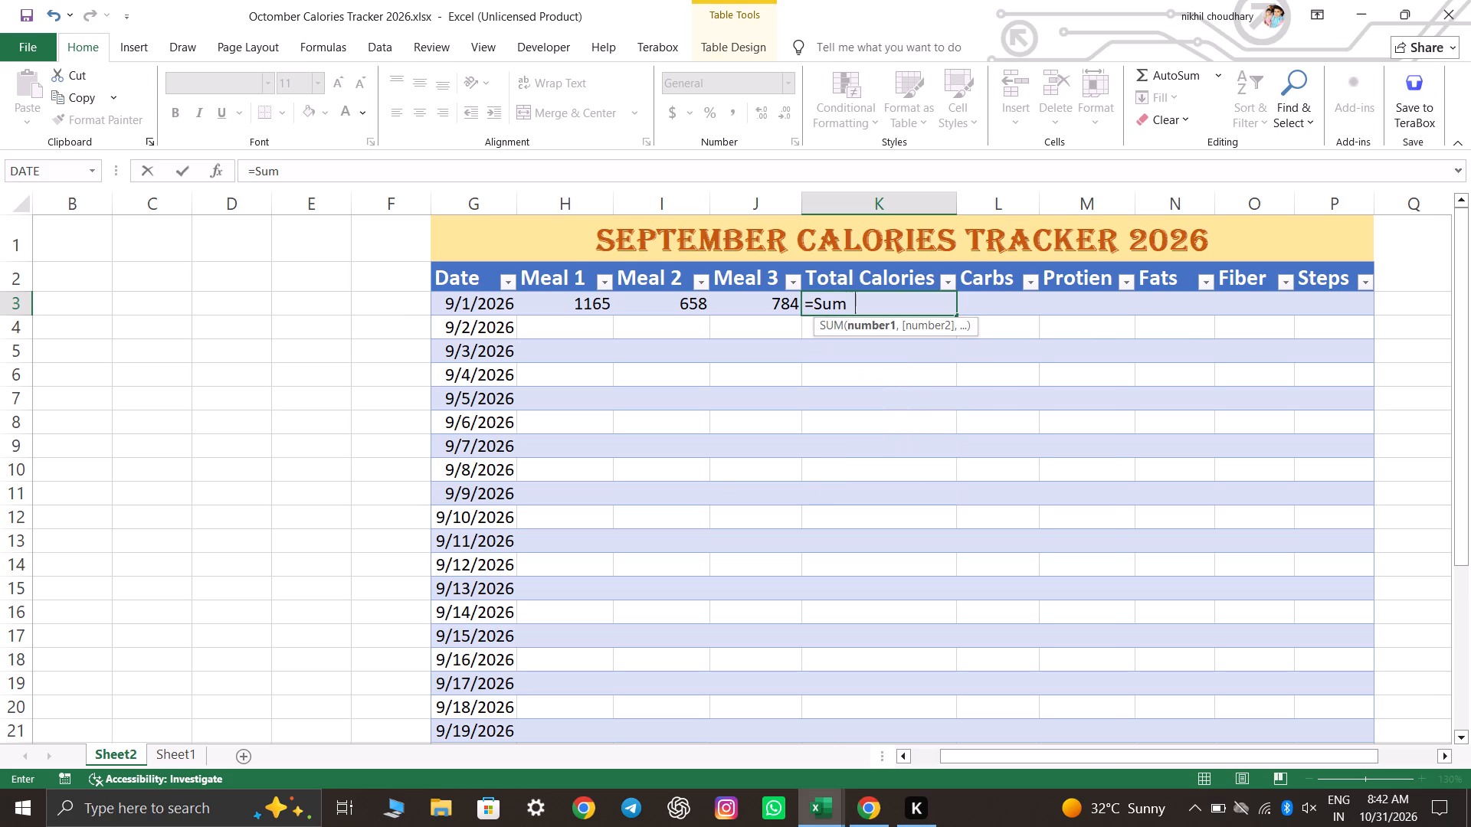
drag(576, 308, 732, 309)
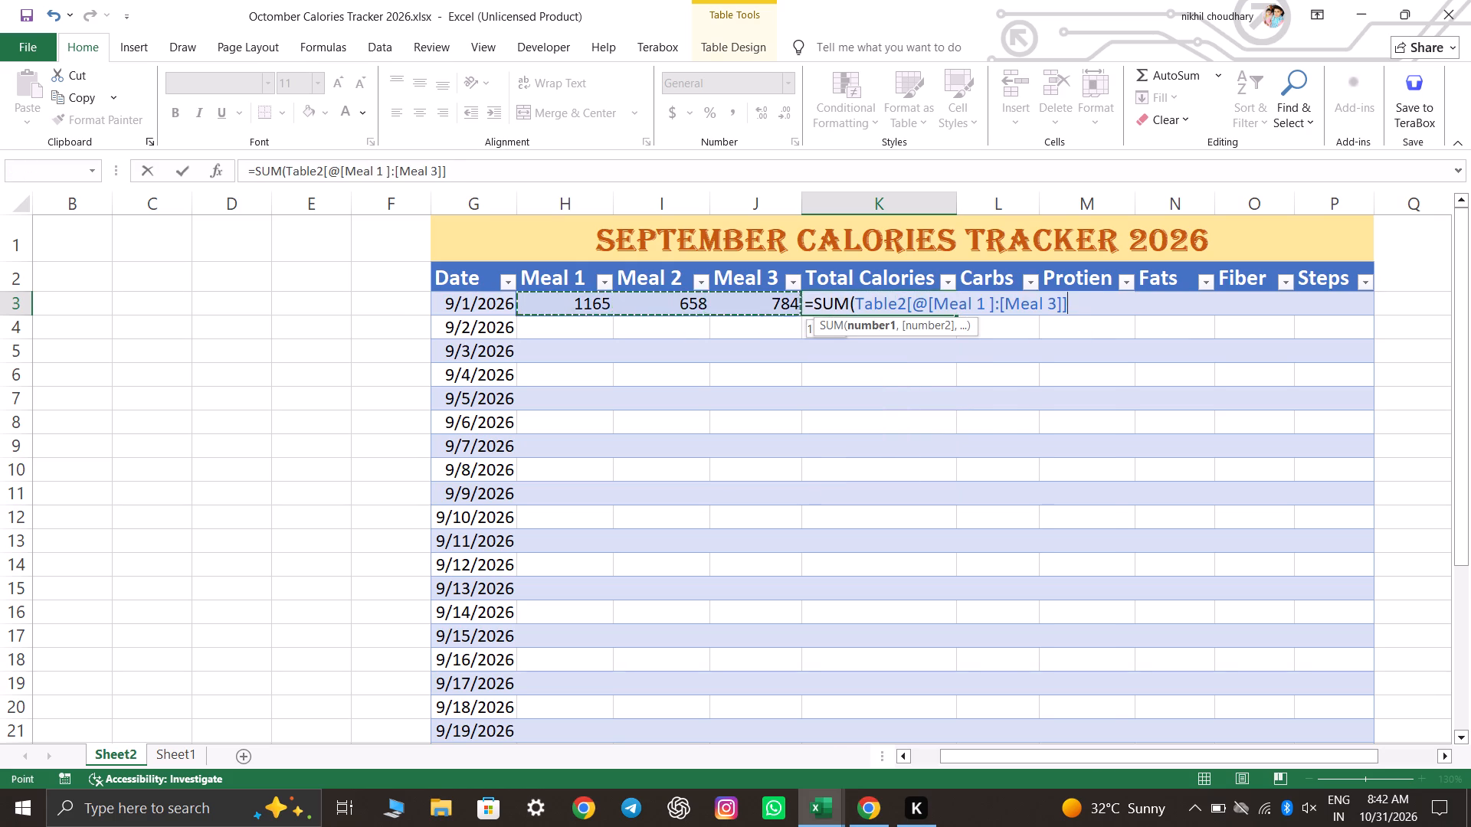
drag(732, 309, 767, 307)
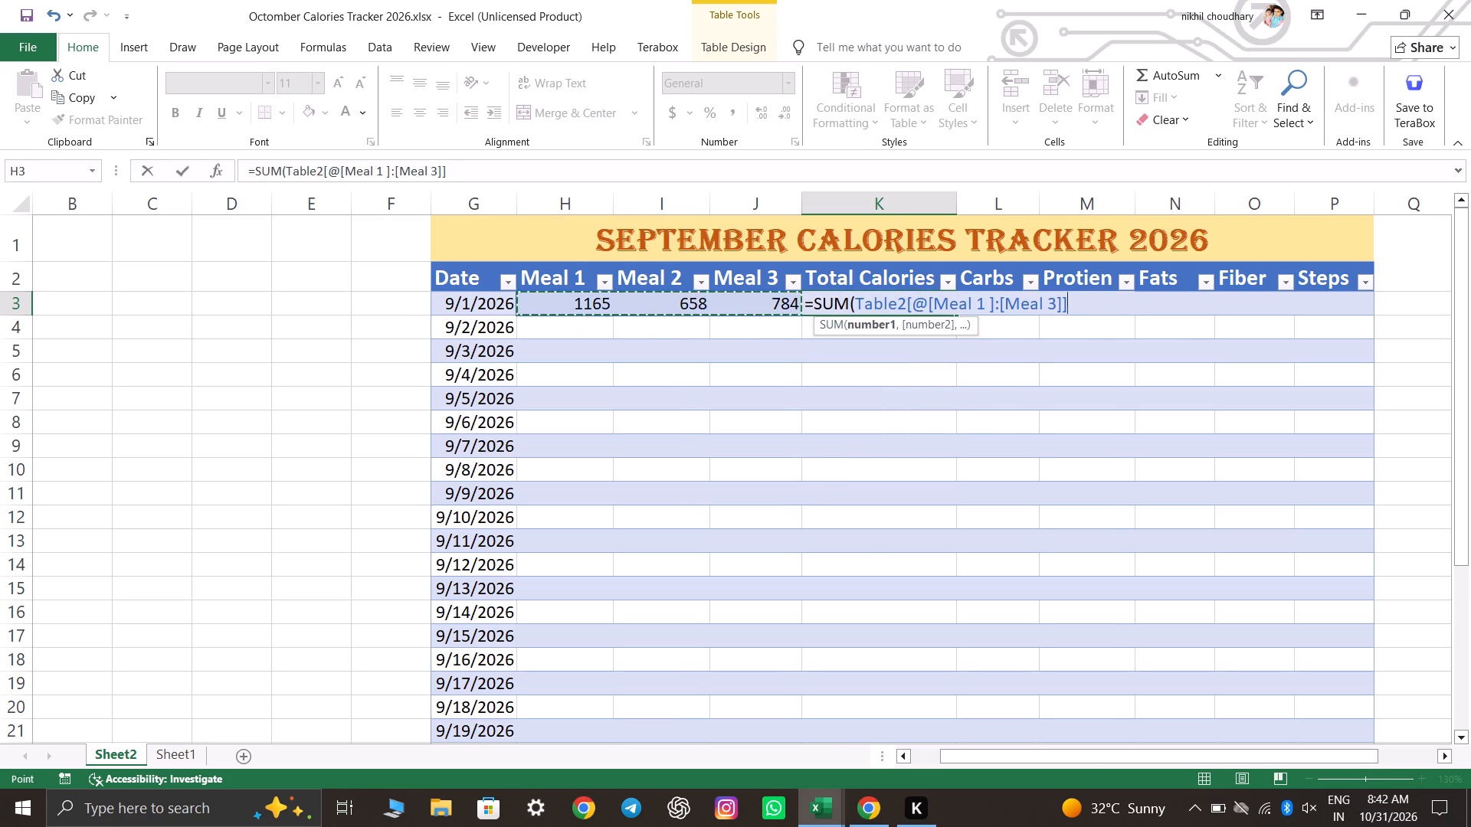
key(Tab)
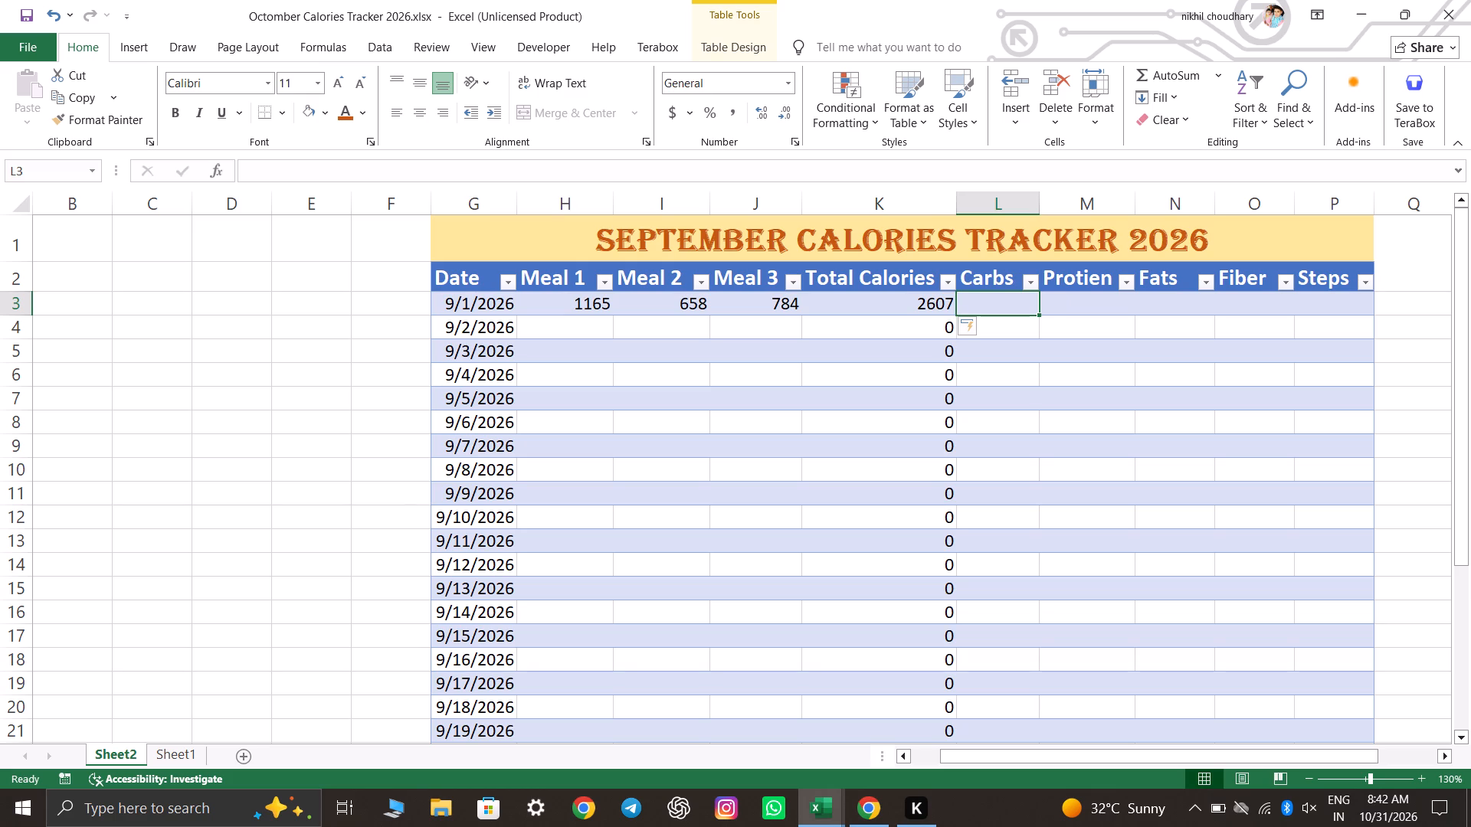
Enter the formula =197+2+84+134 in the Carbs column for 9/1/2026.
click(1008, 307)
double_click(1008, 307)
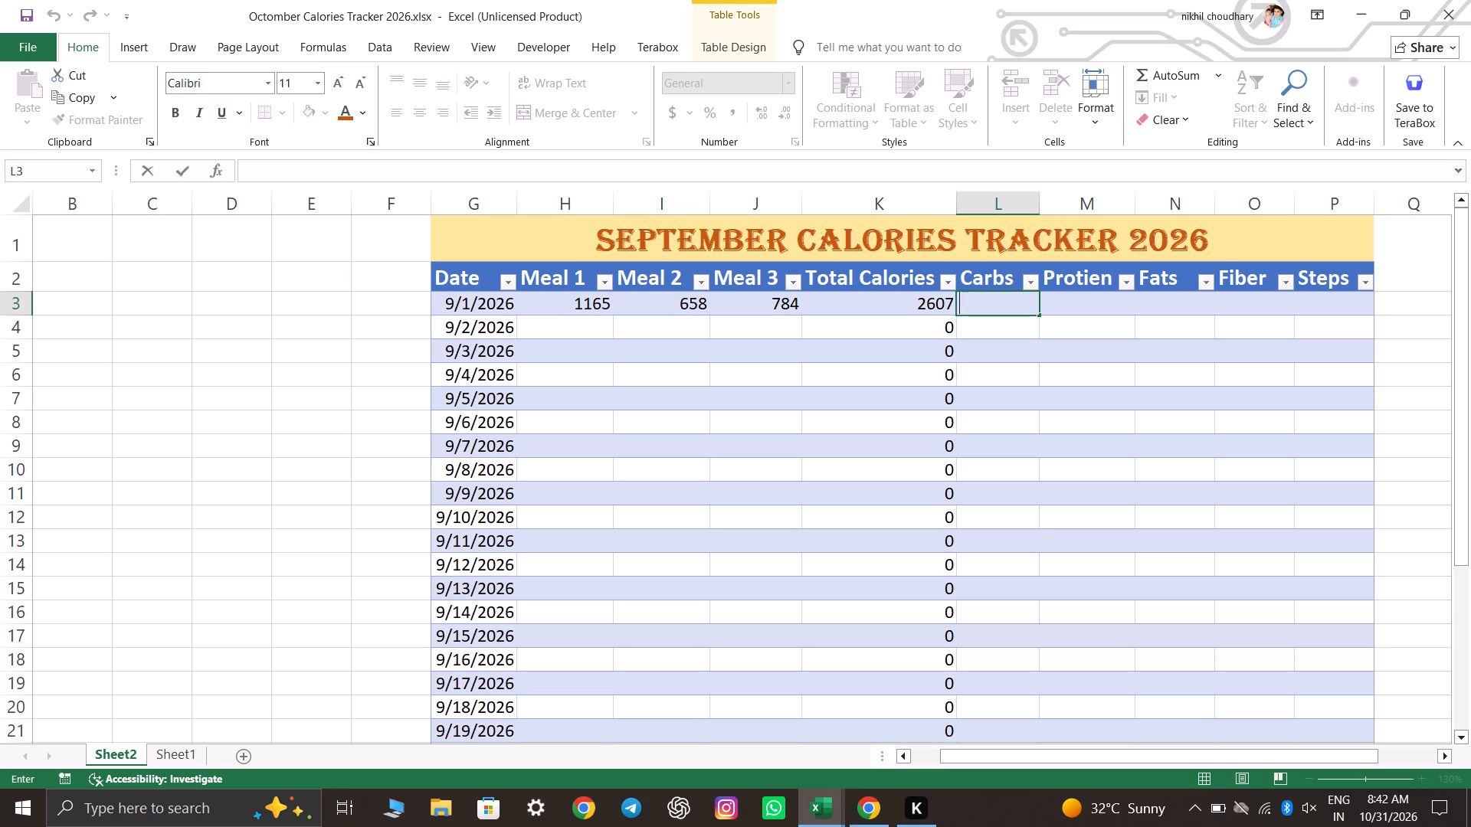
key(equal)
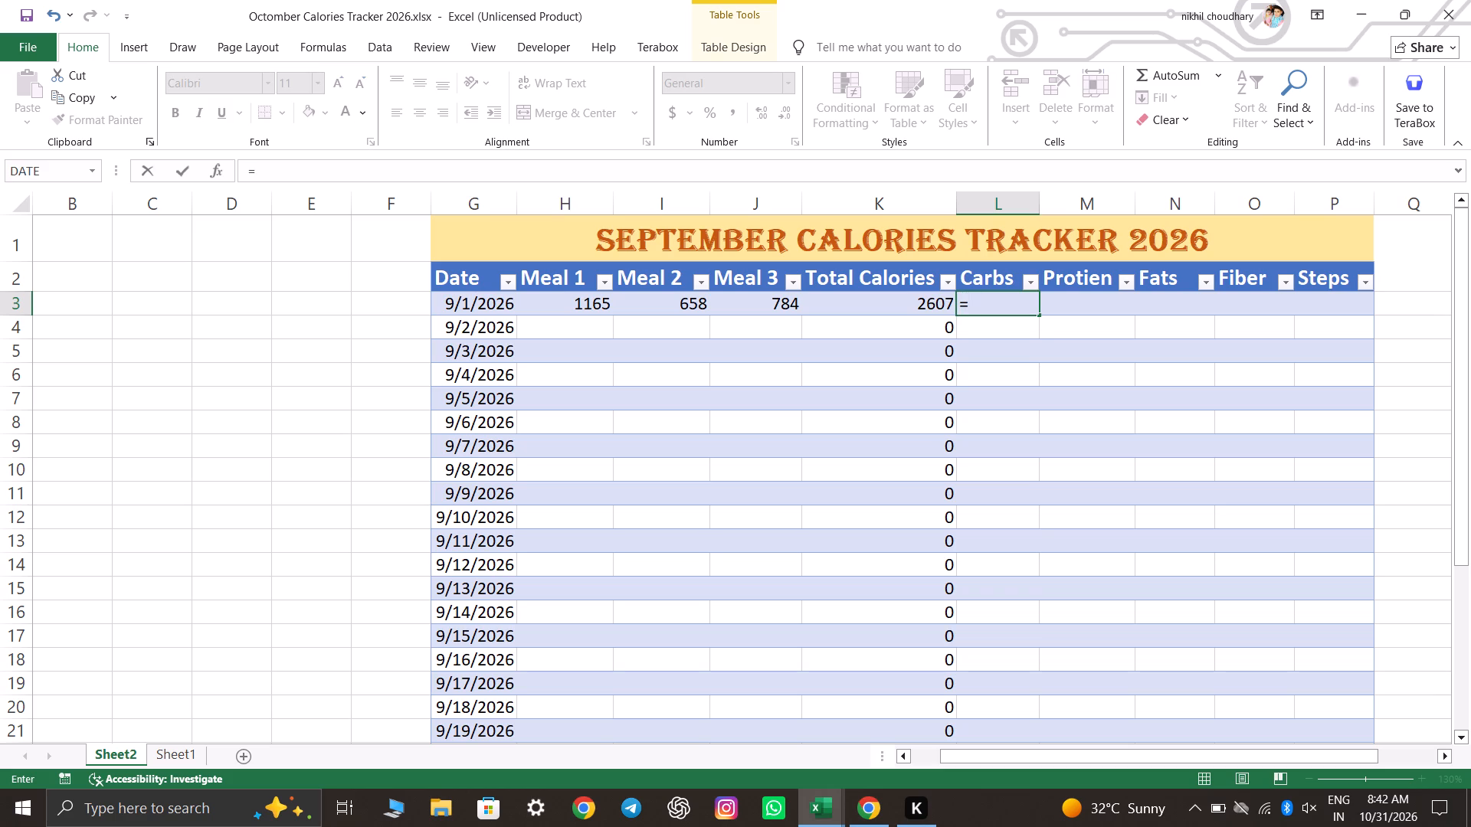
text(197)
key(plus)
key(2)
key(plus)
text(84+)
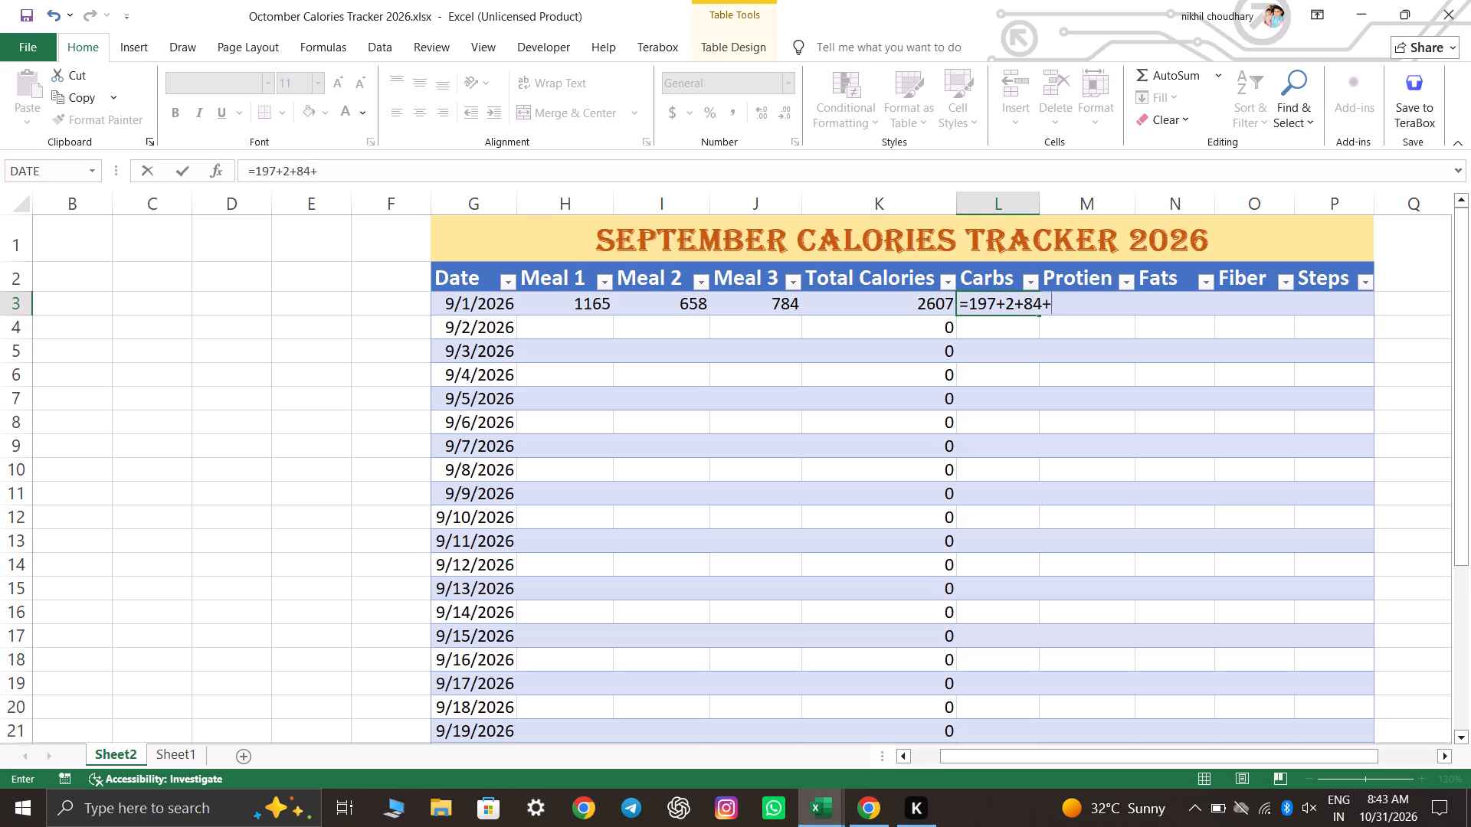
text(134)
key(Tab)
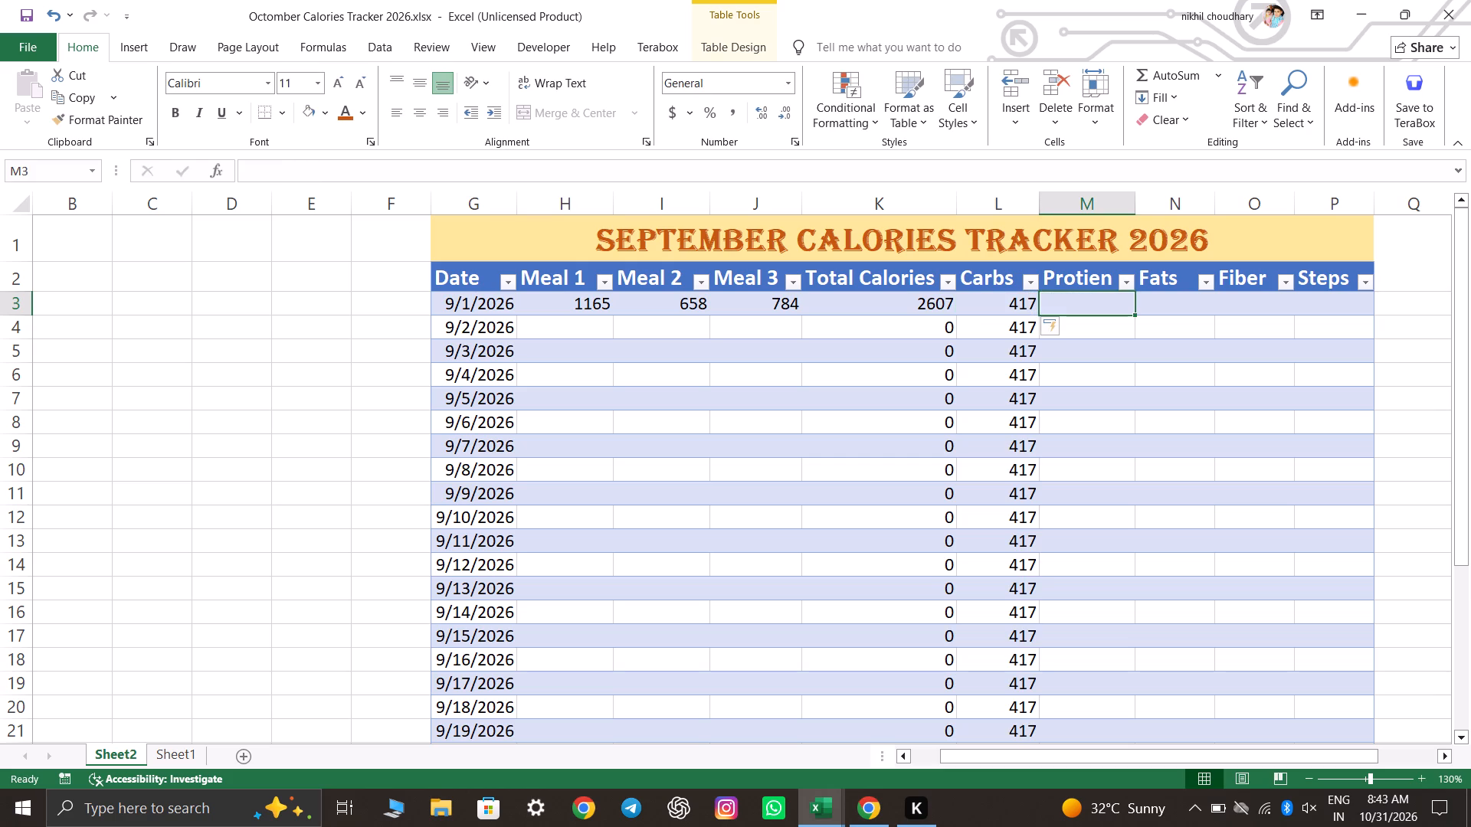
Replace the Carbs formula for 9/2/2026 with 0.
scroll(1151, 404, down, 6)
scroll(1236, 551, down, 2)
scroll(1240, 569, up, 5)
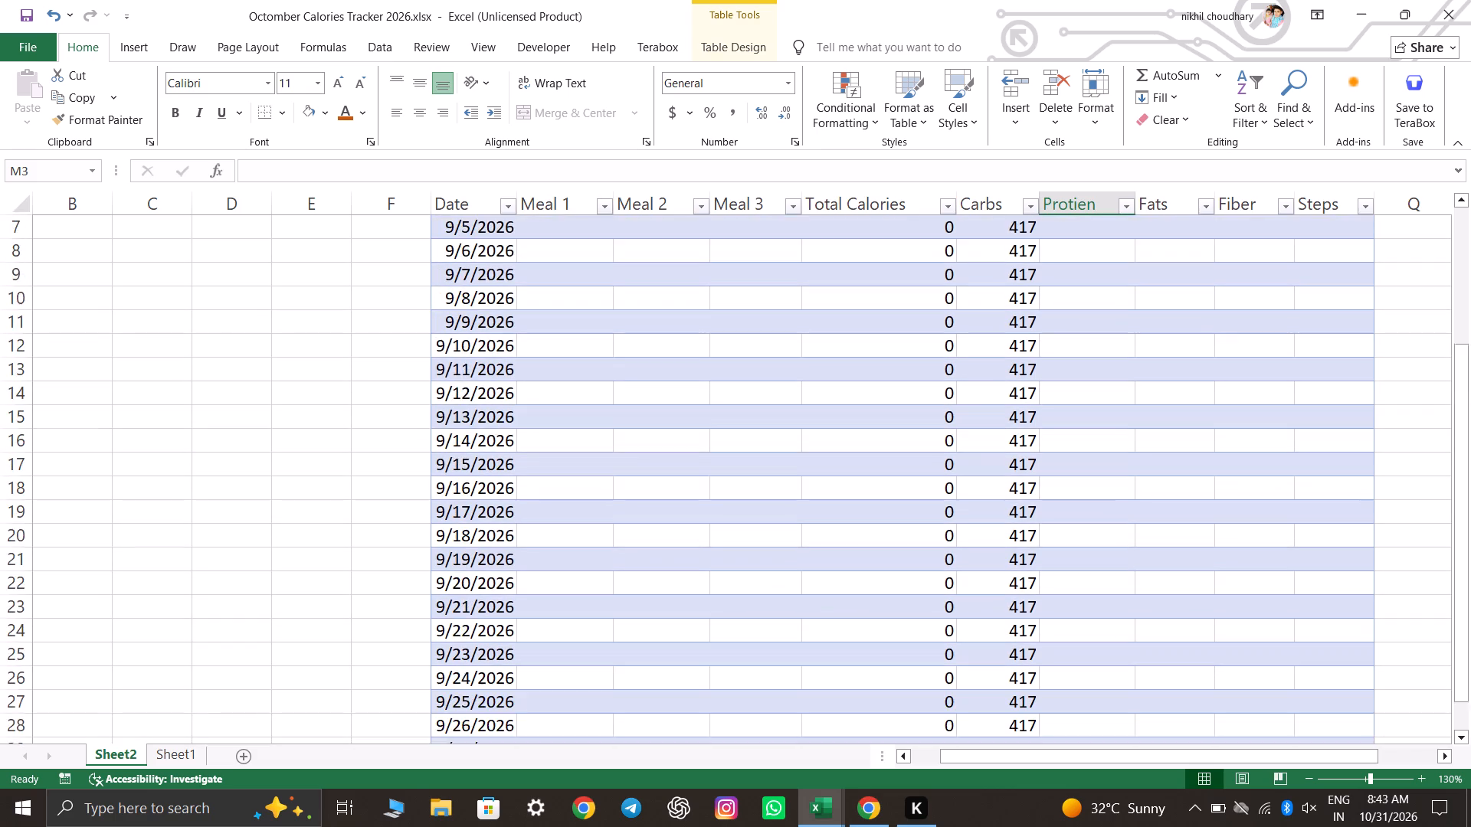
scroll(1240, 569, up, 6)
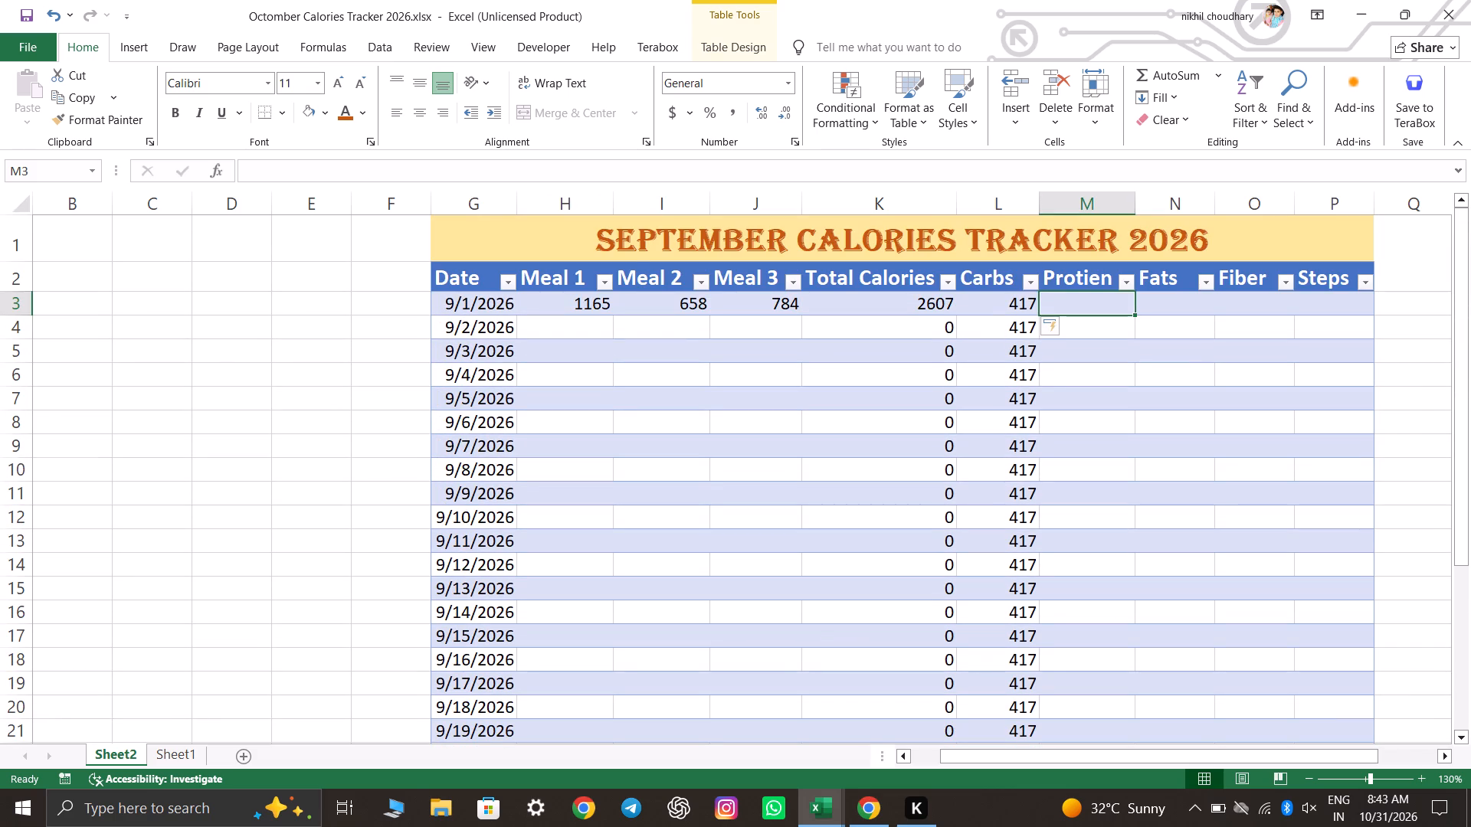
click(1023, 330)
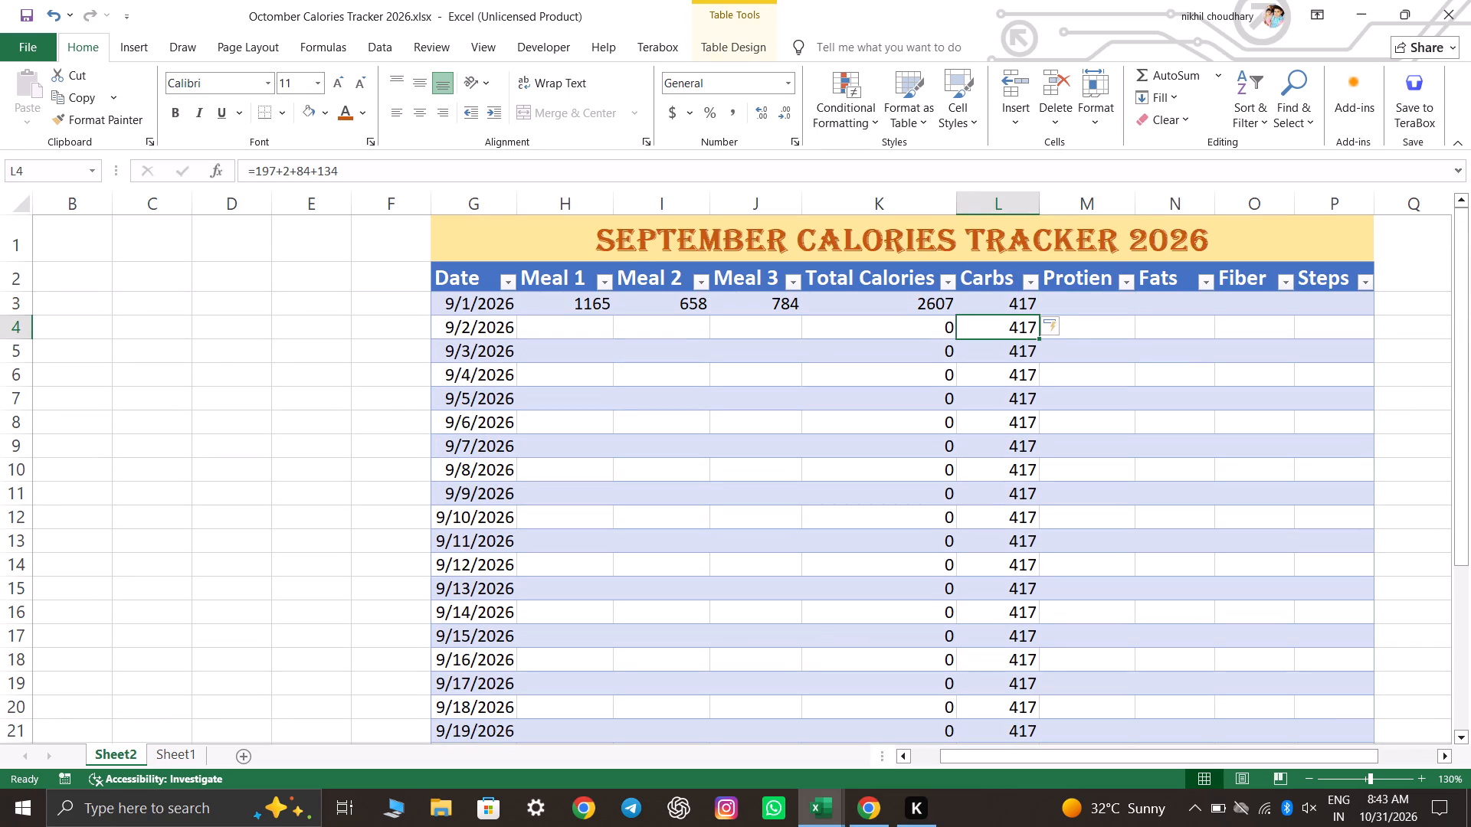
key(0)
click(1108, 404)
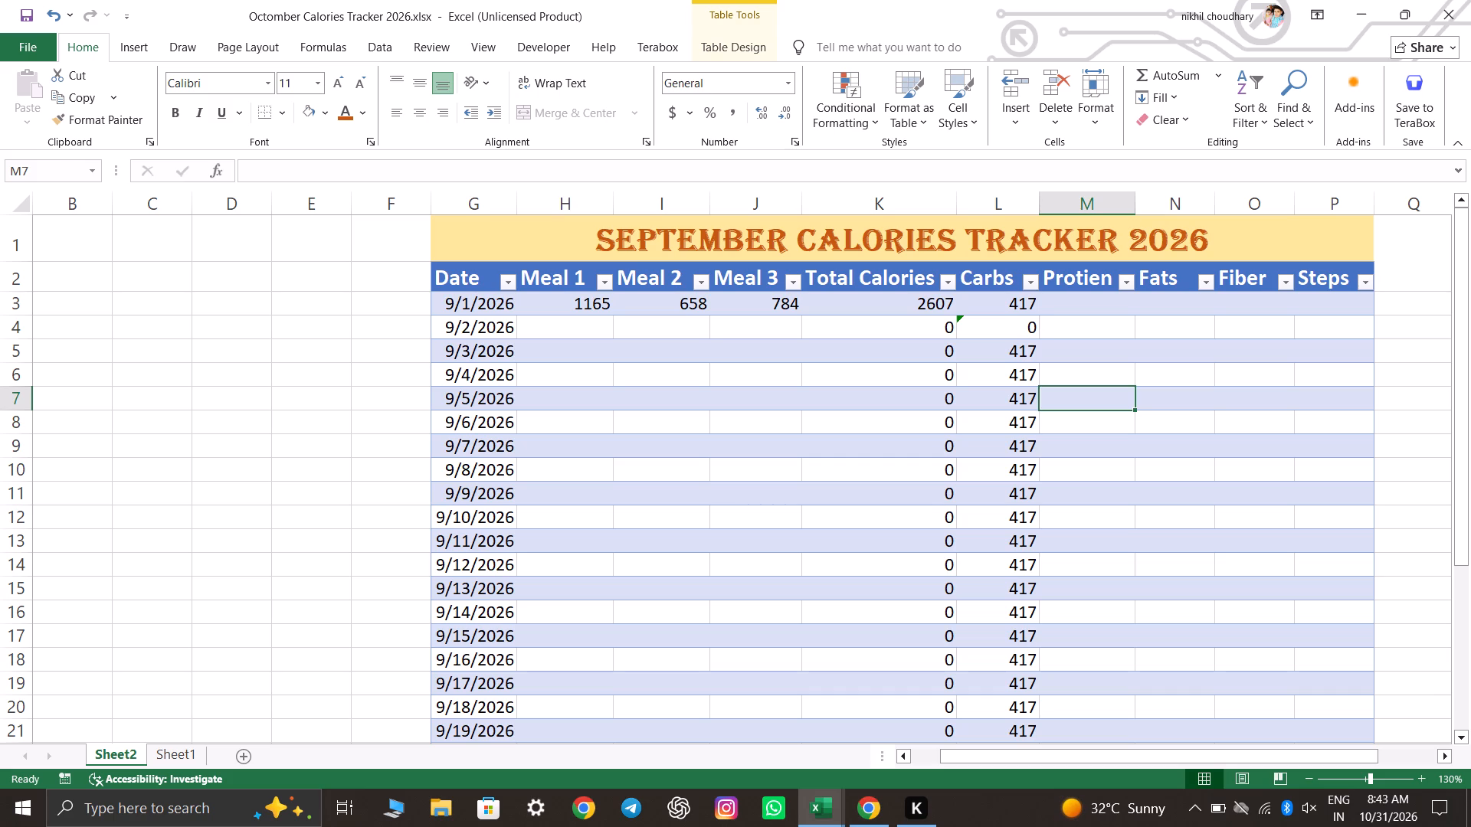
Empty Carbs cell L4 and fill the blank down to L32, clearing Carbs from 9/2/2026 through 9/30/2026.
double_click(1015, 327)
key(BackSpace)
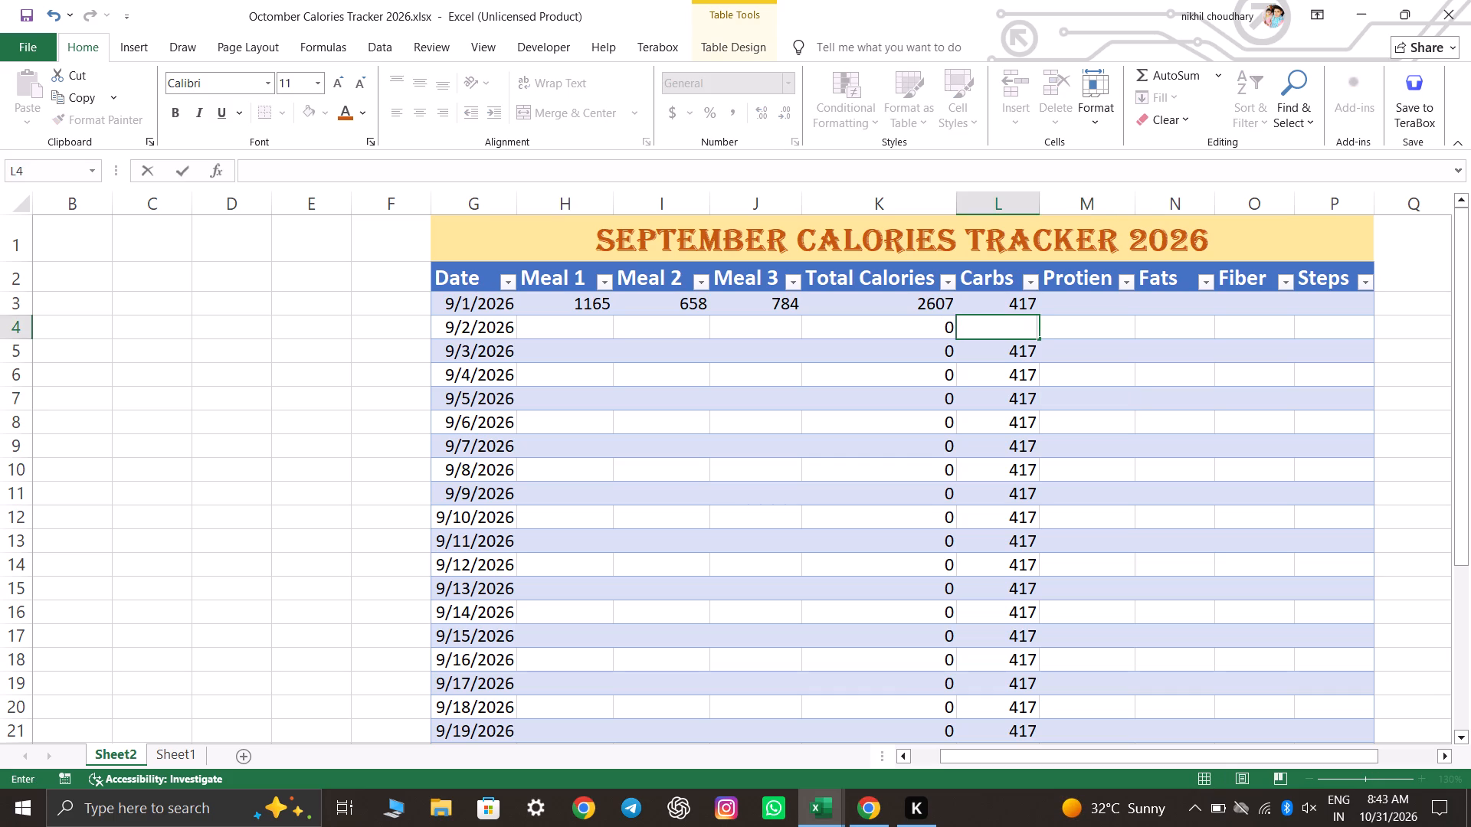
click(1107, 371)
click(1027, 319)
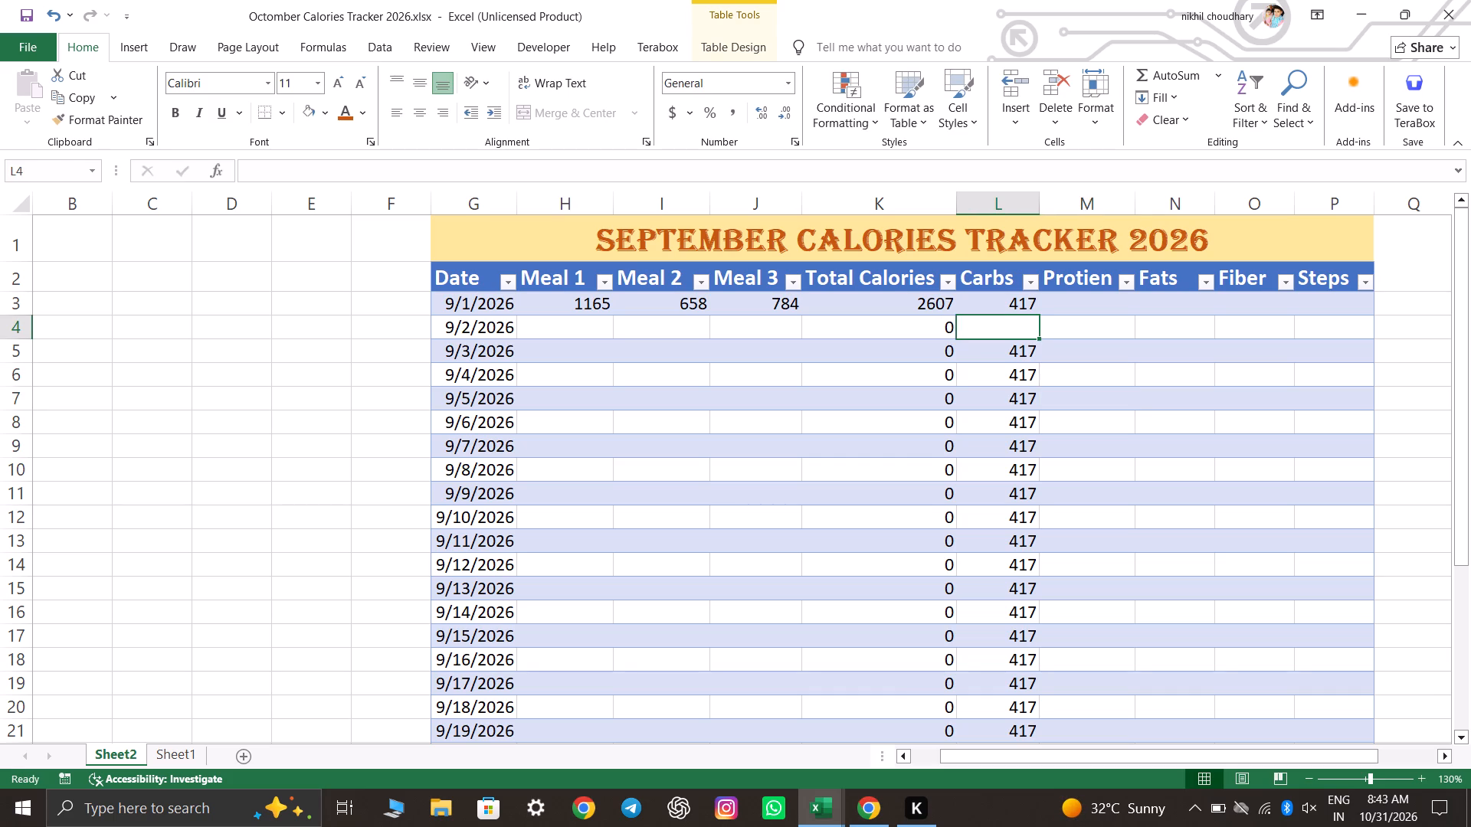
drag(1039, 338, 1039, 702)
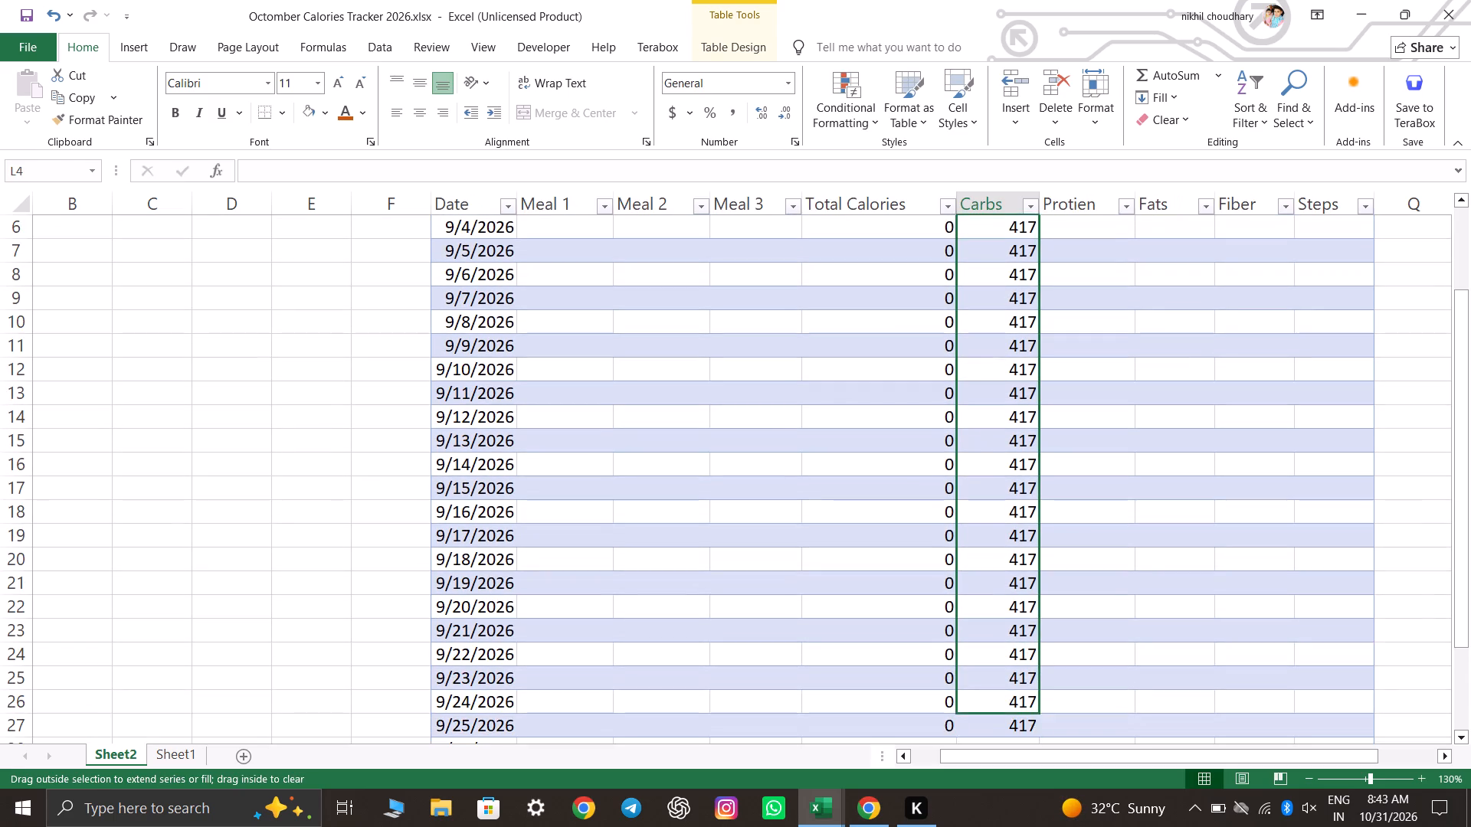
drag(1039, 702, 1031, 676)
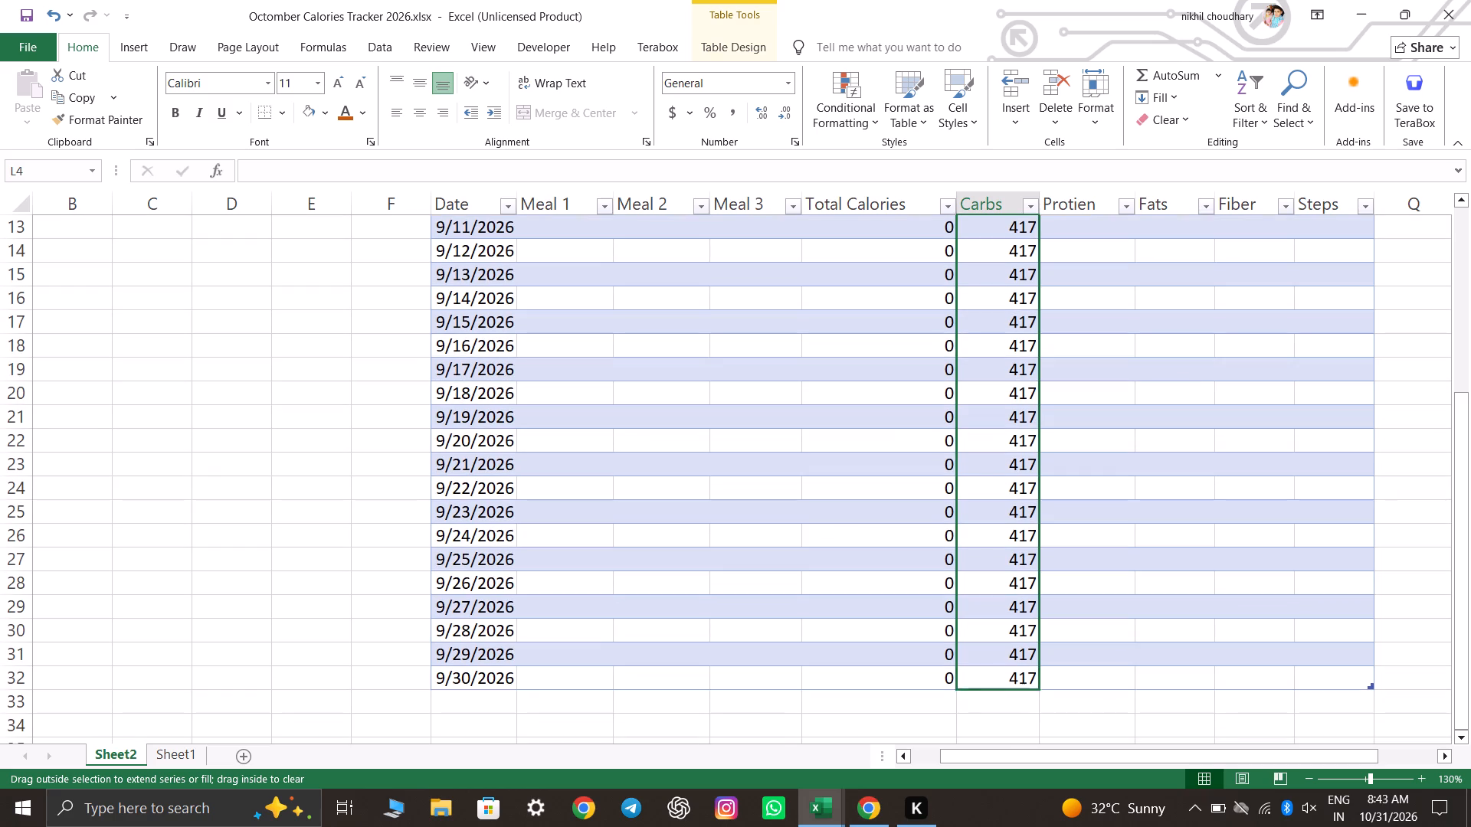
drag(1031, 676, 1033, 690)
click(1224, 616)
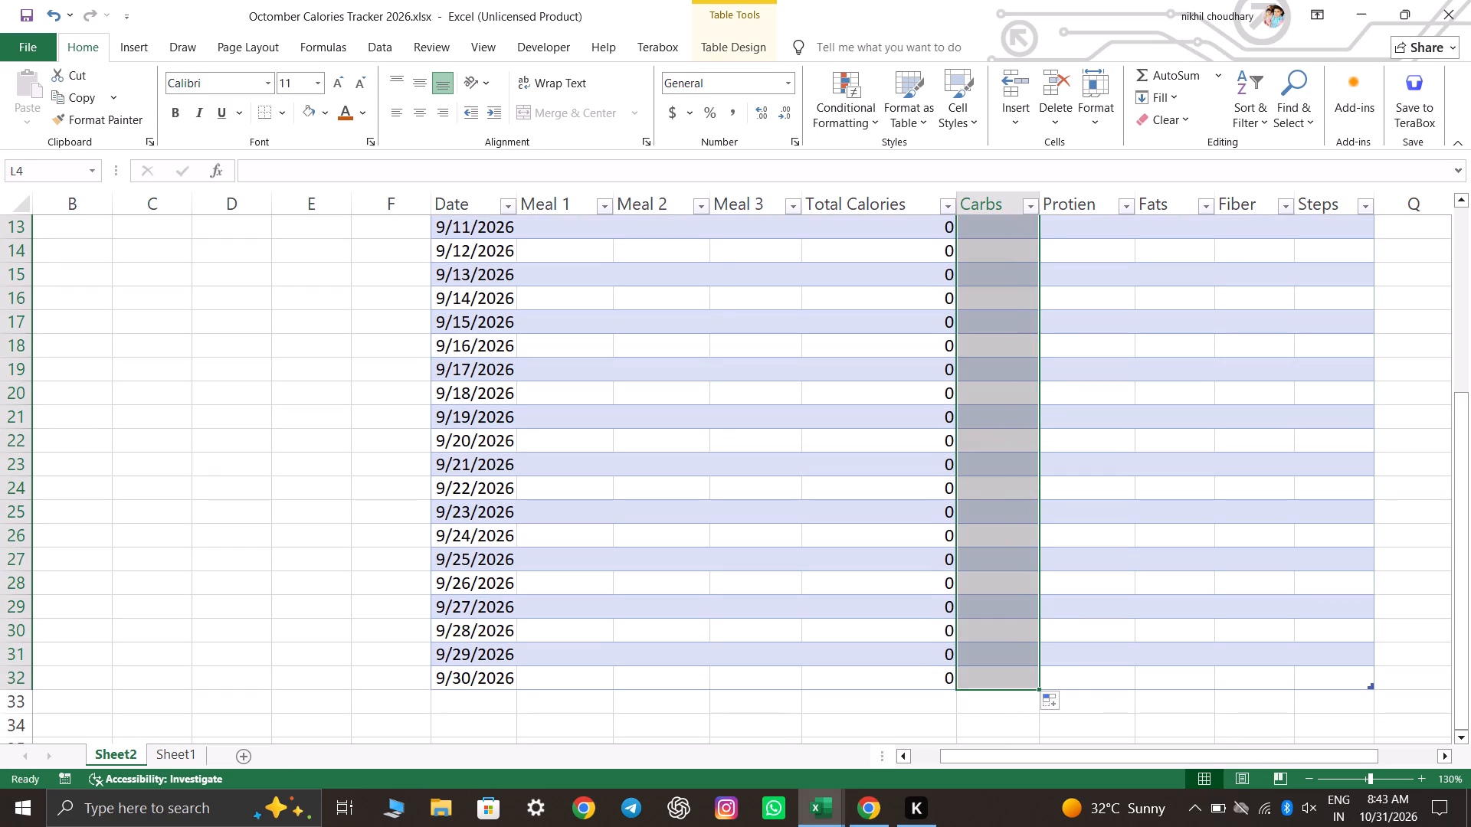
Empty Total Calories cell K4 and fill the blank down to K32, clearing the totals from 9/2/2026 through 9/30/2026.
scroll(1224, 614, up, 6)
click(940, 335)
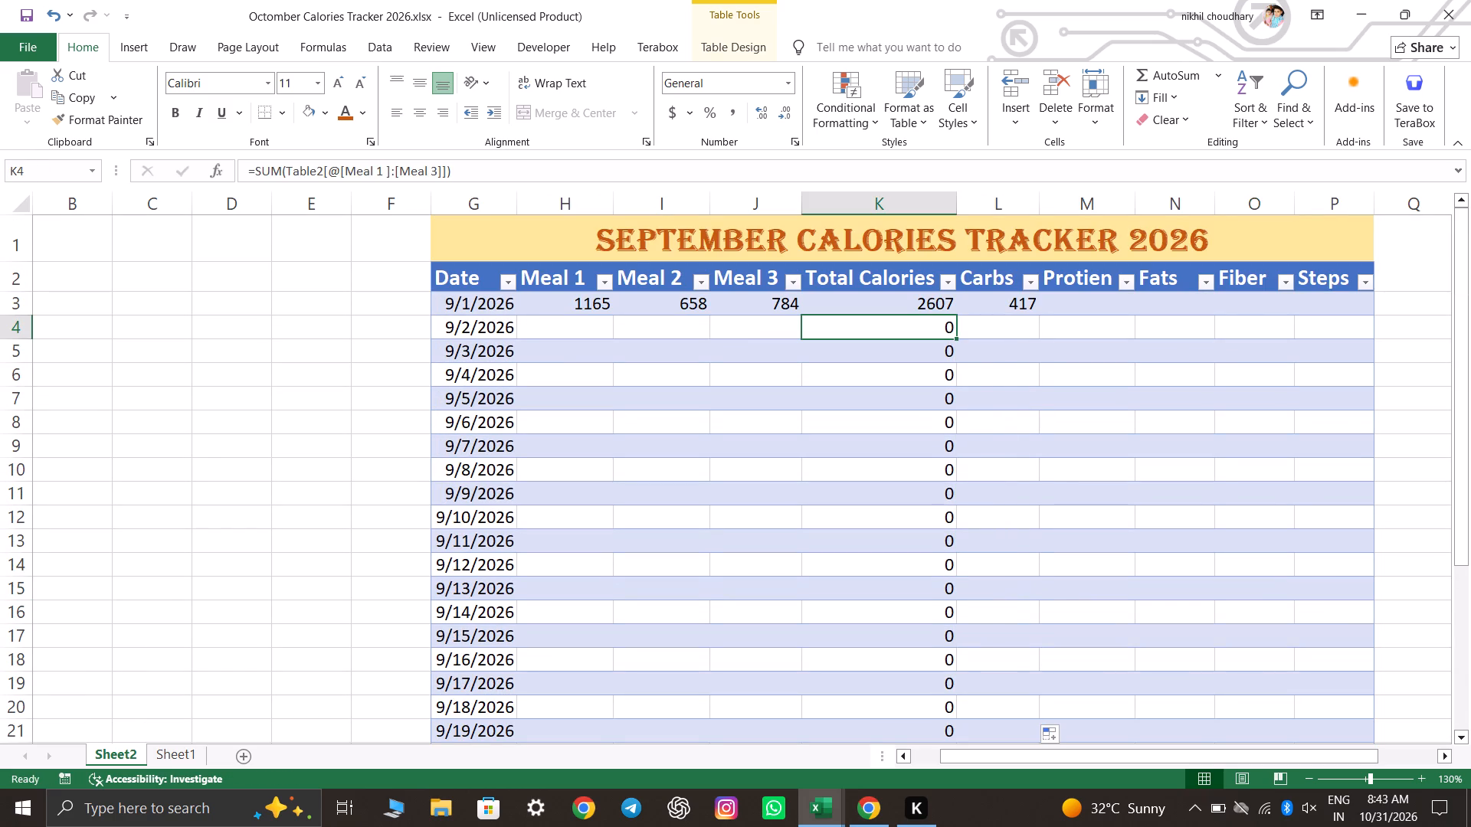
key(BackSpace)
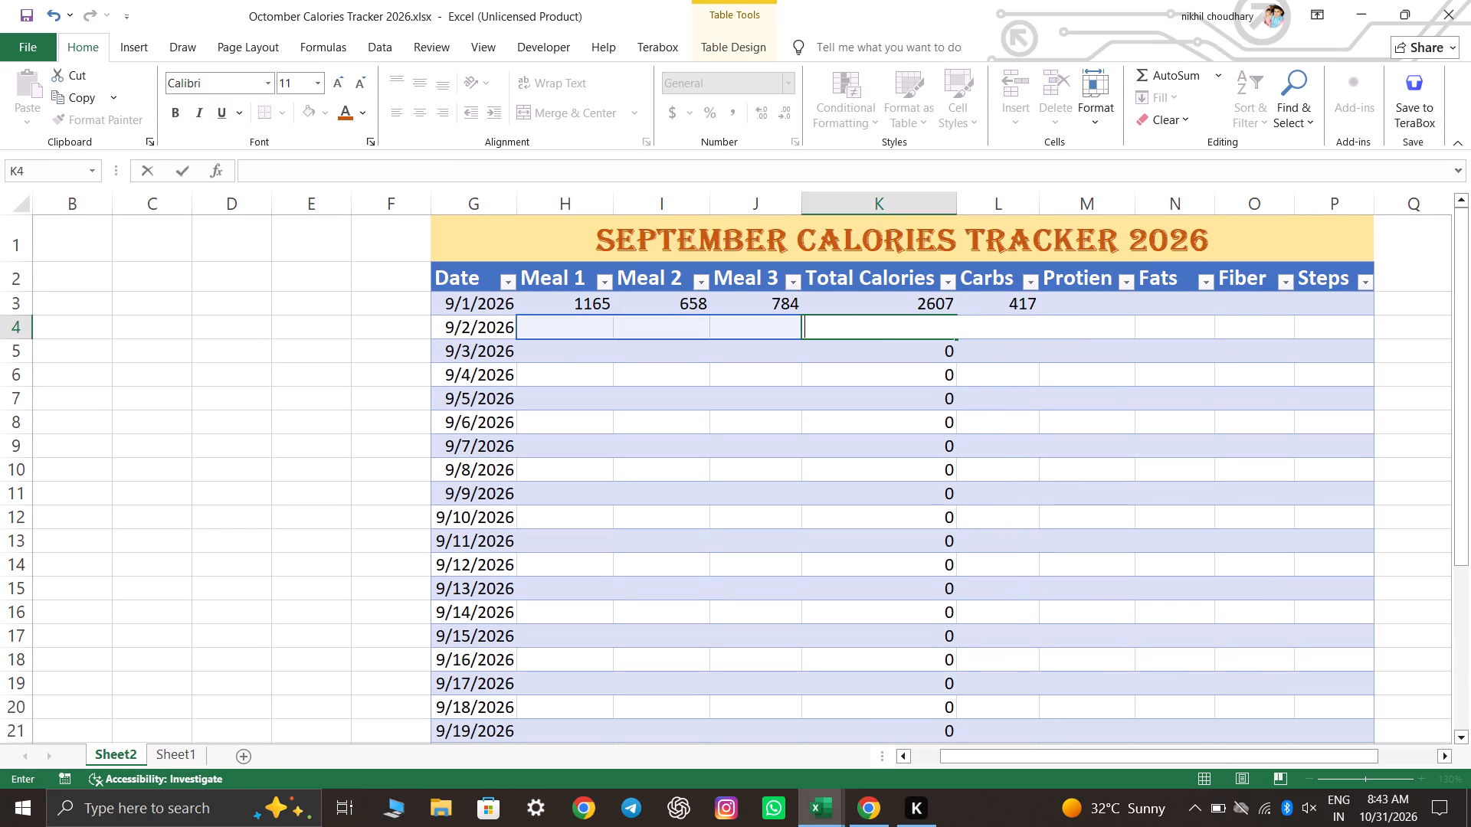
click(914, 362)
click(949, 321)
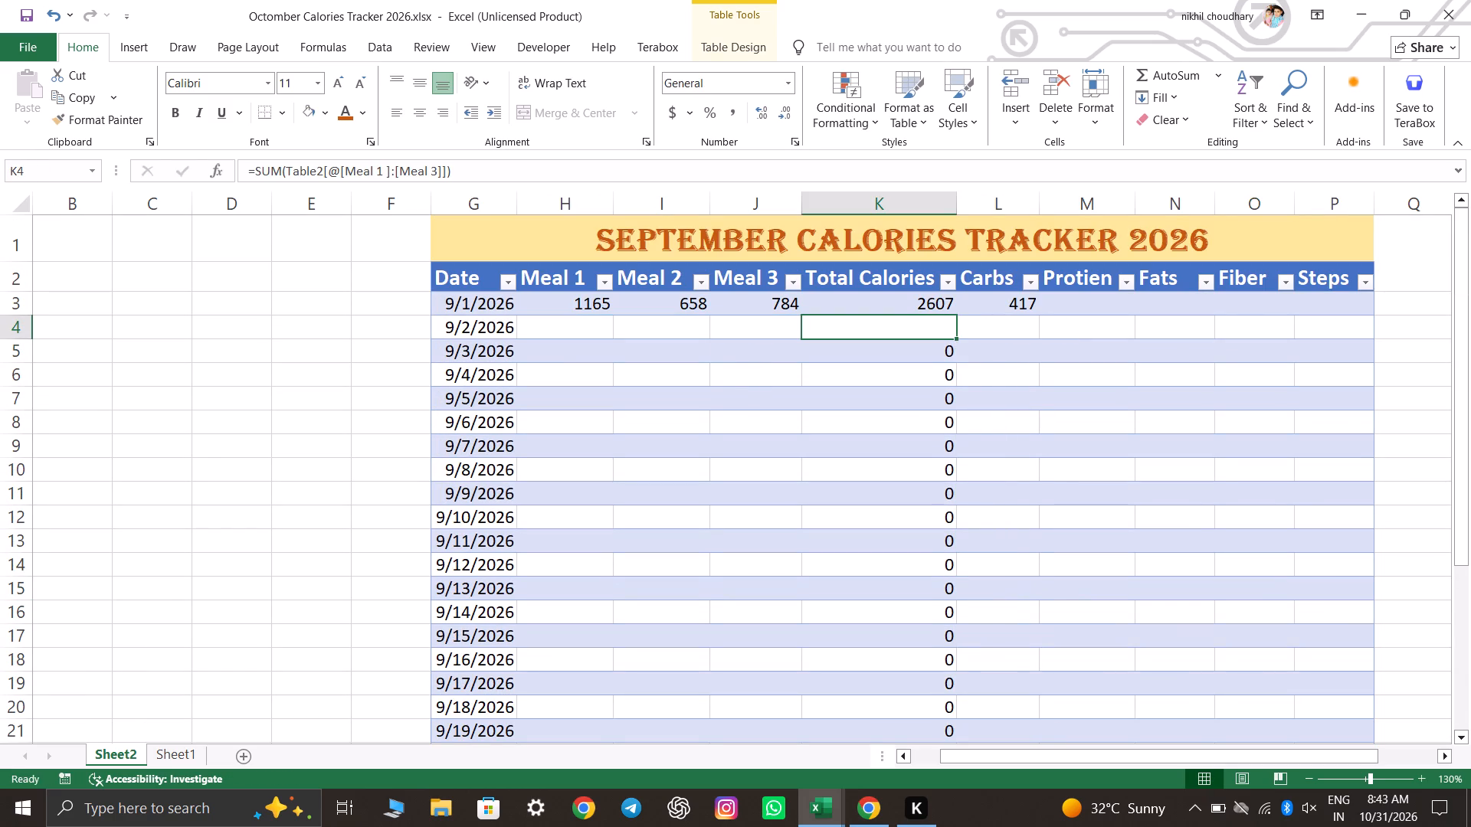
click(955, 345)
click(945, 323)
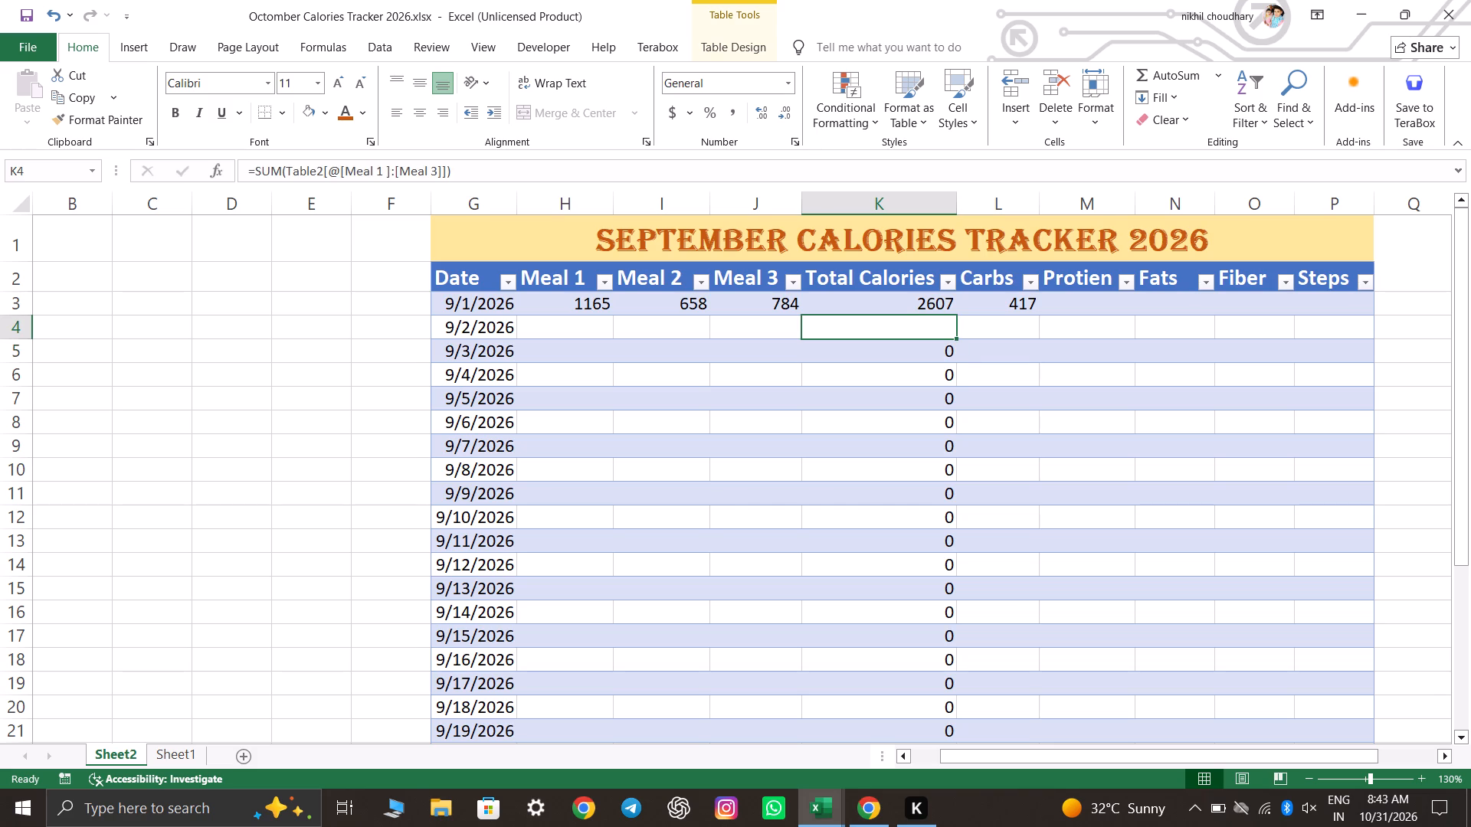
drag(954, 338, 962, 808)
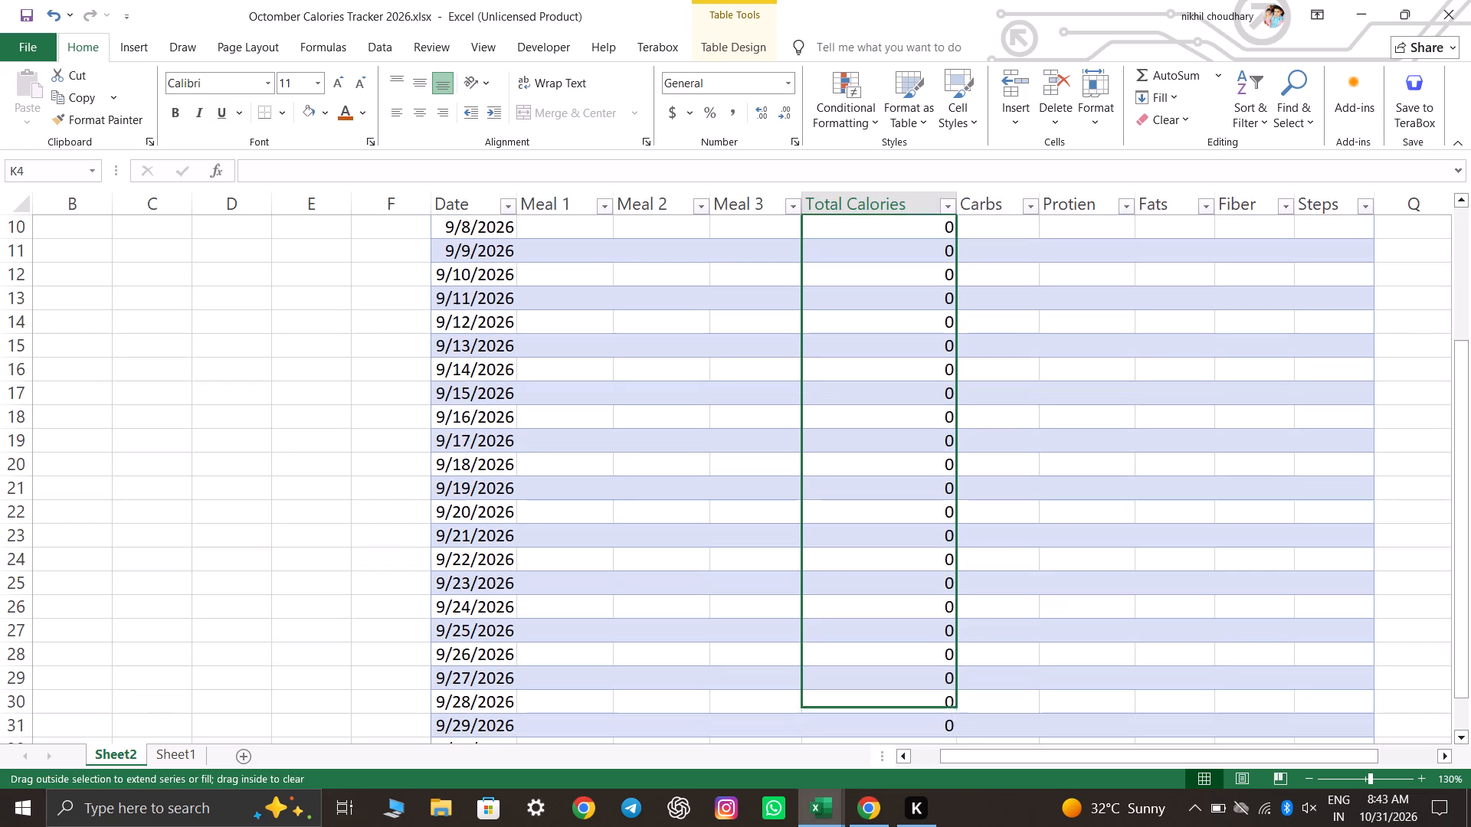
drag(962, 808, 936, 378)
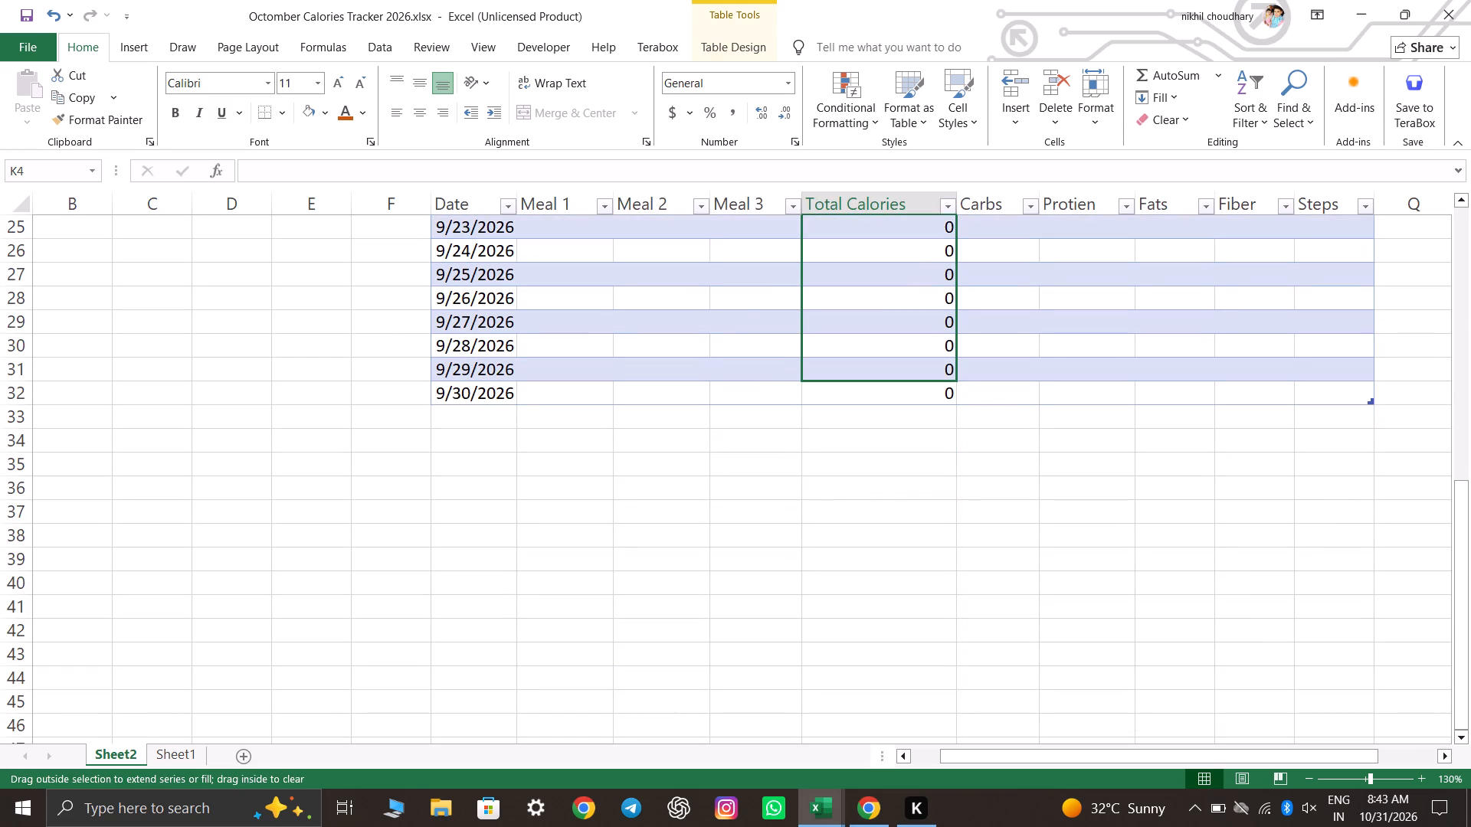
drag(936, 378, 937, 397)
click(1198, 561)
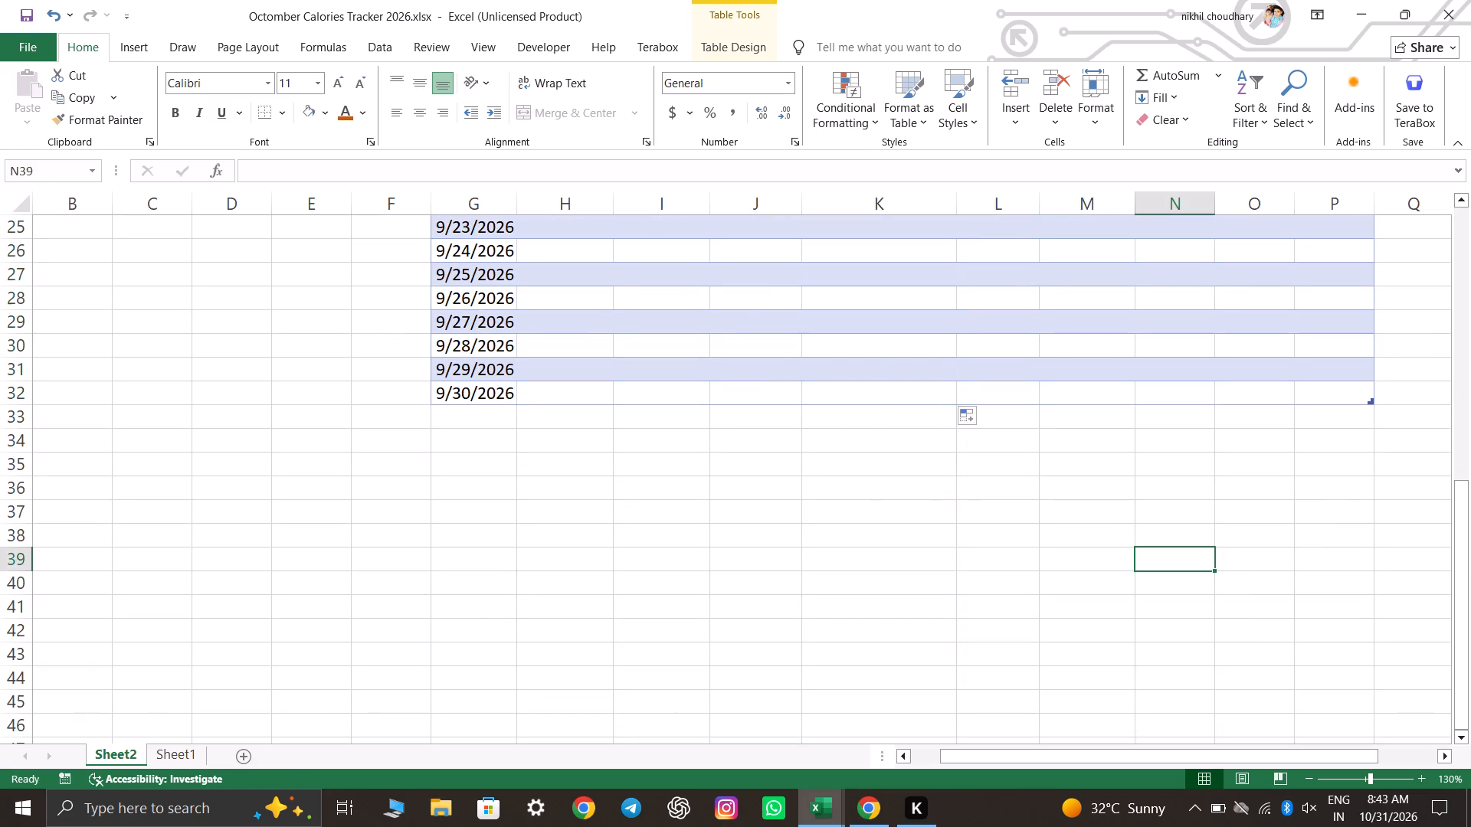
Enter the formula =26+16+10+15 in the Protien column for 9/1/2026.
scroll(1198, 561, up, 19)
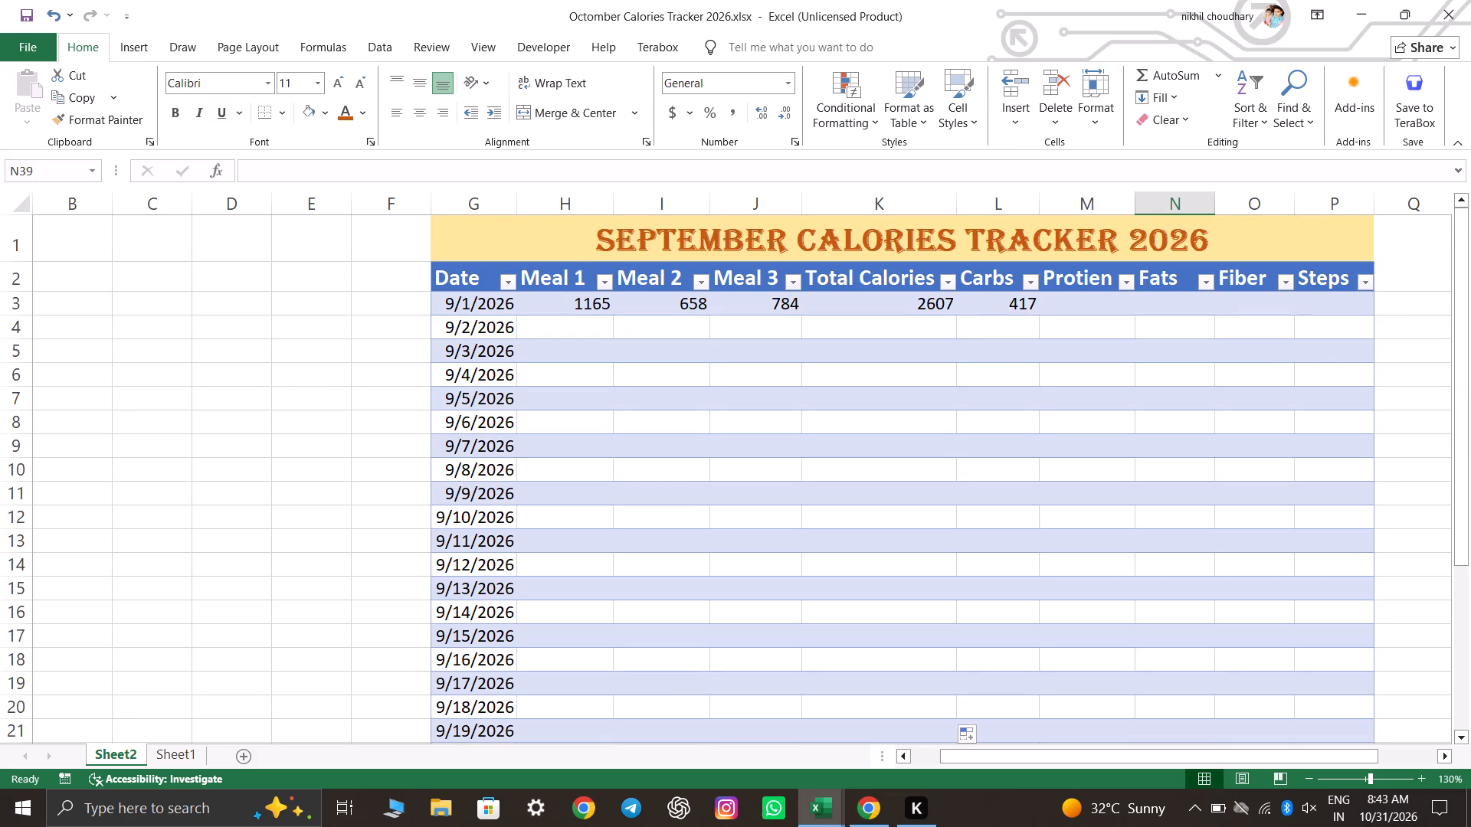
double_click(1093, 304)
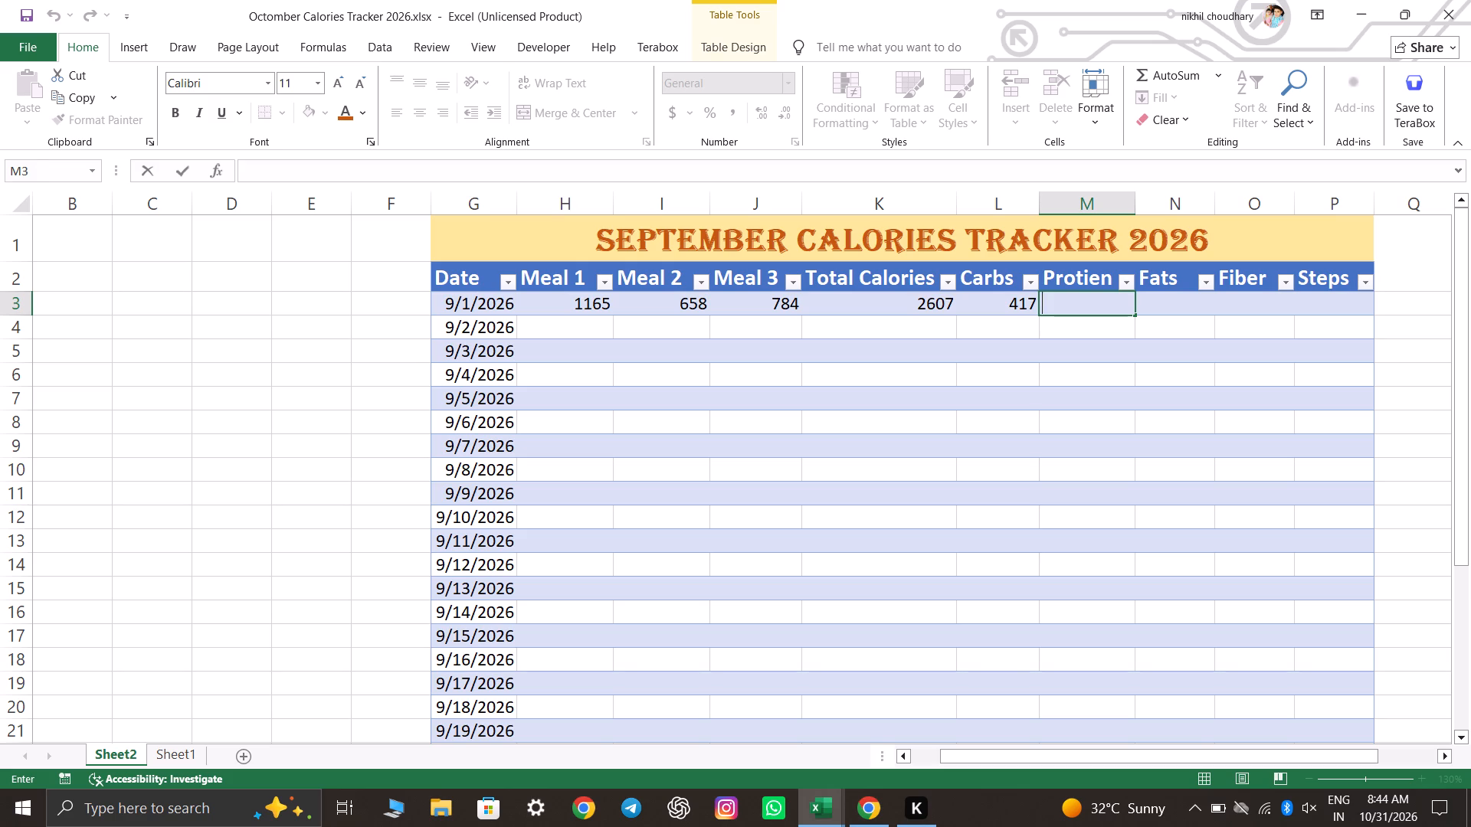
text(=26+)
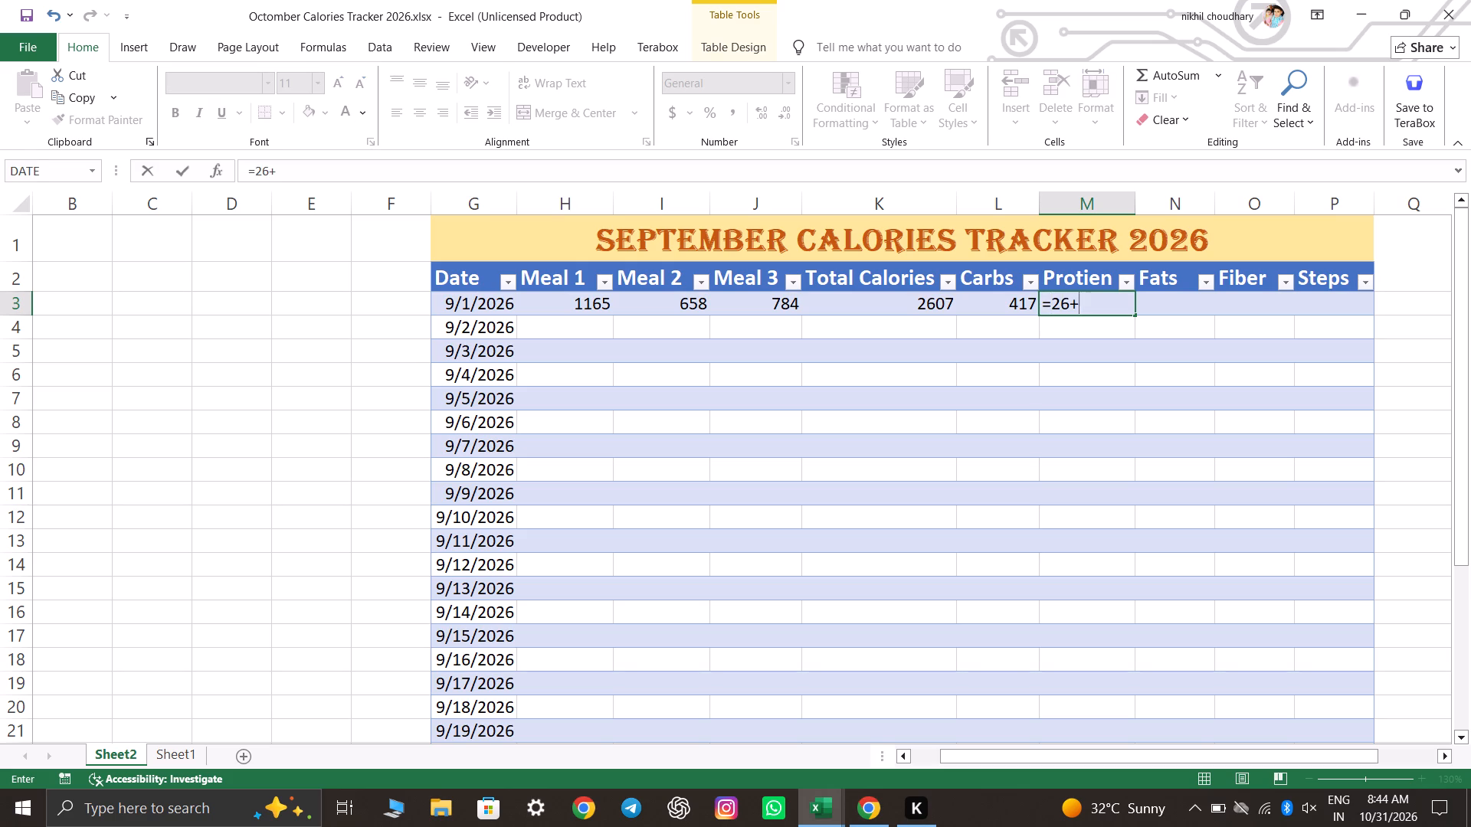
text(16+)
text(10+)
text(15)
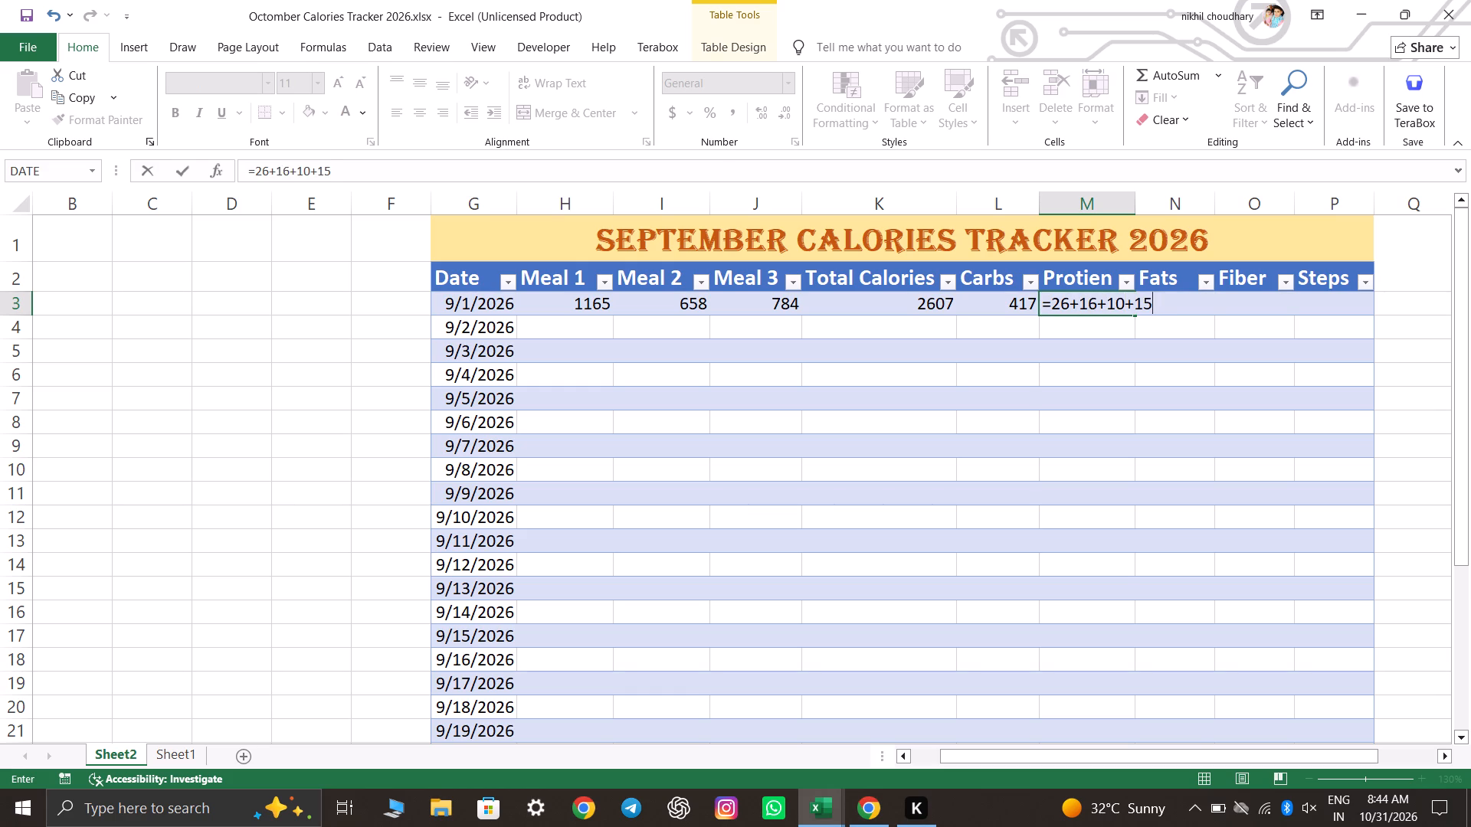
key(Right)
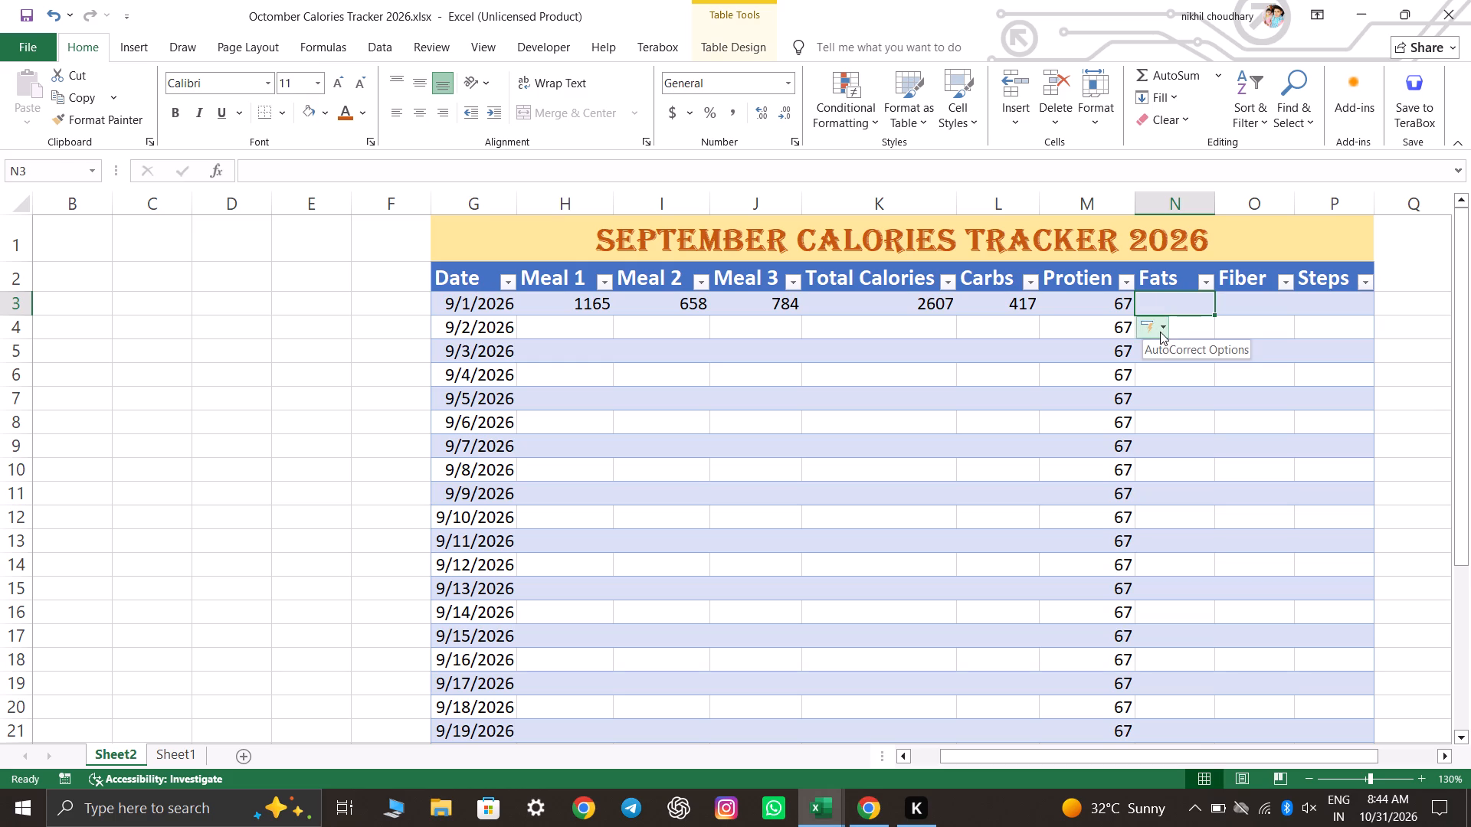
Undo the calculated column in Protien, keeping the formula only in the 9/1/2026 row.
click(1165, 329)
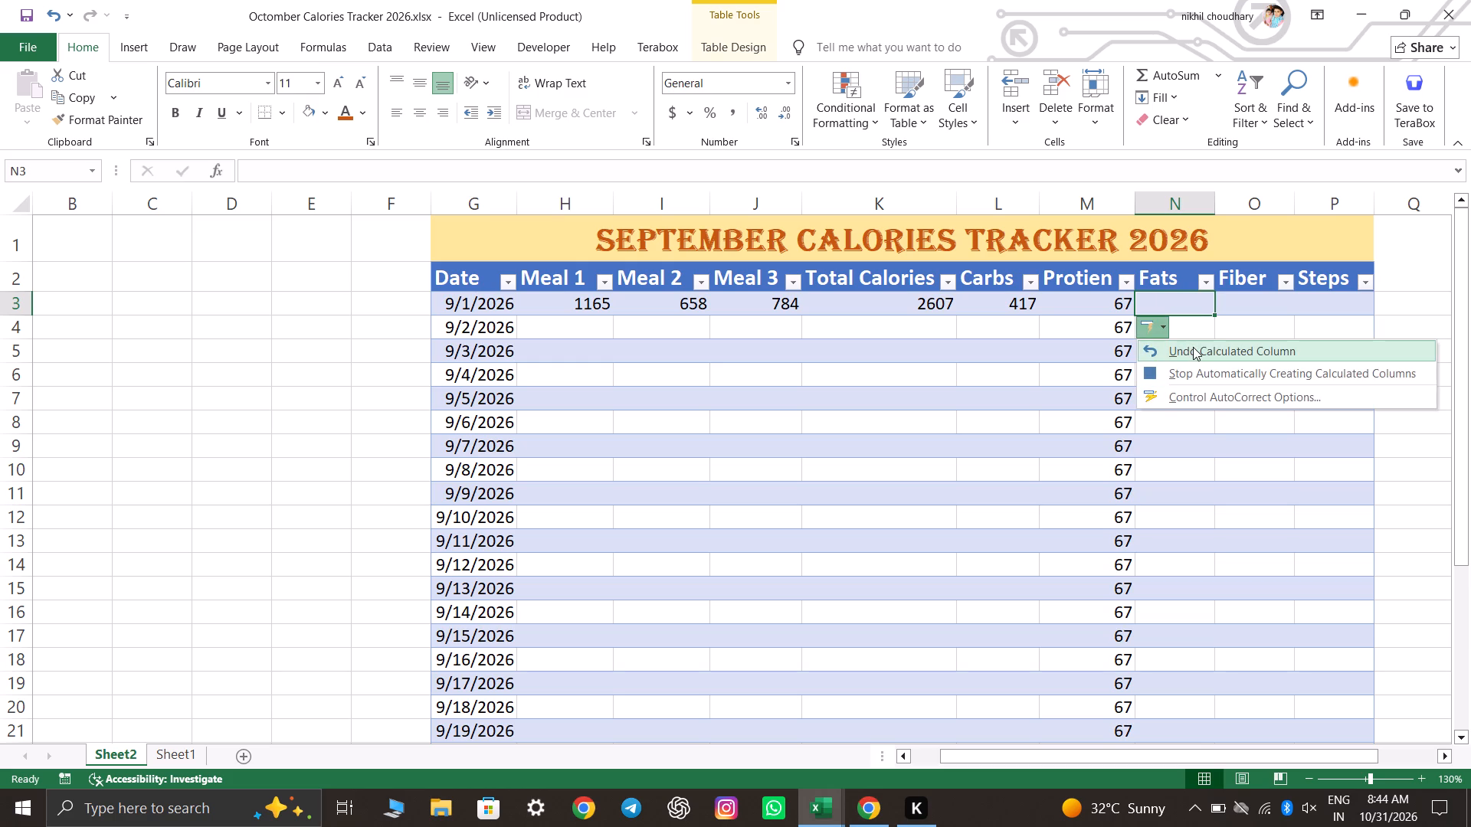
click(1193, 347)
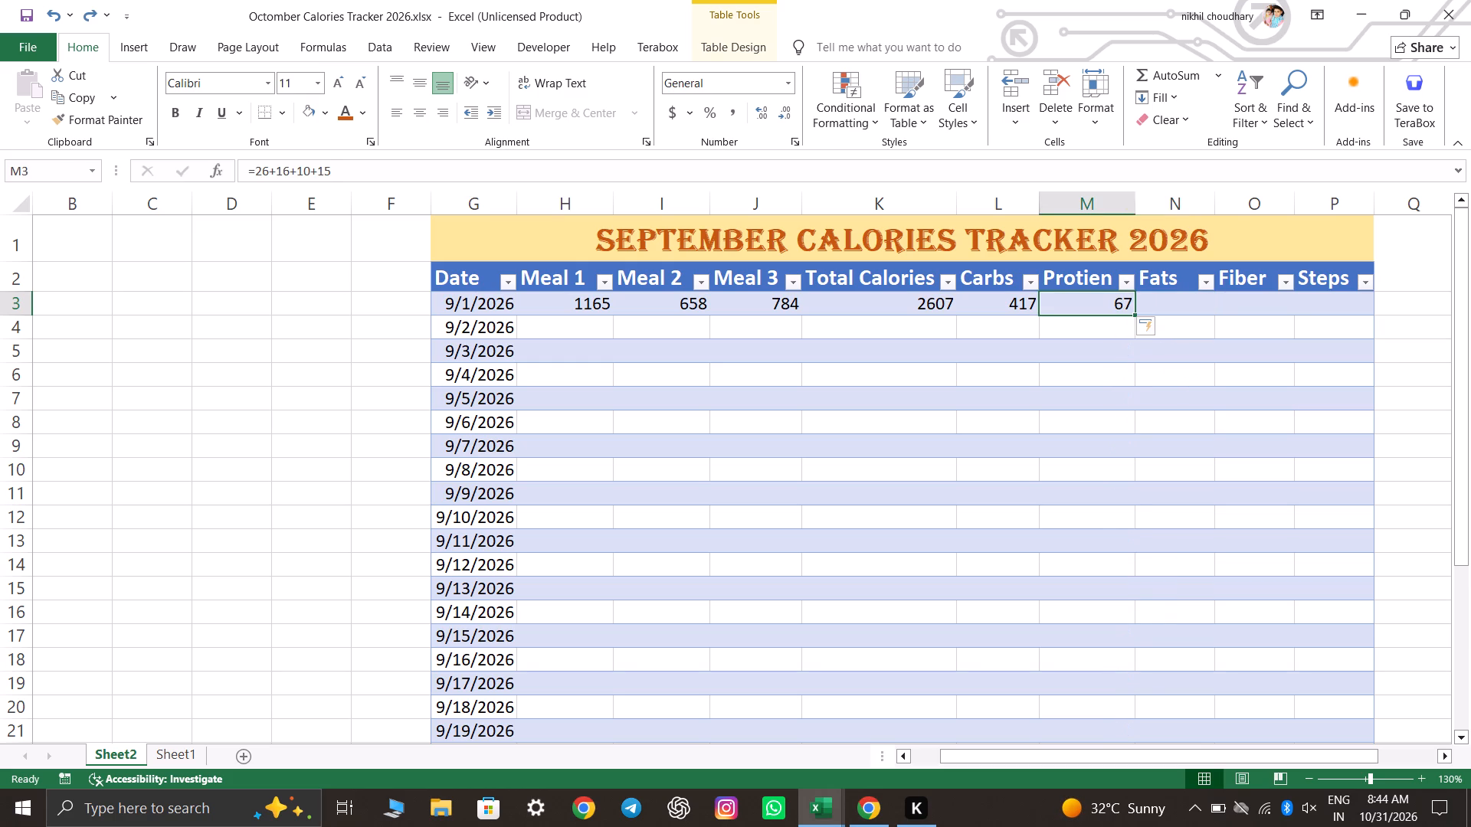
Move the formula =26+16+10+15 from Protien to Fats for 9/1/2026, leaving the Protien cell empty.
click(1191, 312)
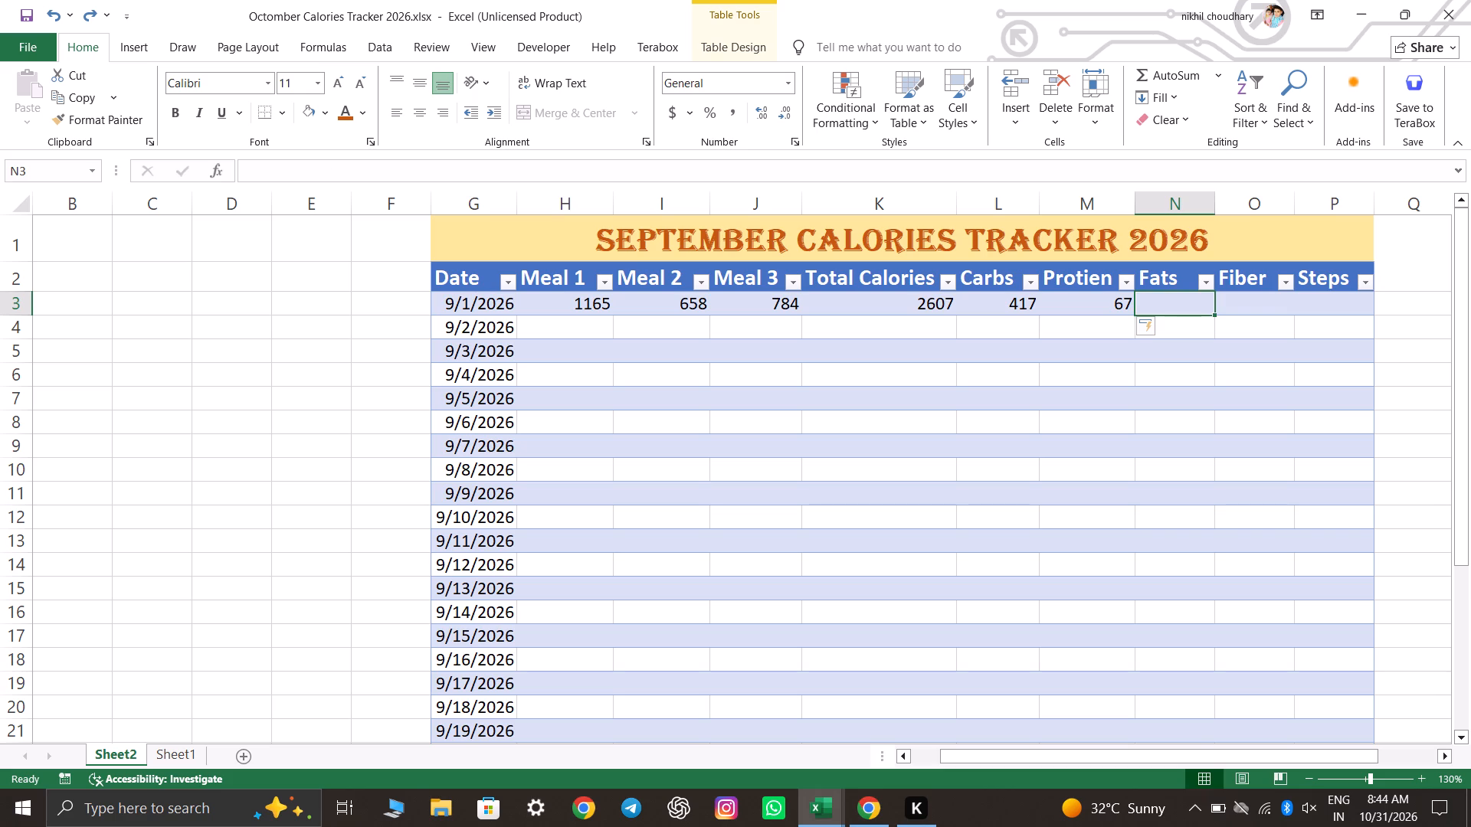
double_click(1093, 309)
click(1162, 295)
double_click(1107, 299)
key(ctrl+a)
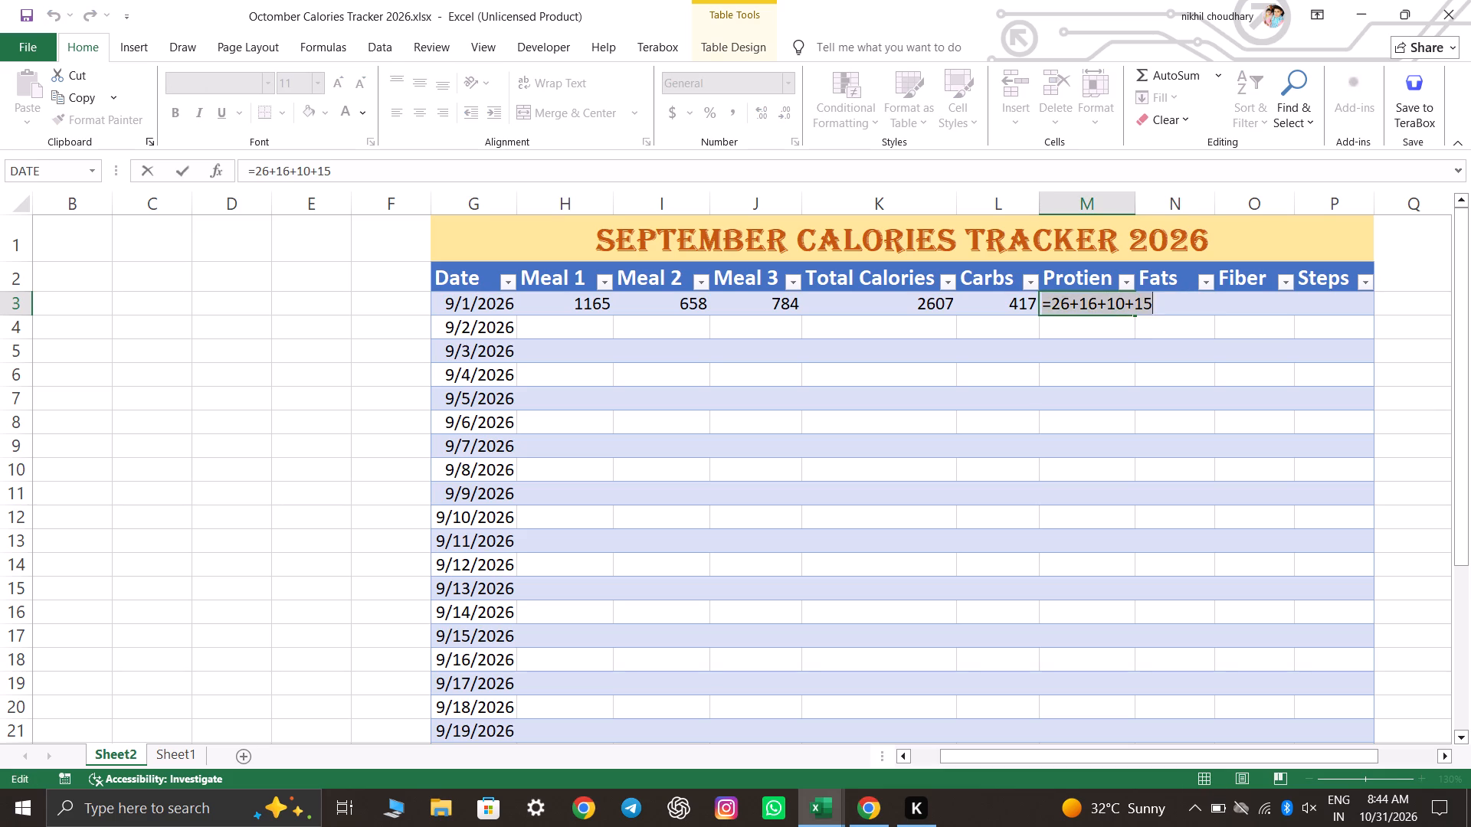
key(ctrl+x)
double_click(1171, 299)
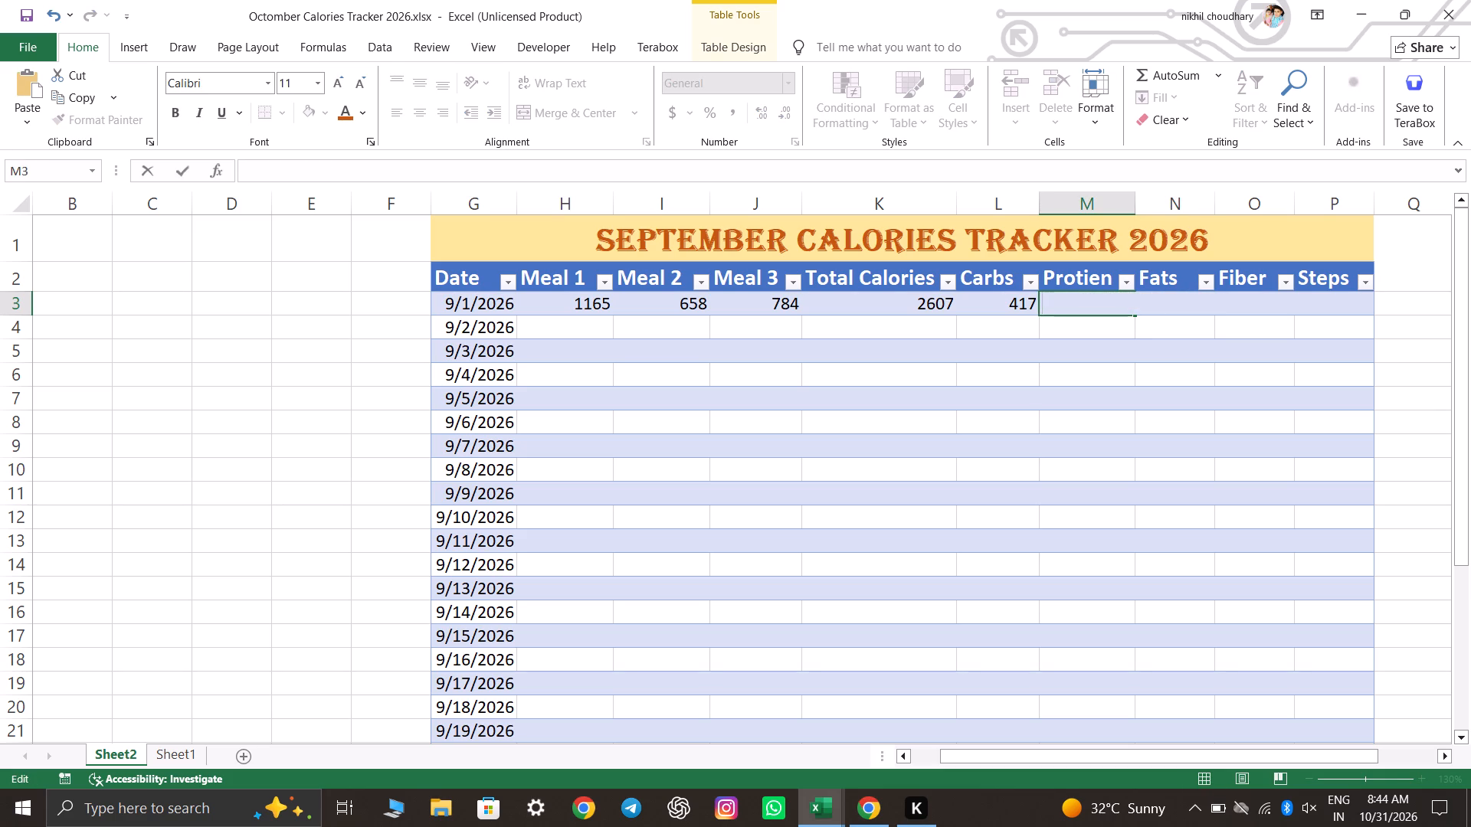
click(1171, 310)
click(1237, 364)
double_click(1182, 300)
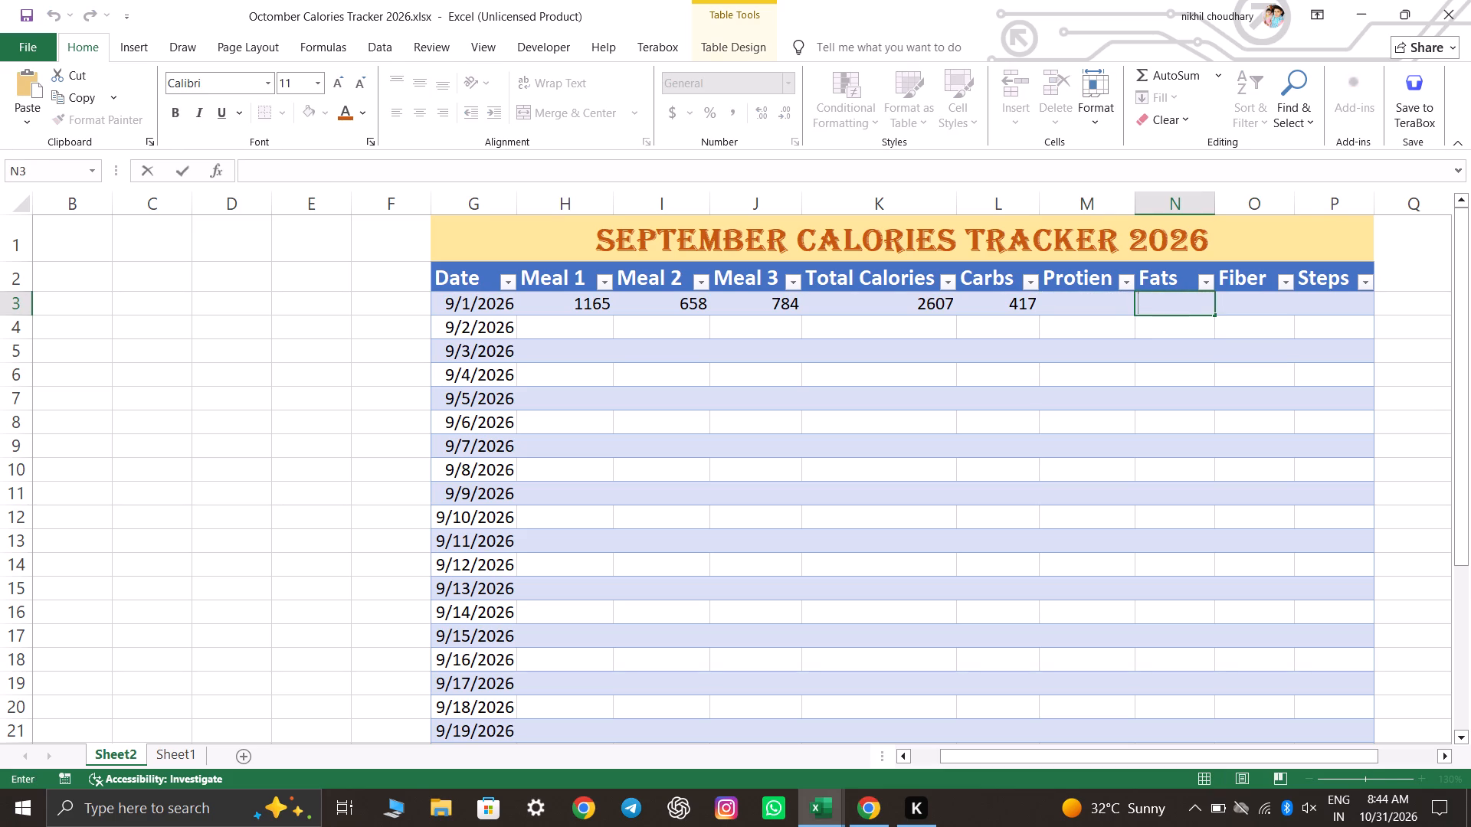
key(ctrl+v)
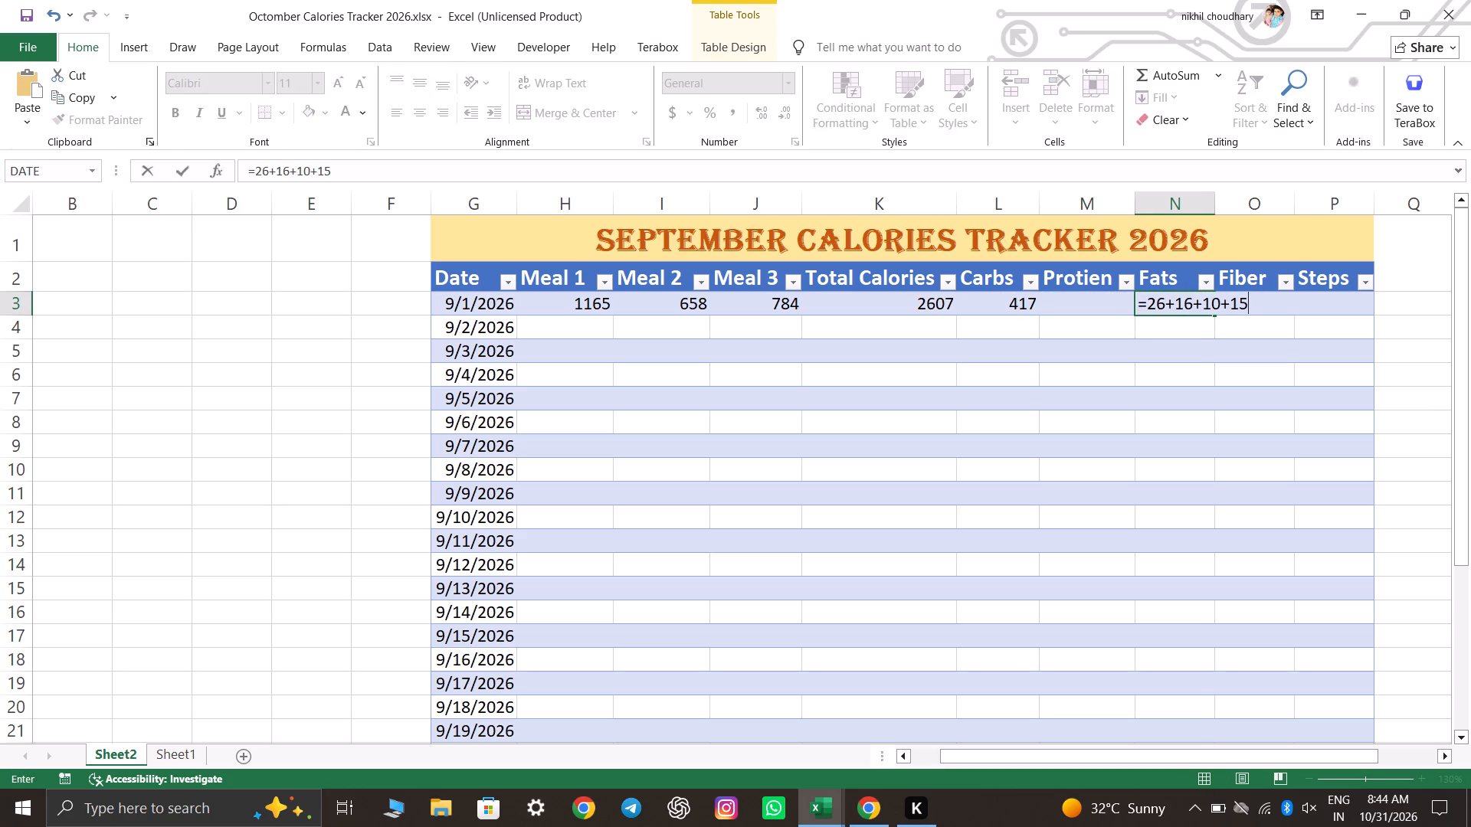
key(Return)
Stop Excel from automatically creating calculated columns, using the AutoCorrect option on the Fats formula.
click(1232, 324)
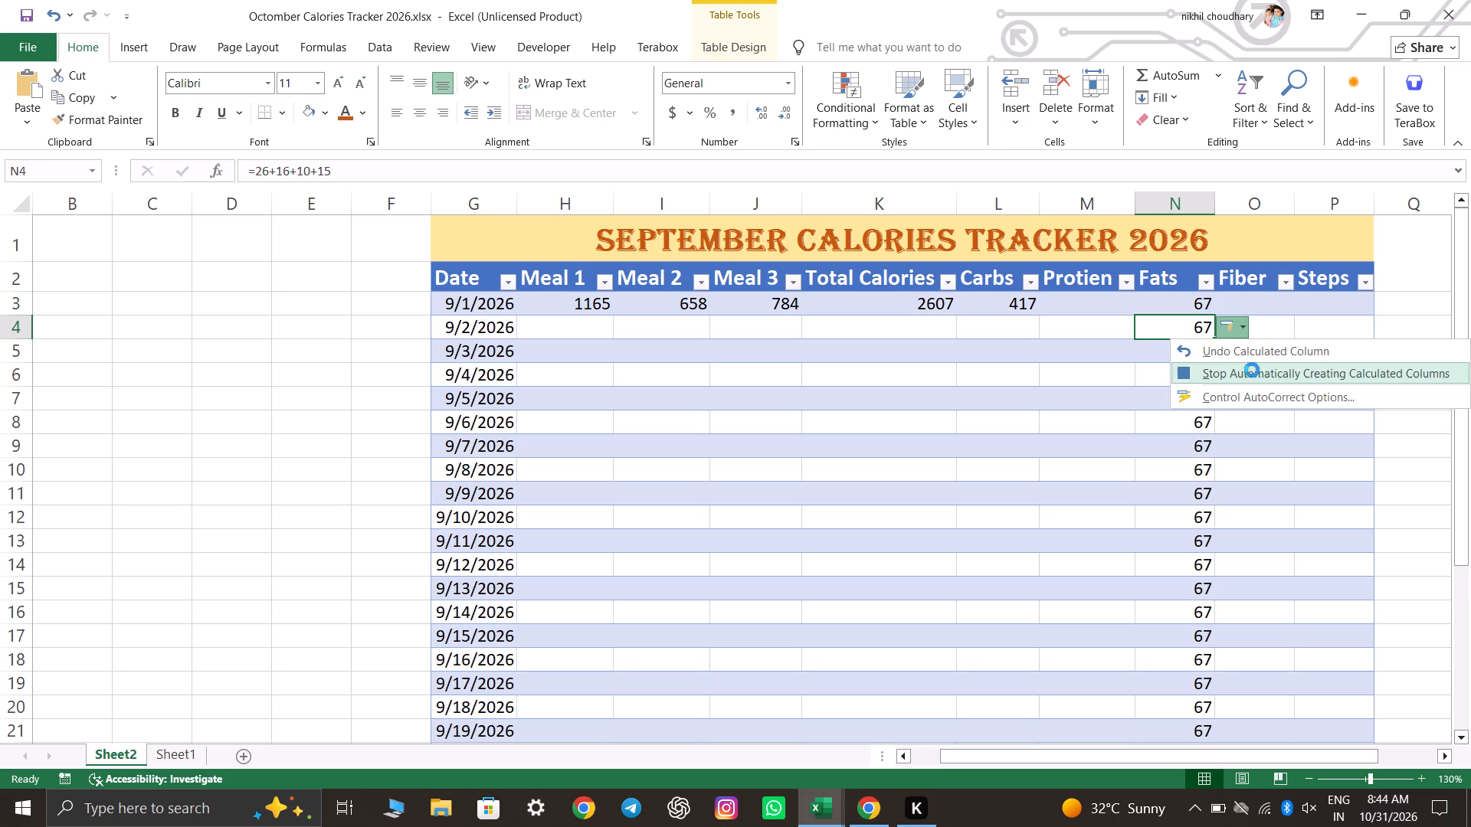
double_click(1250, 310)
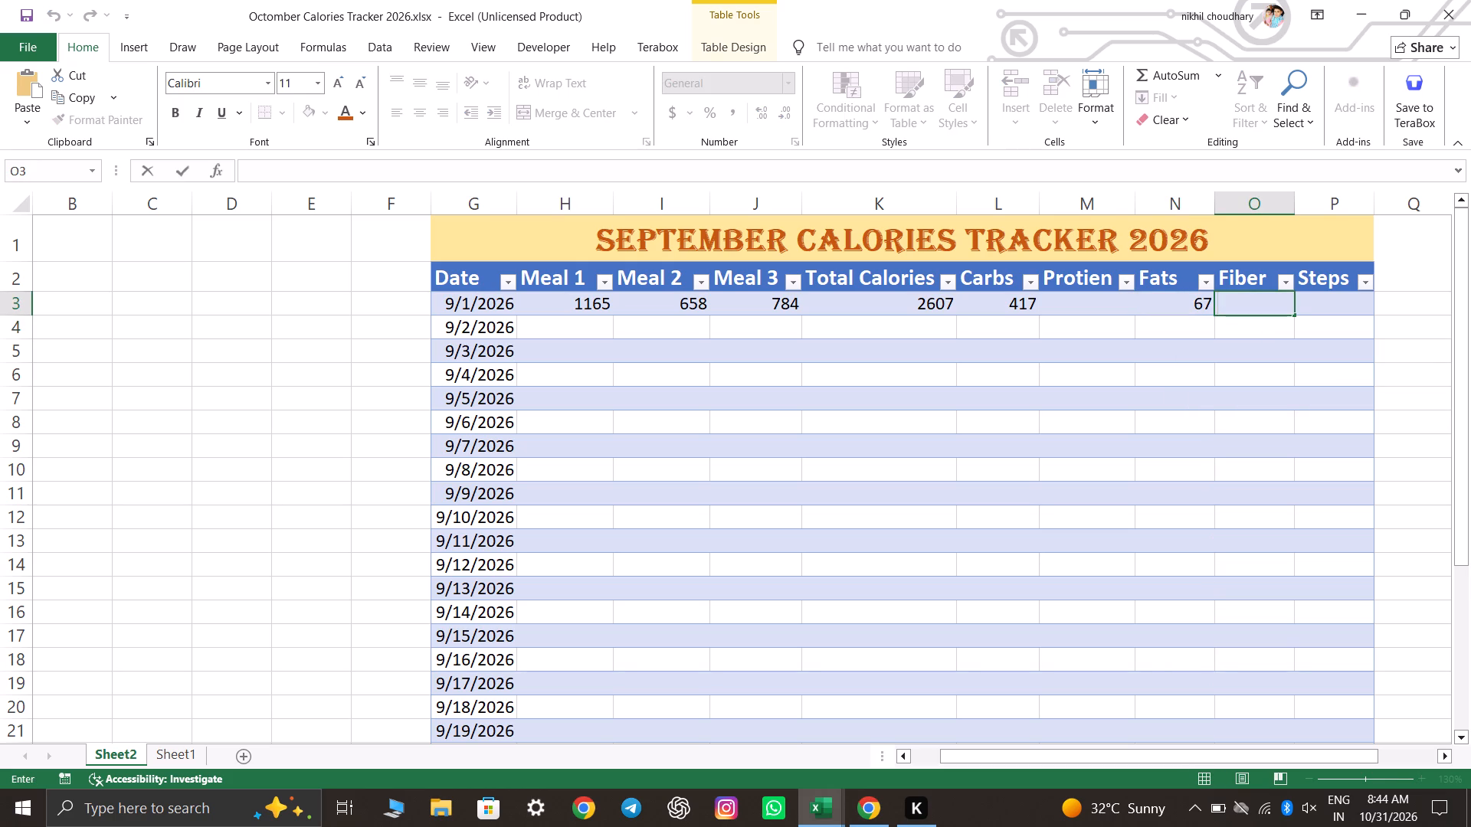
Enter 36+19+13+30 in the Protien column for 9/1/2026.
double_click(1092, 312)
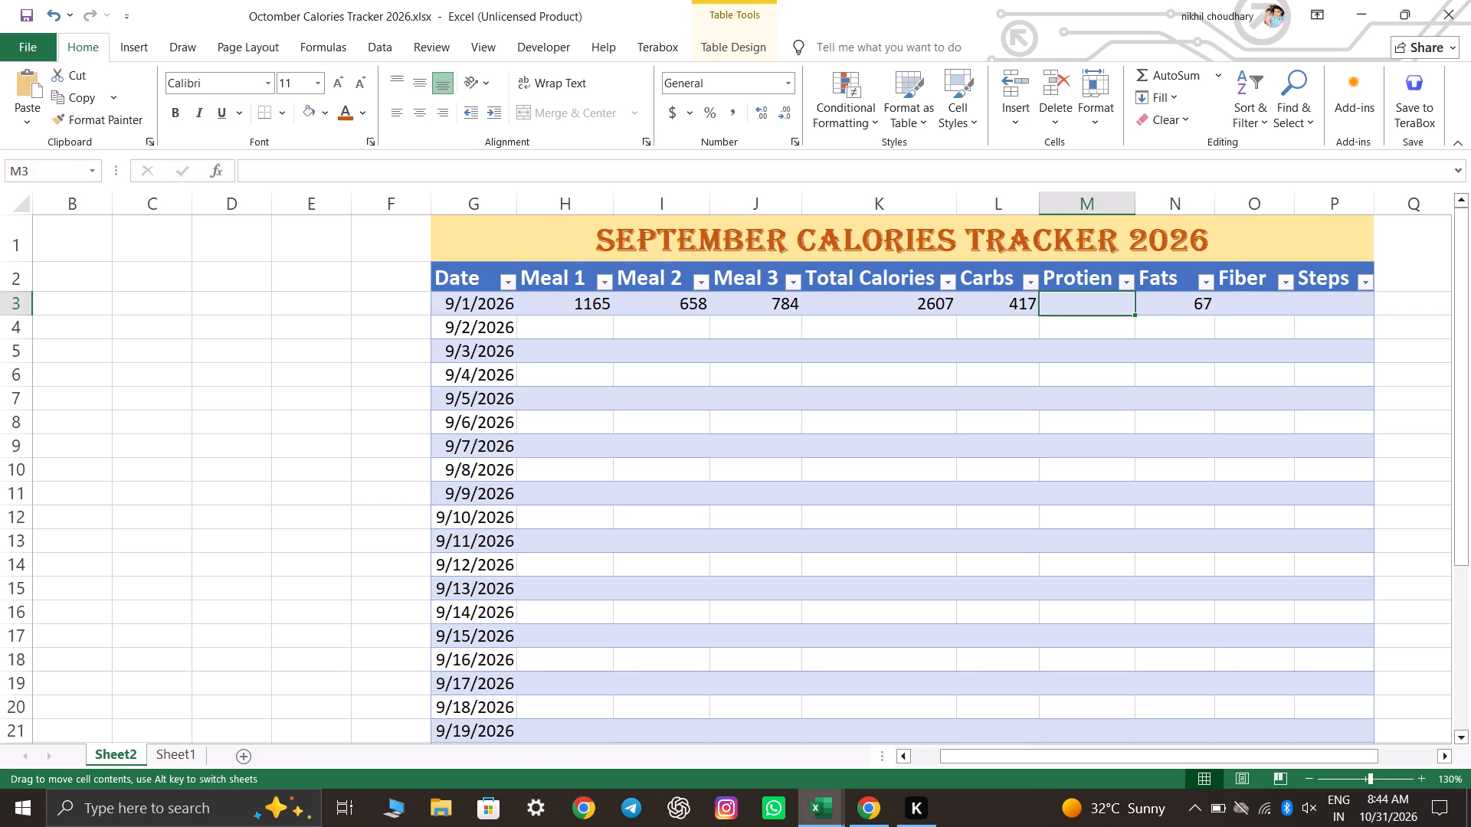
double_click(1092, 303)
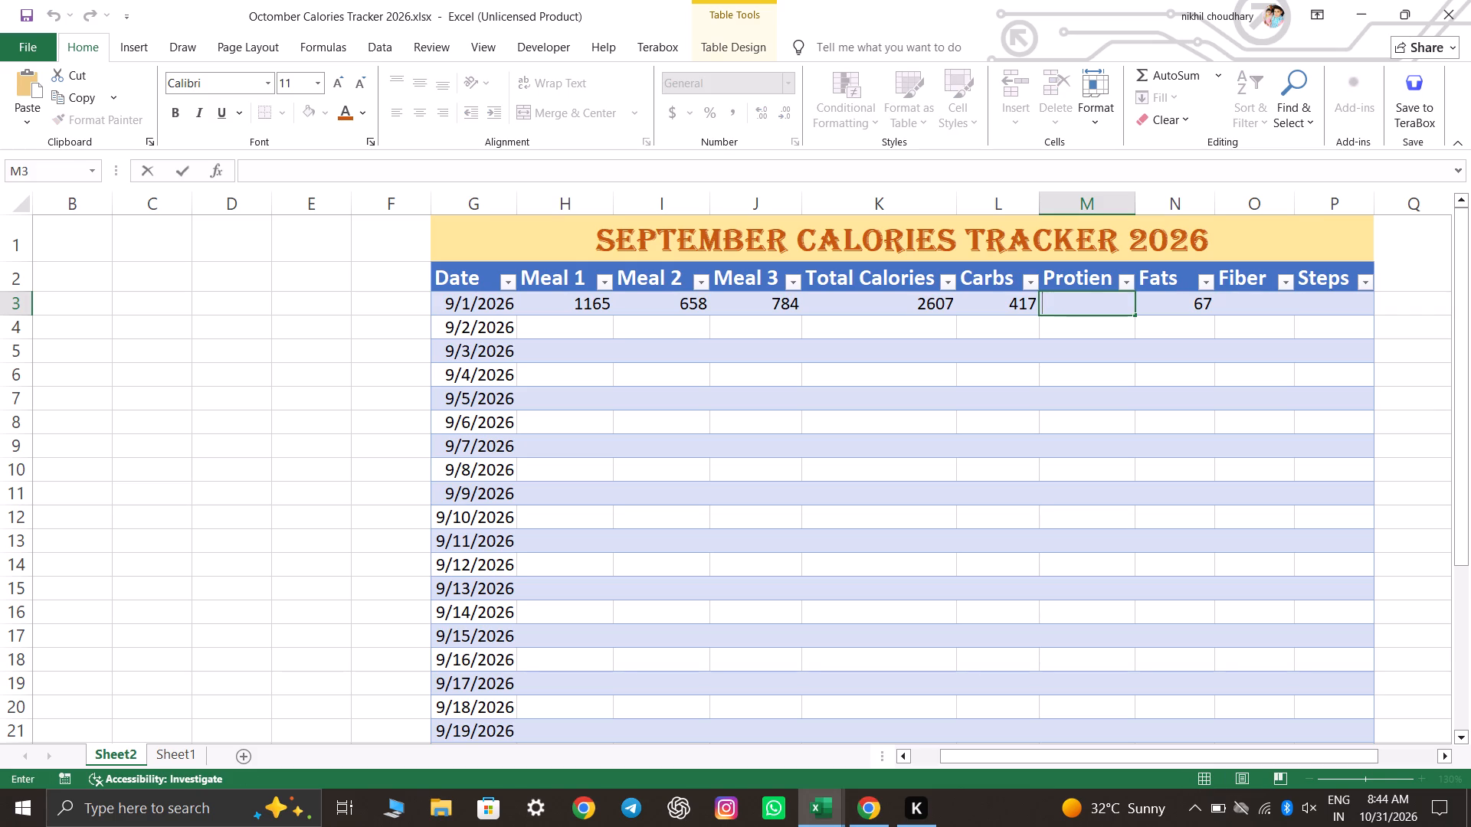
text(36+)
text(19+)
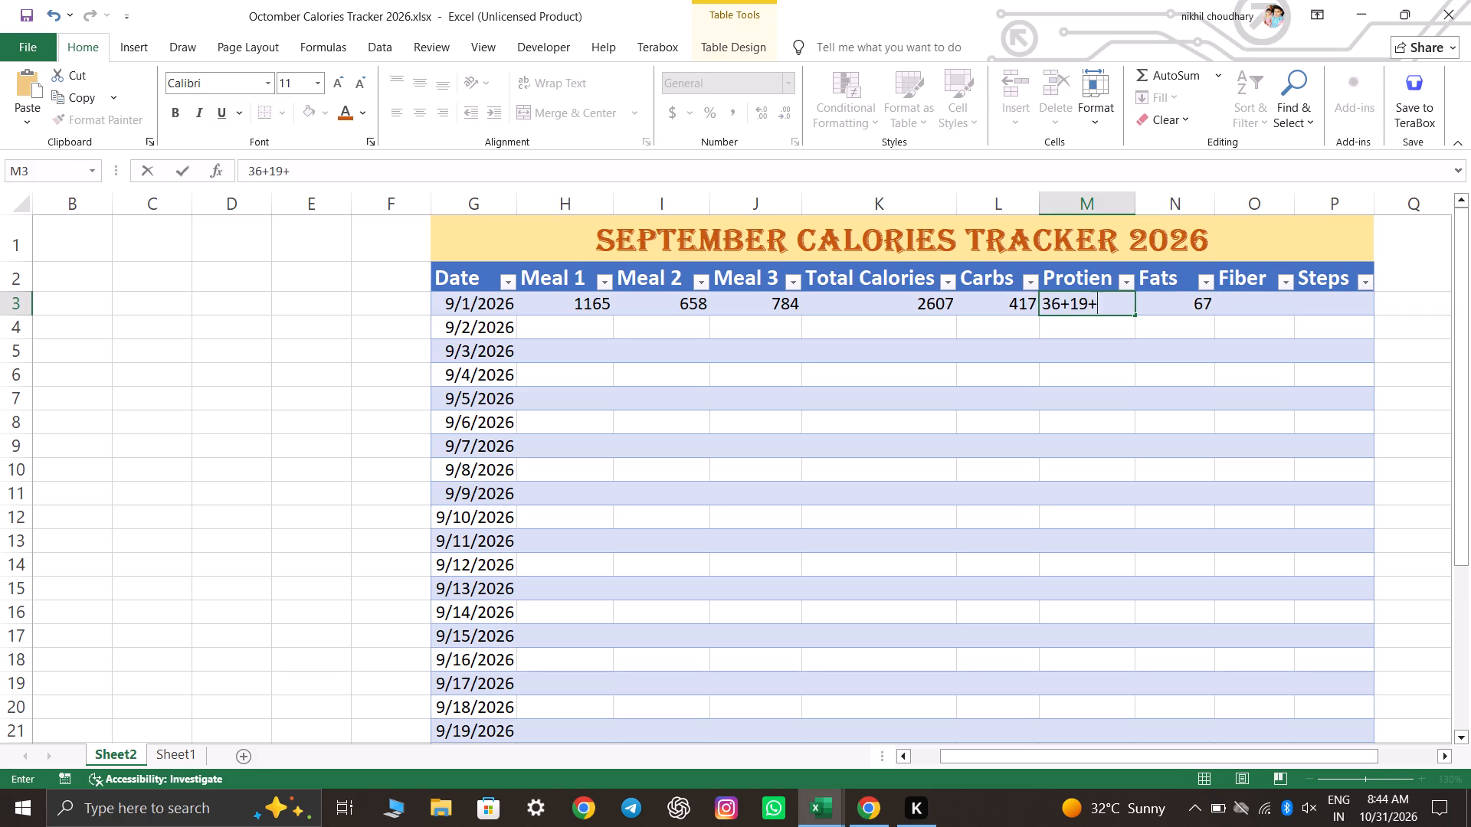
text(13+)
text(30)
key(Right)
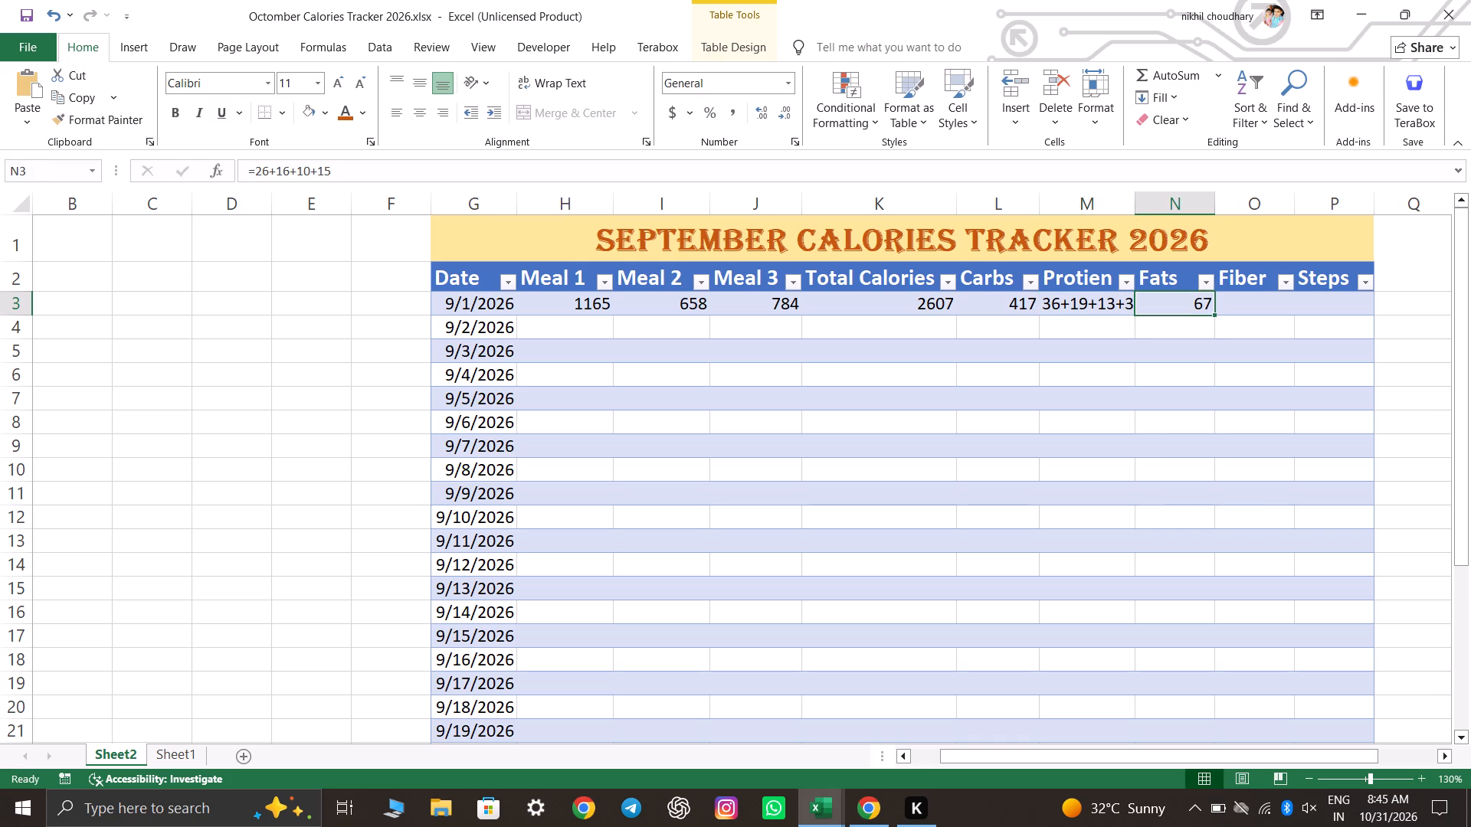
Add an equals sign before the Protien entry for 9/1/2026, making it the formula =36+19+13+30.
key(Left)
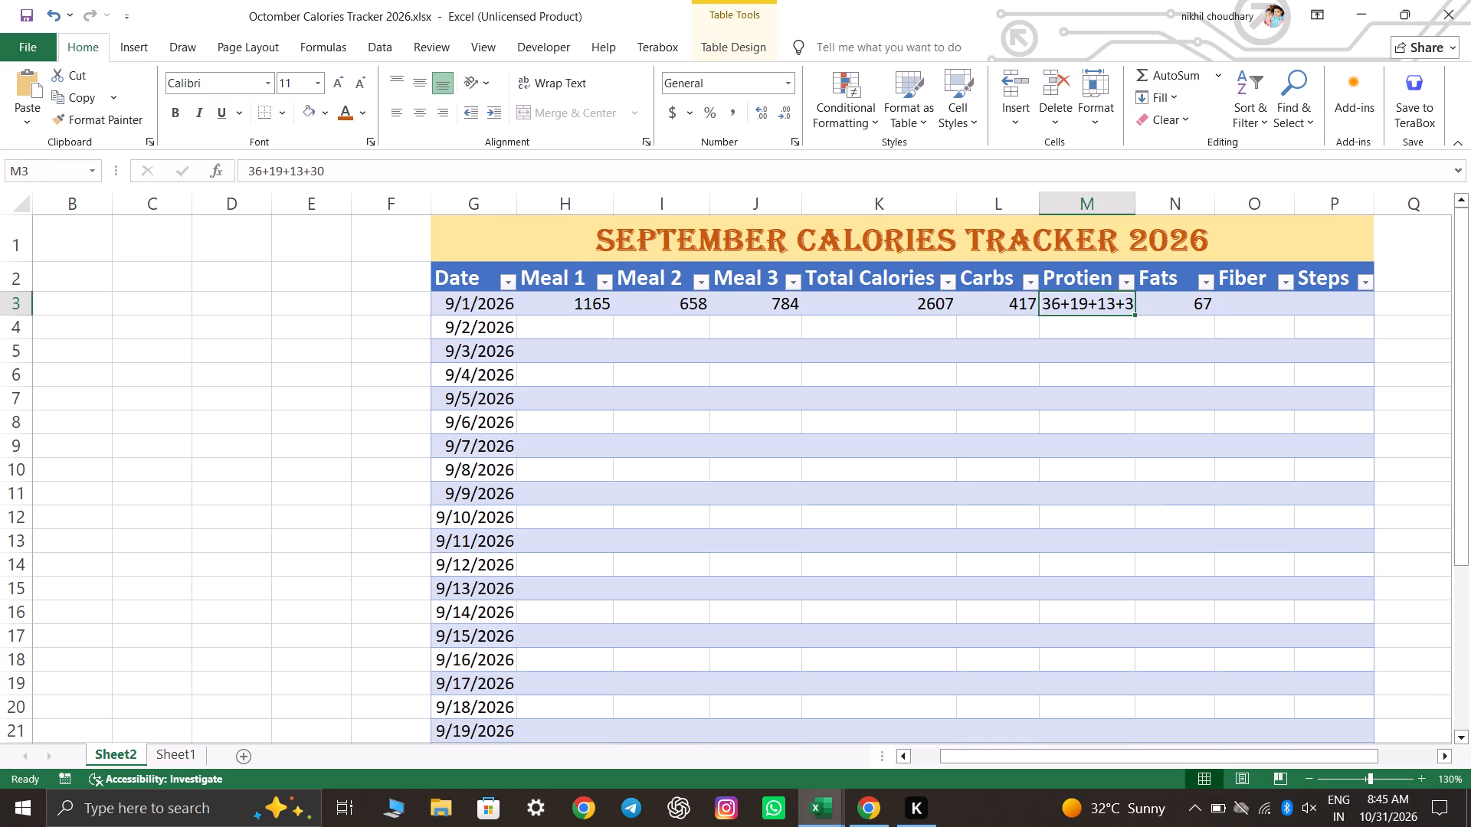
click(1044, 303)
click(1044, 303)
click(1044, 303)
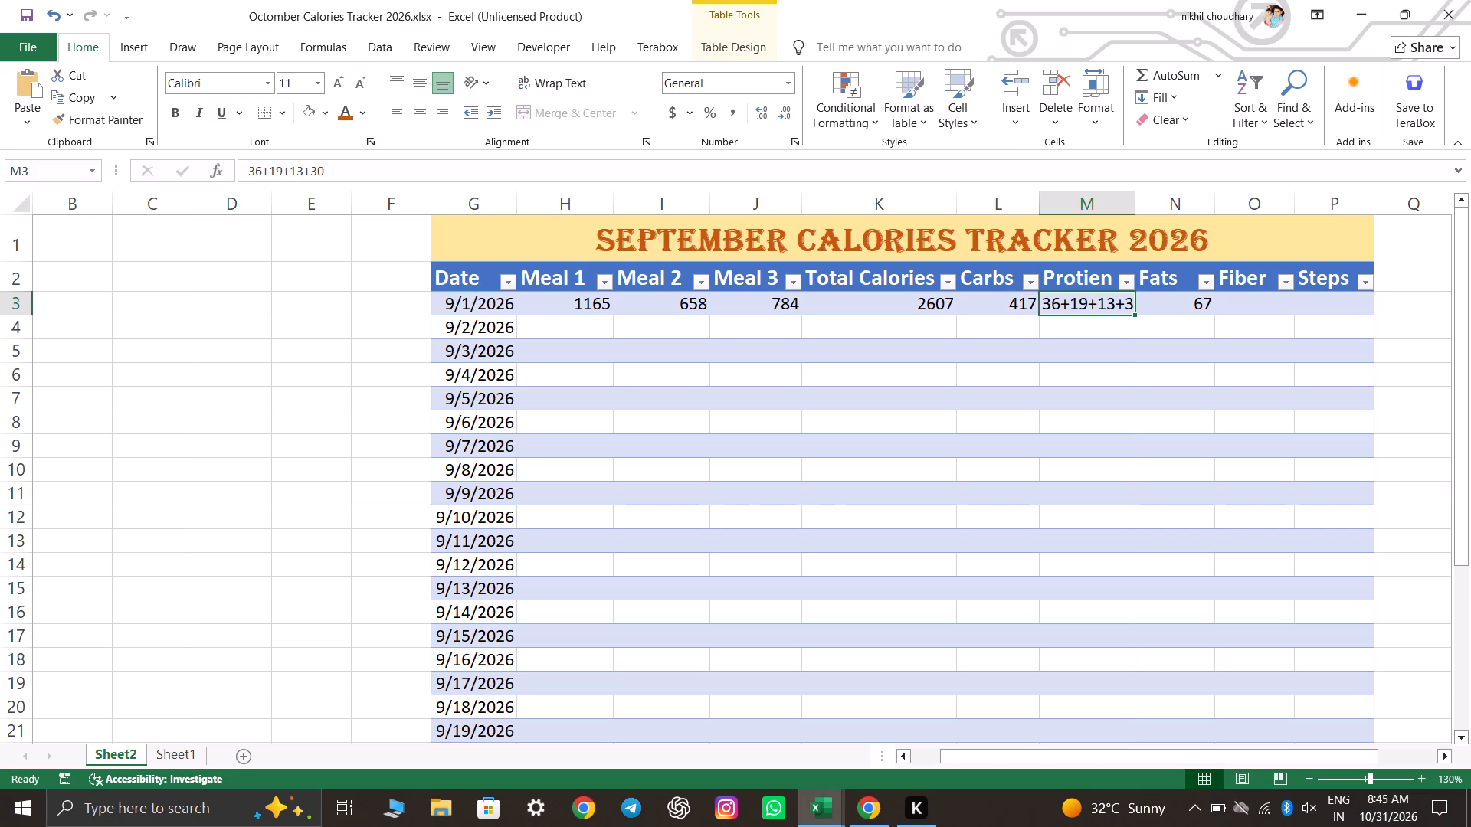
double_click(1055, 312)
double_click(1052, 296)
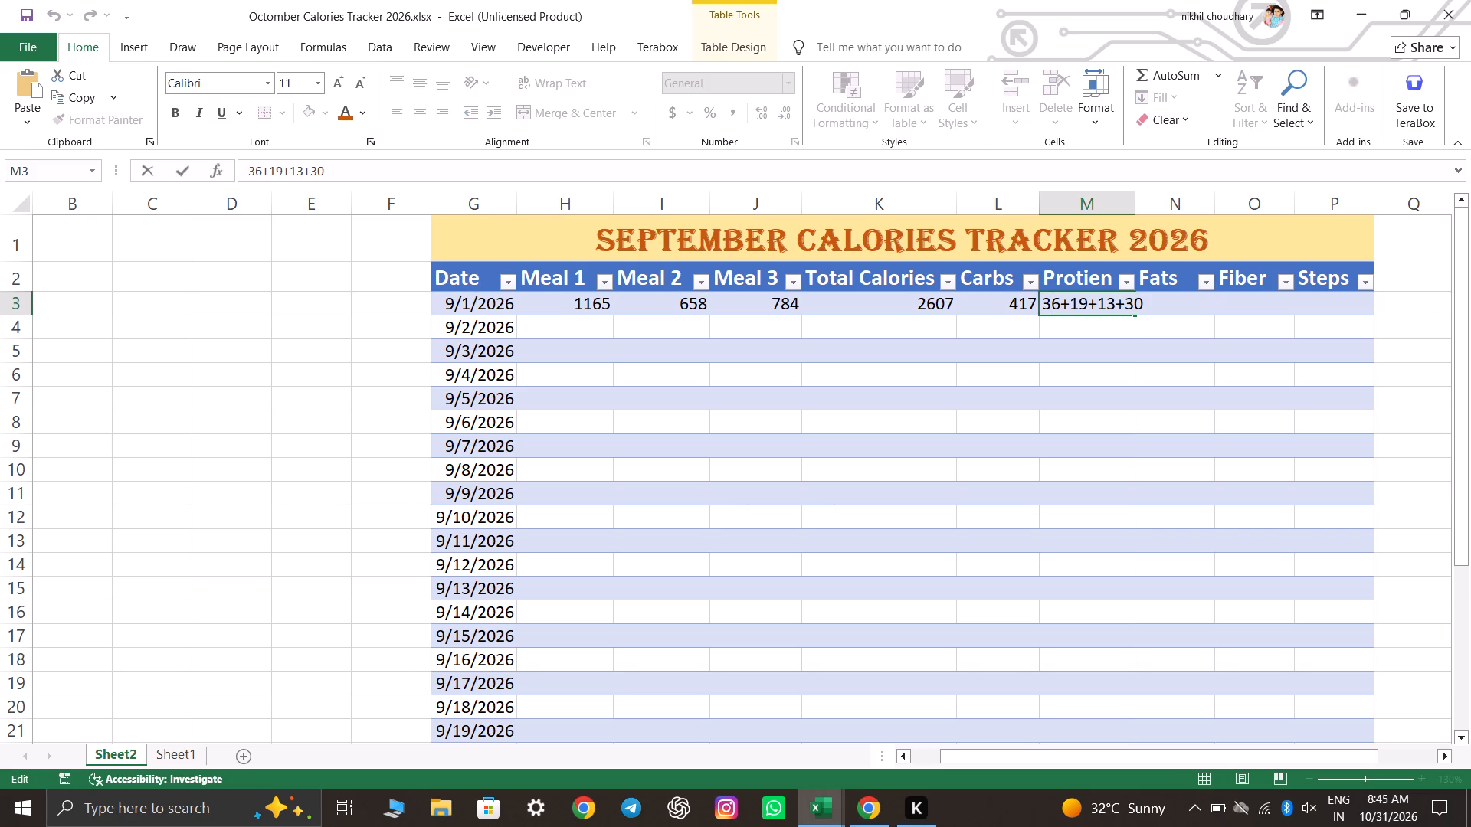
click(1043, 301)
key(equal)
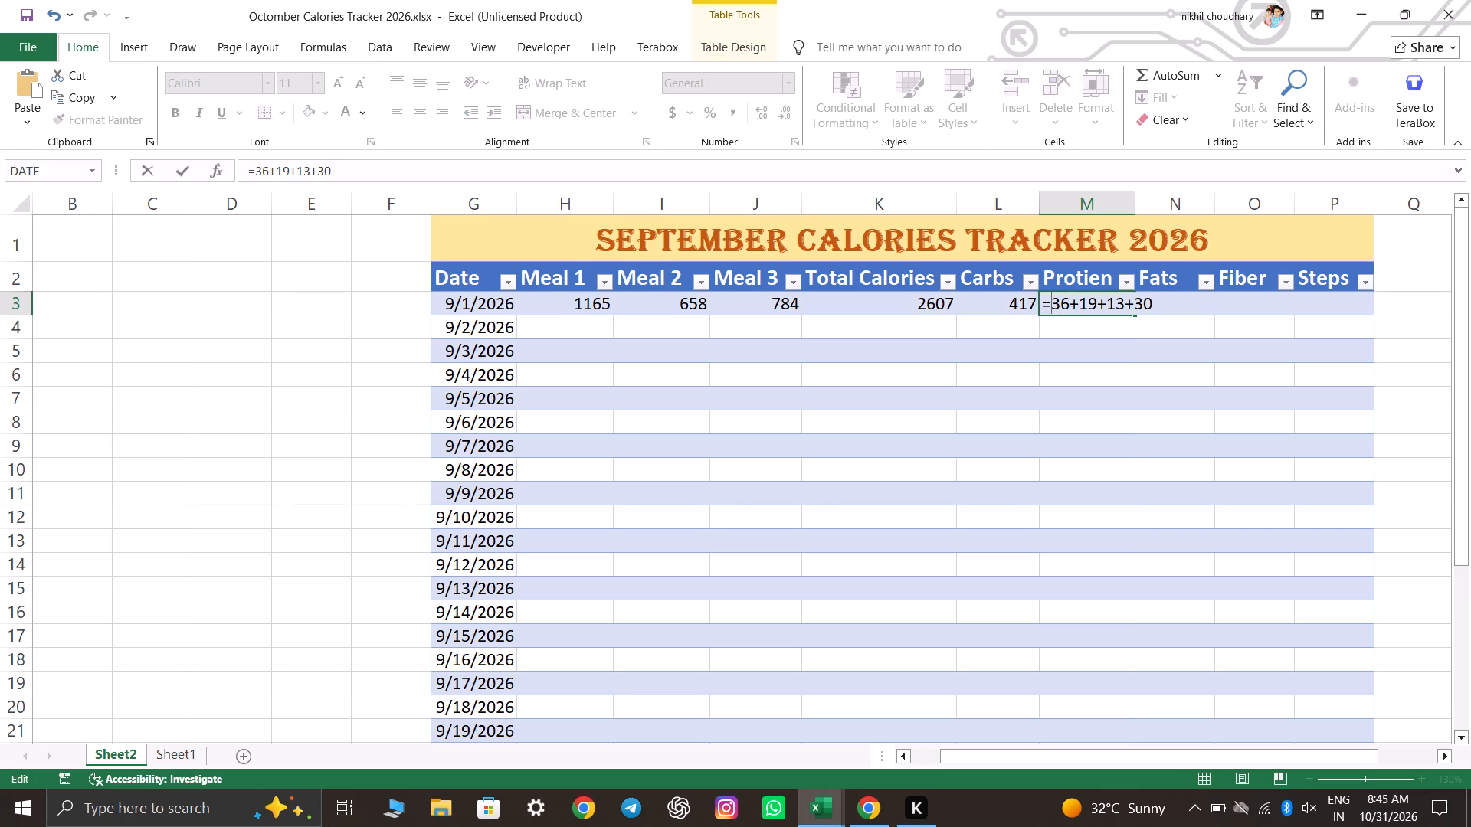
key(Right)
key(Tab)
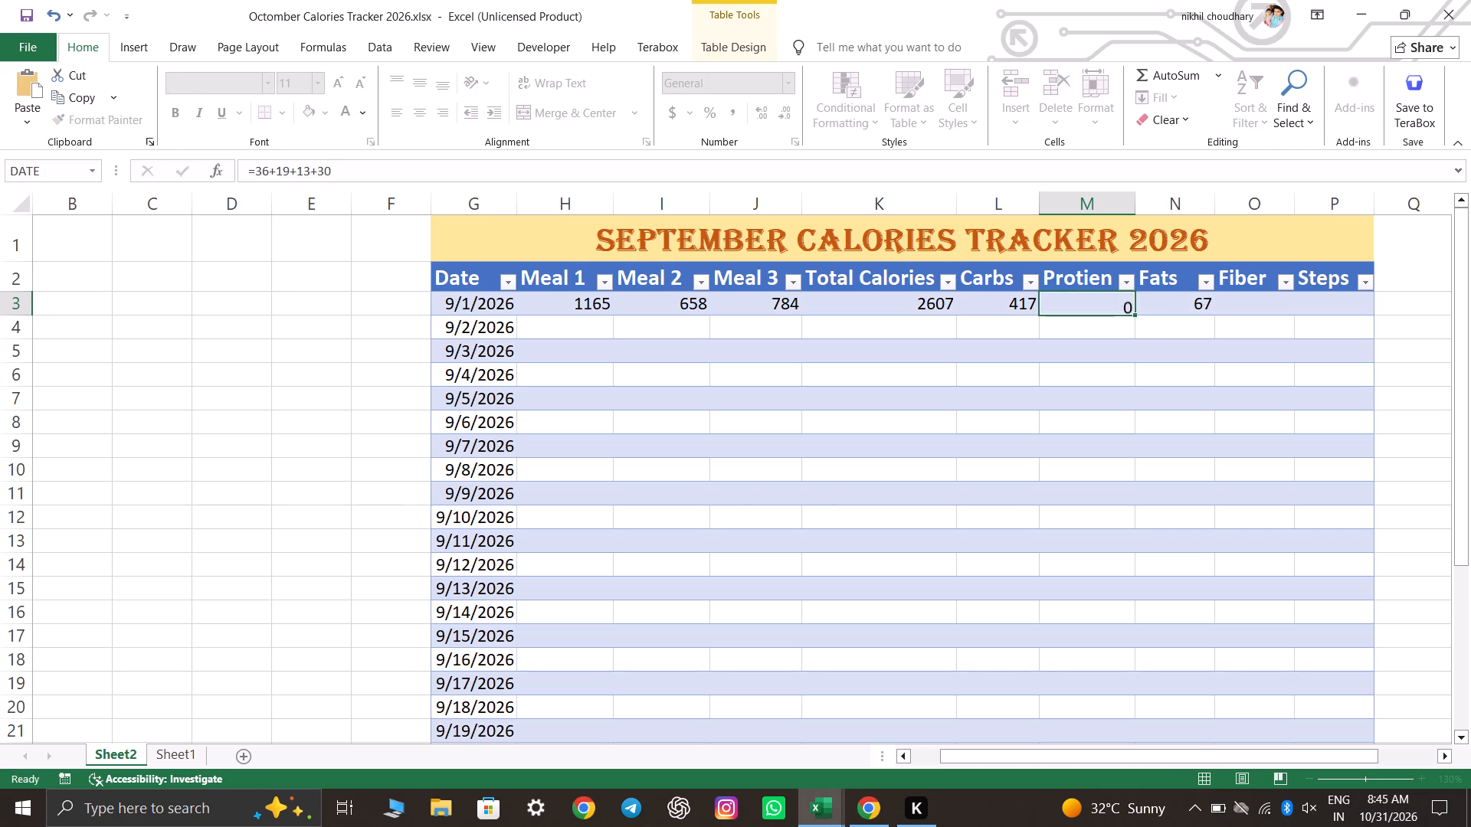
Enter the formula =20.5+5.2+14.3 in the Fiber column for 9/1/2026.
key(Tab)
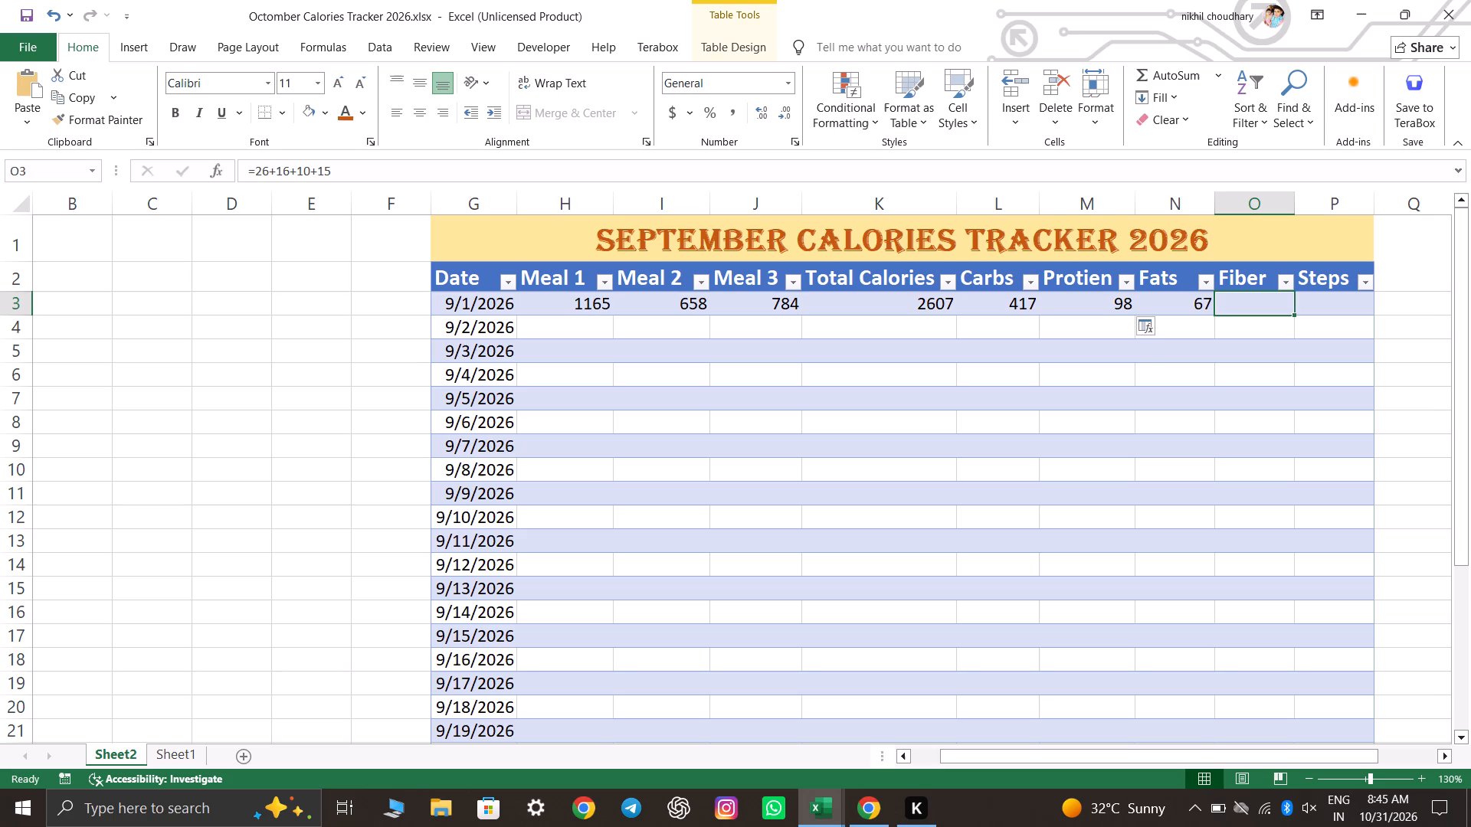
key(equal)
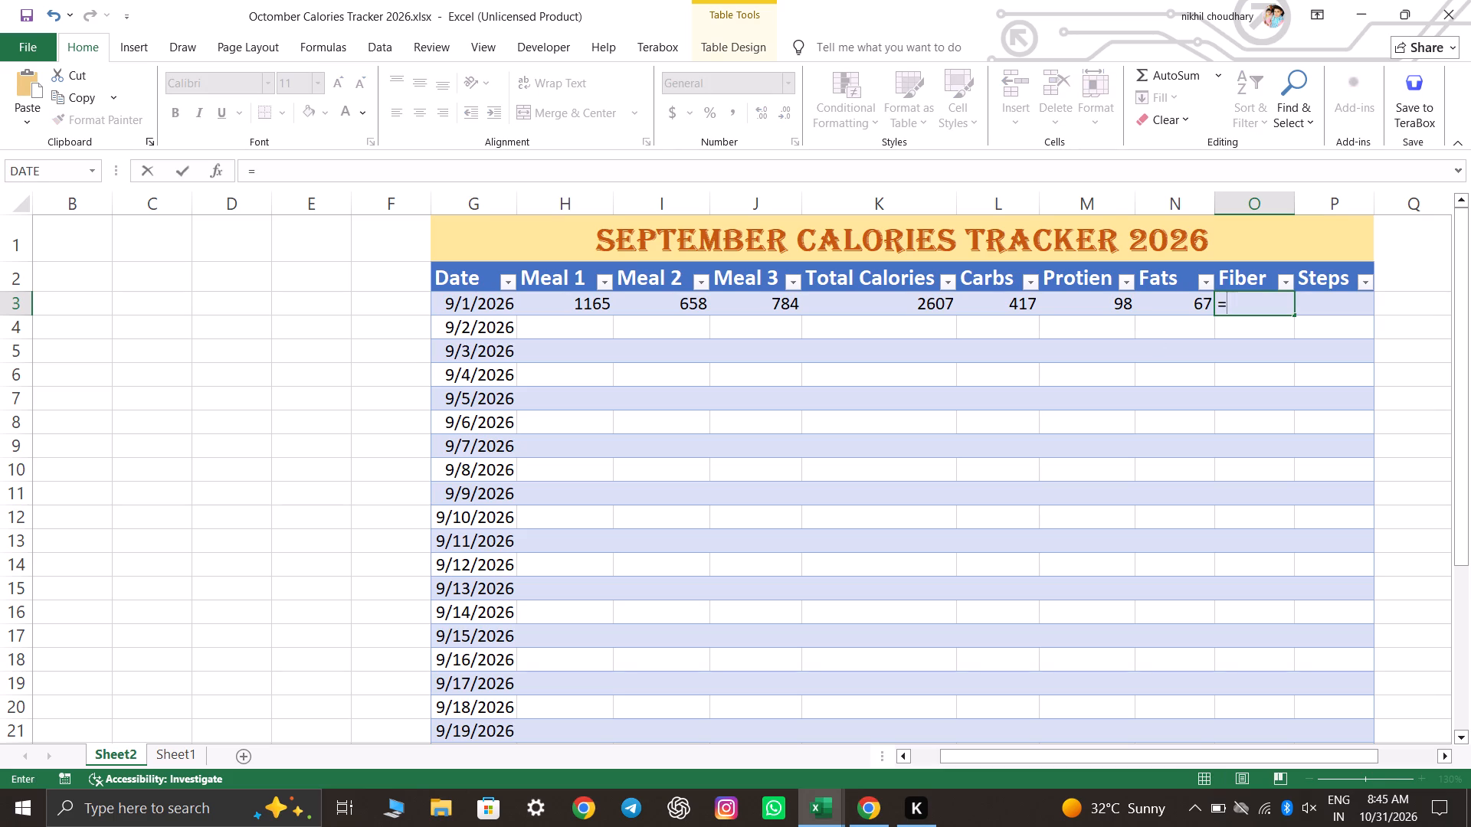
text(20.5+)
text(5.2+)
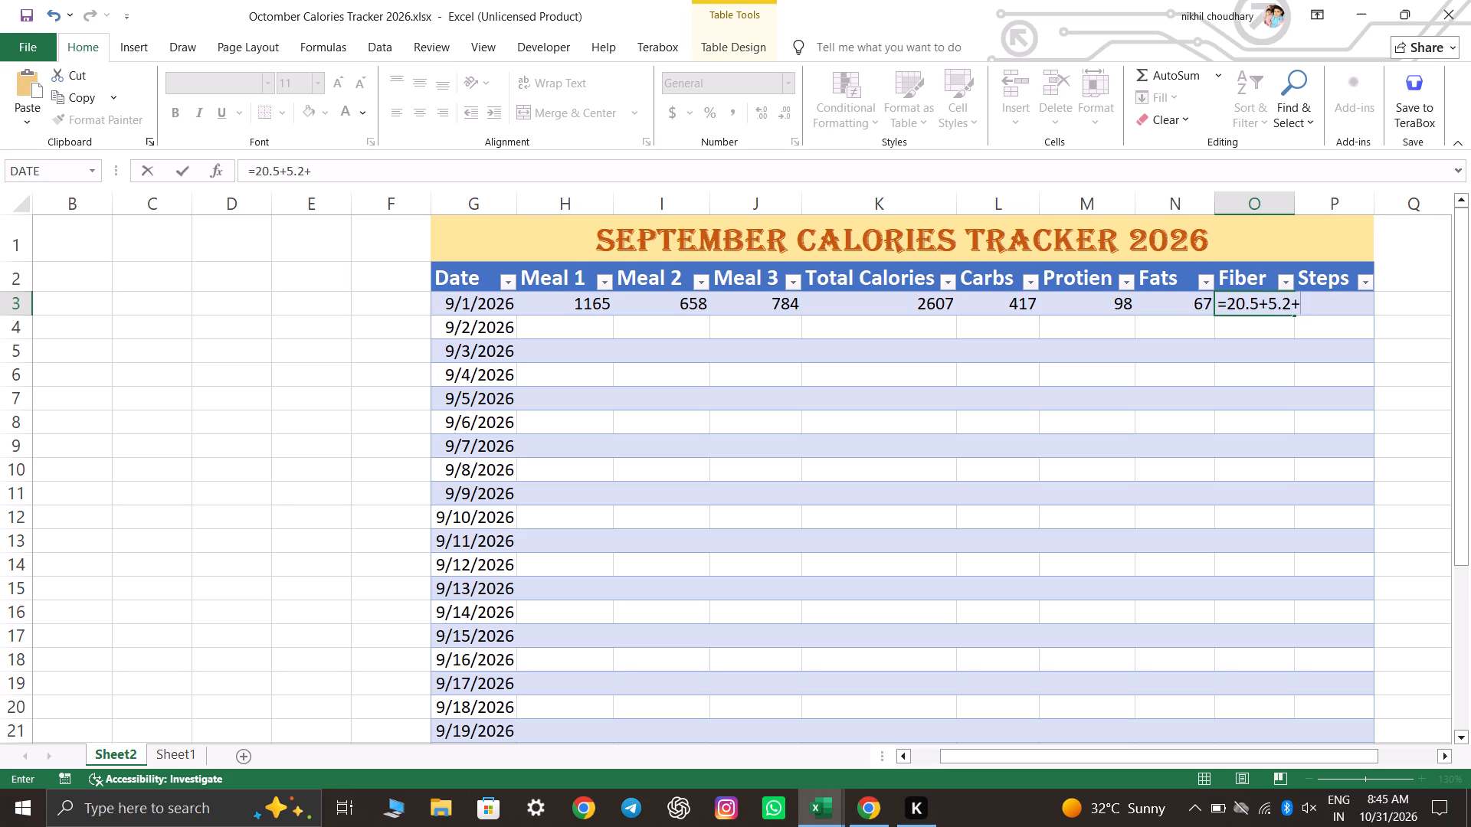
text(14.3)
key(Tab)
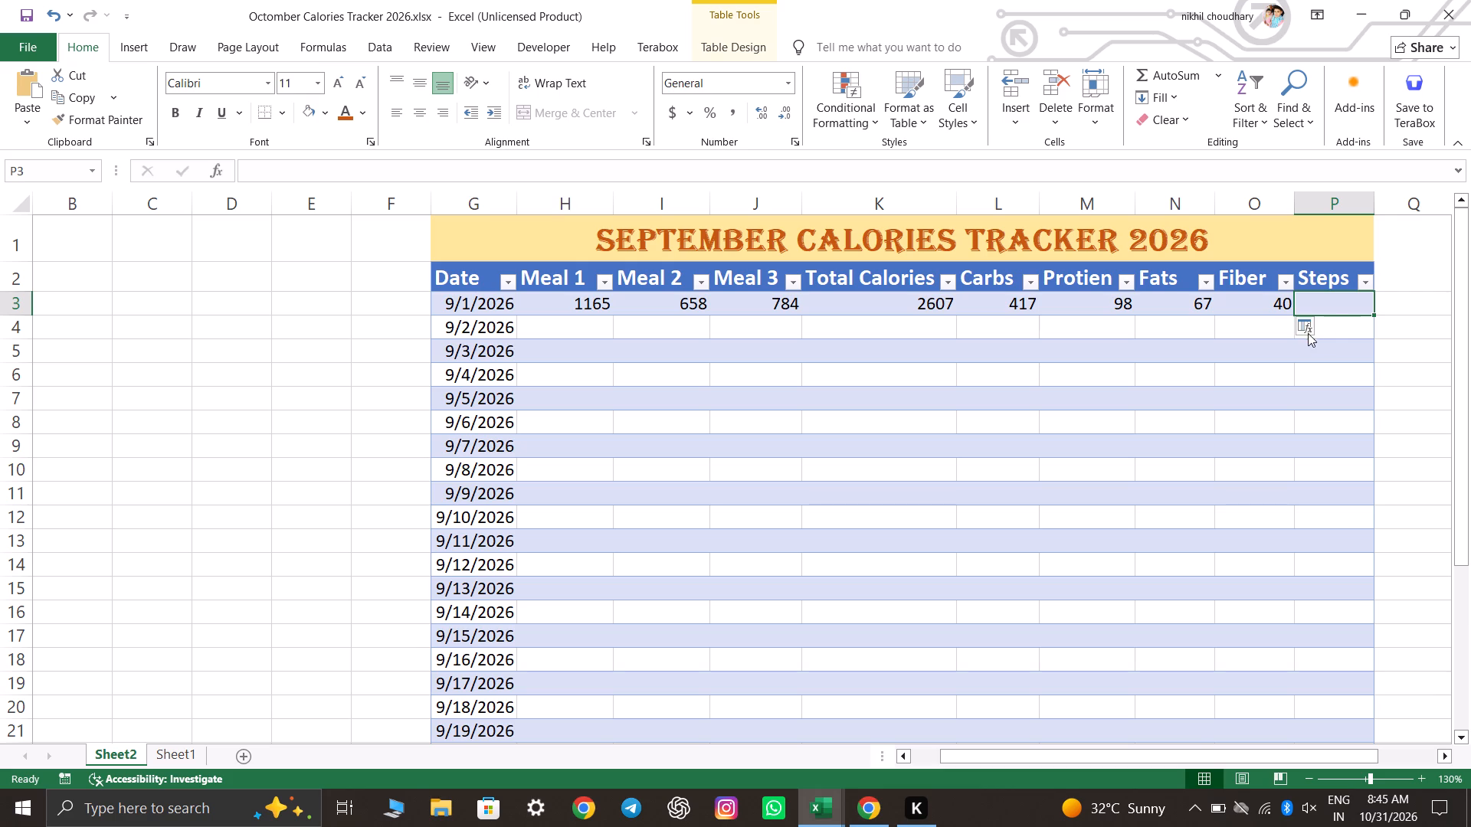
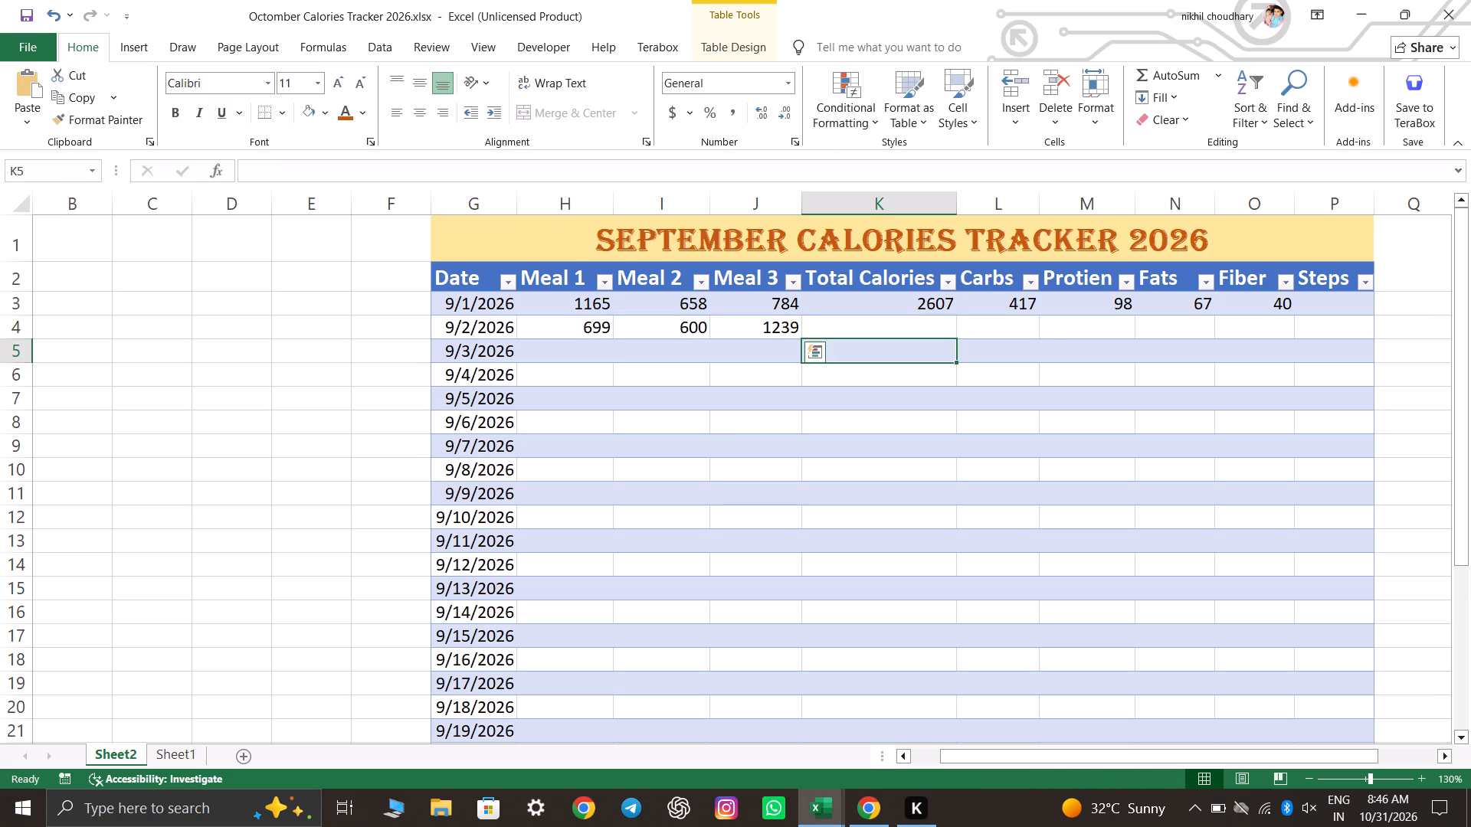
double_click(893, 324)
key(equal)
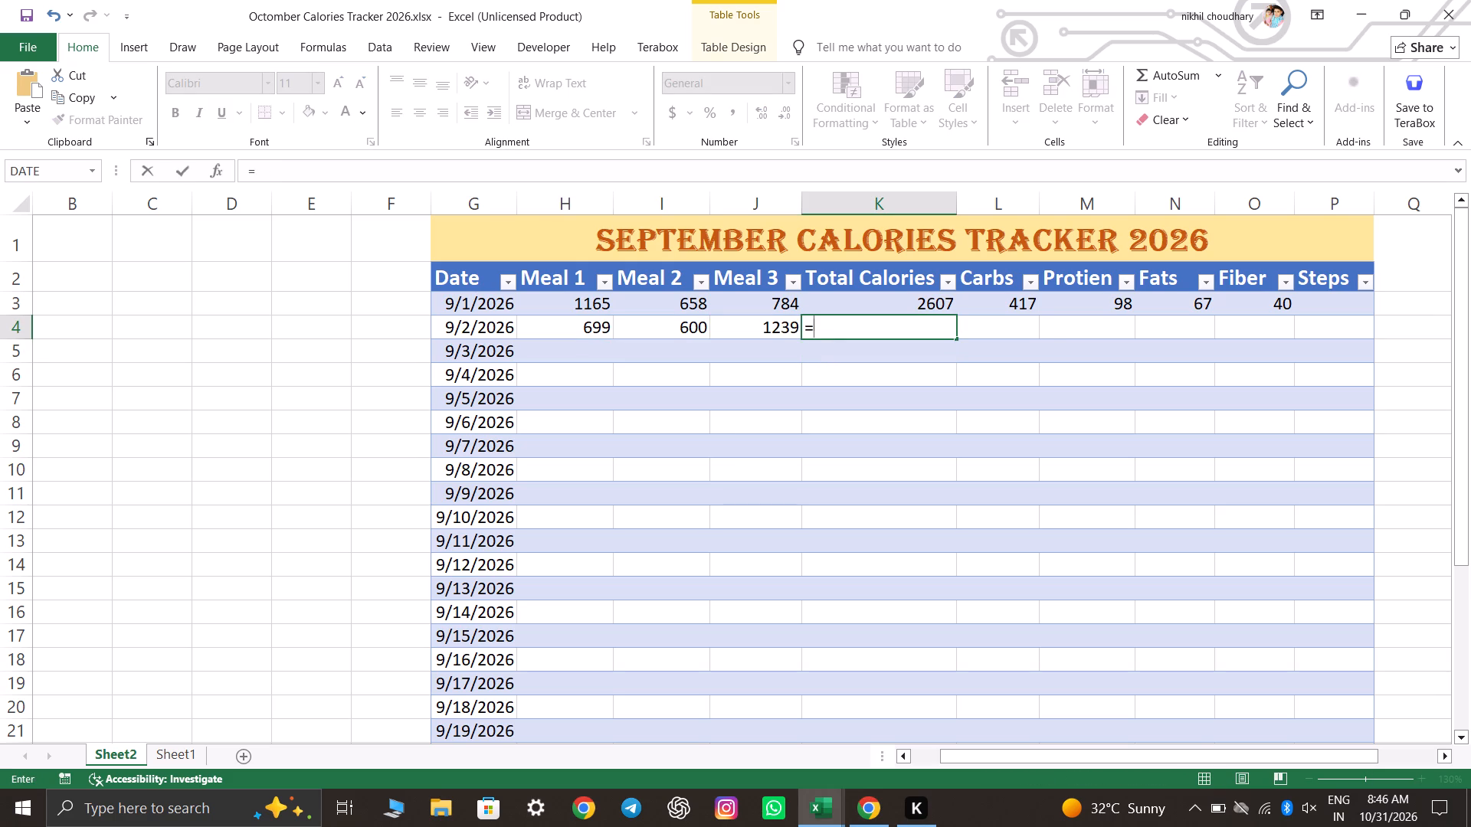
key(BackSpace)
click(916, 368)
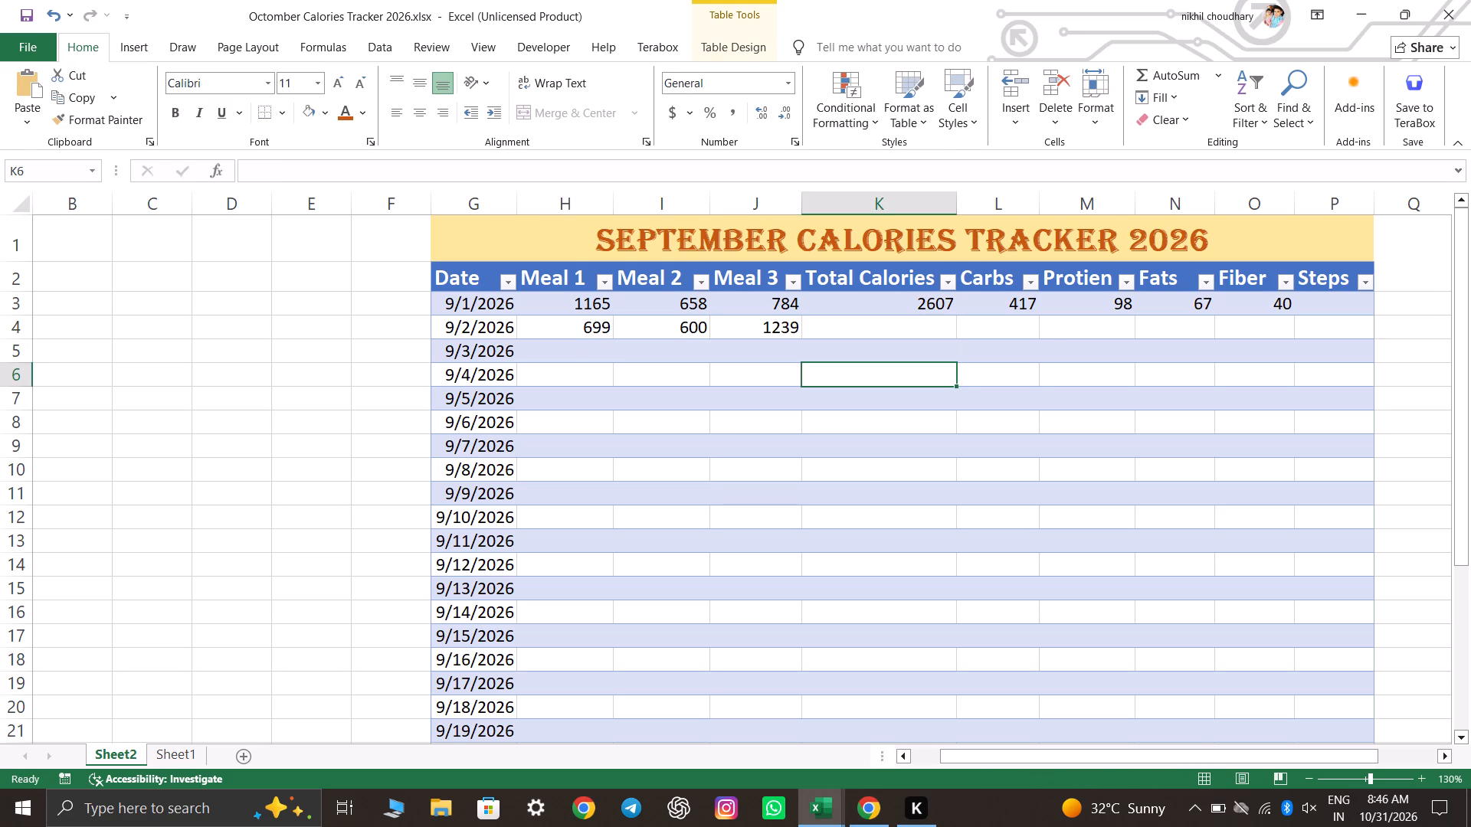
Fill the Total Calories formula from 9/1/2026 down through 9/30/2026.
click(931, 300)
drag(956, 315, 962, 682)
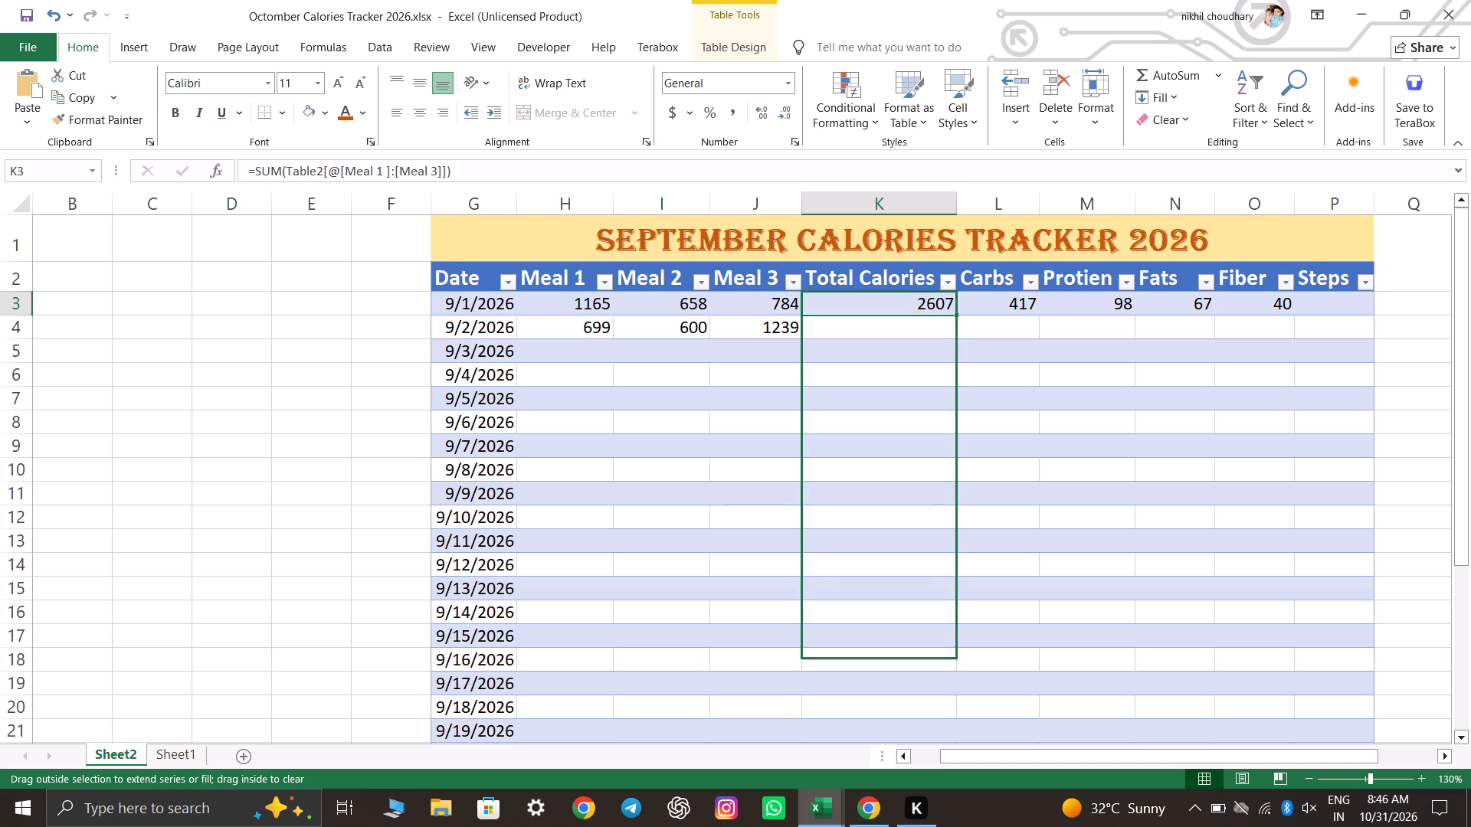
drag(962, 682, 962, 774)
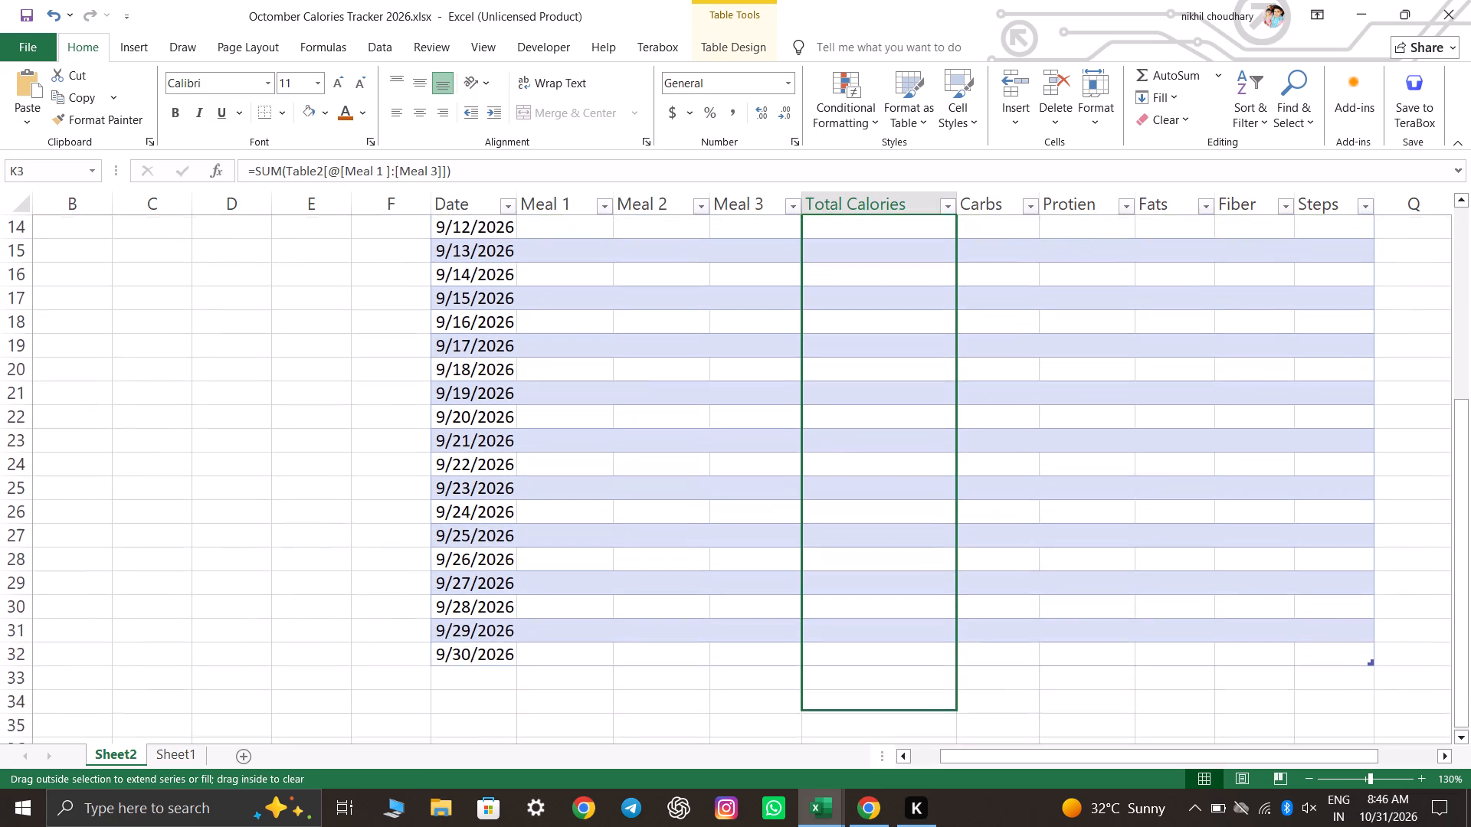
drag(962, 774, 949, 585)
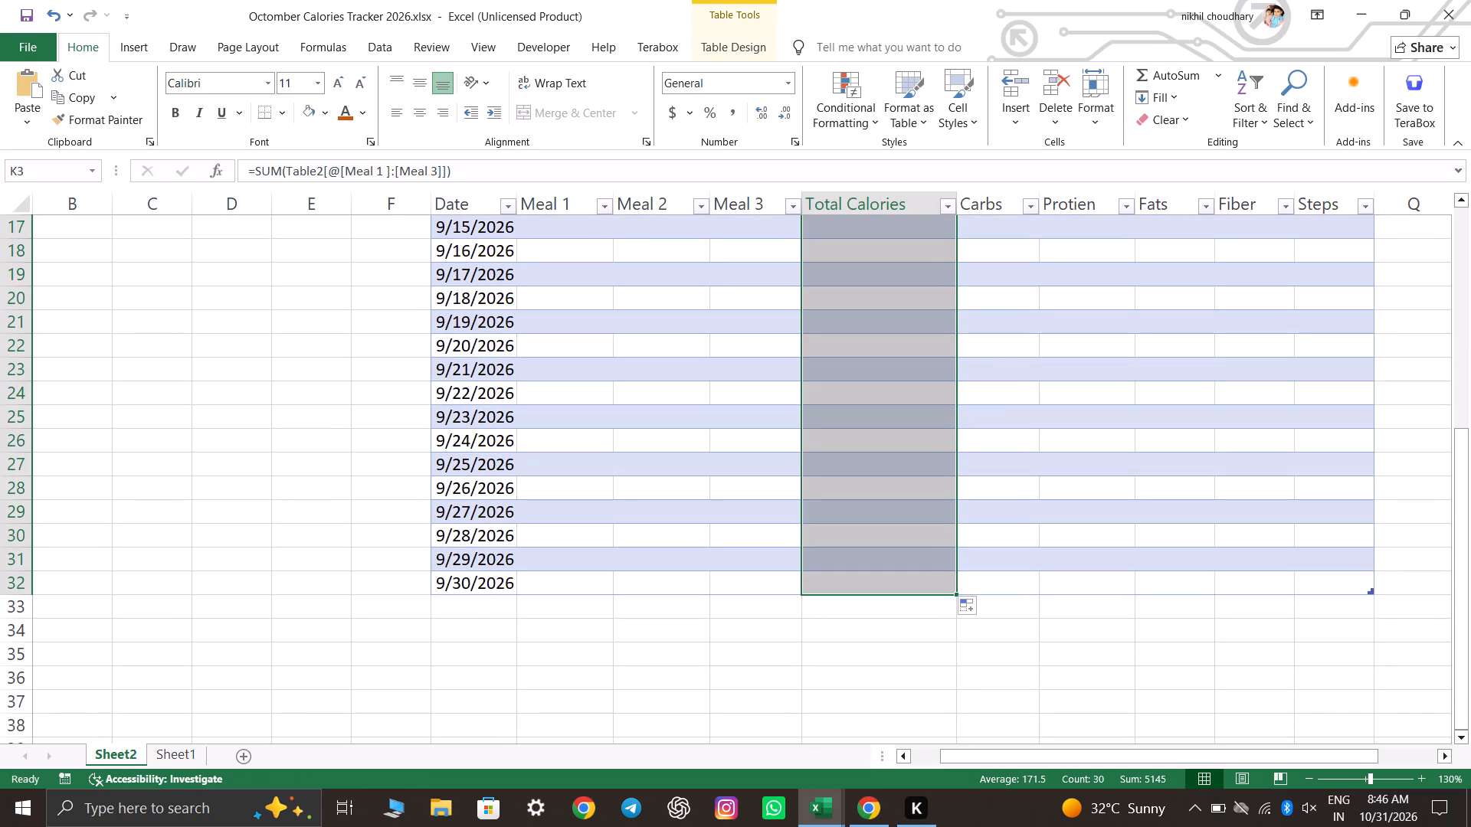
click(1109, 527)
scroll(1107, 518, up, 11)
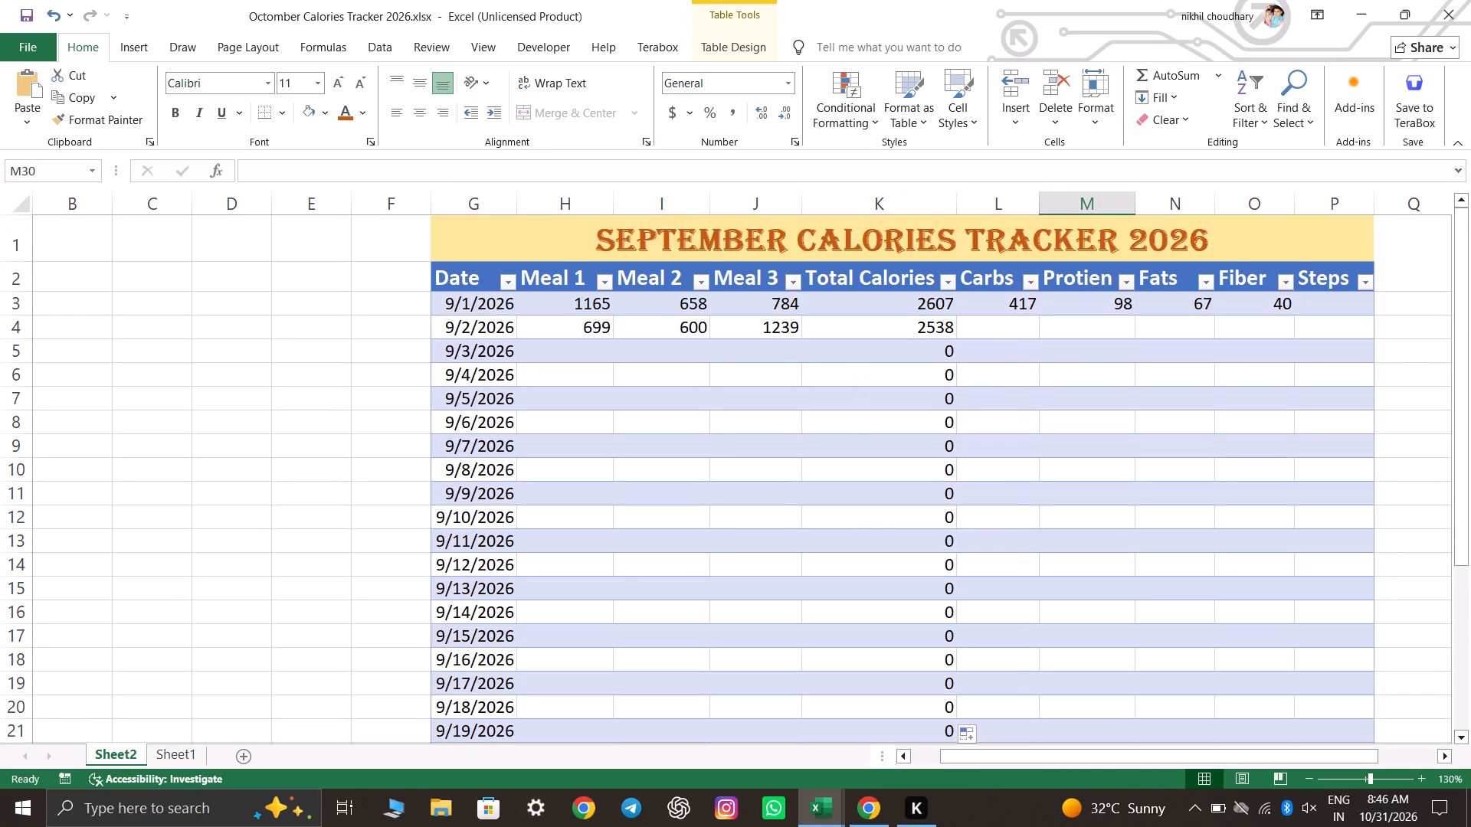
Enter the nutrition values for 9/2/2026: Carbs =197+213, Protien 84, Fats 65 and Fiber =15.4+27.
double_click(1023, 329)
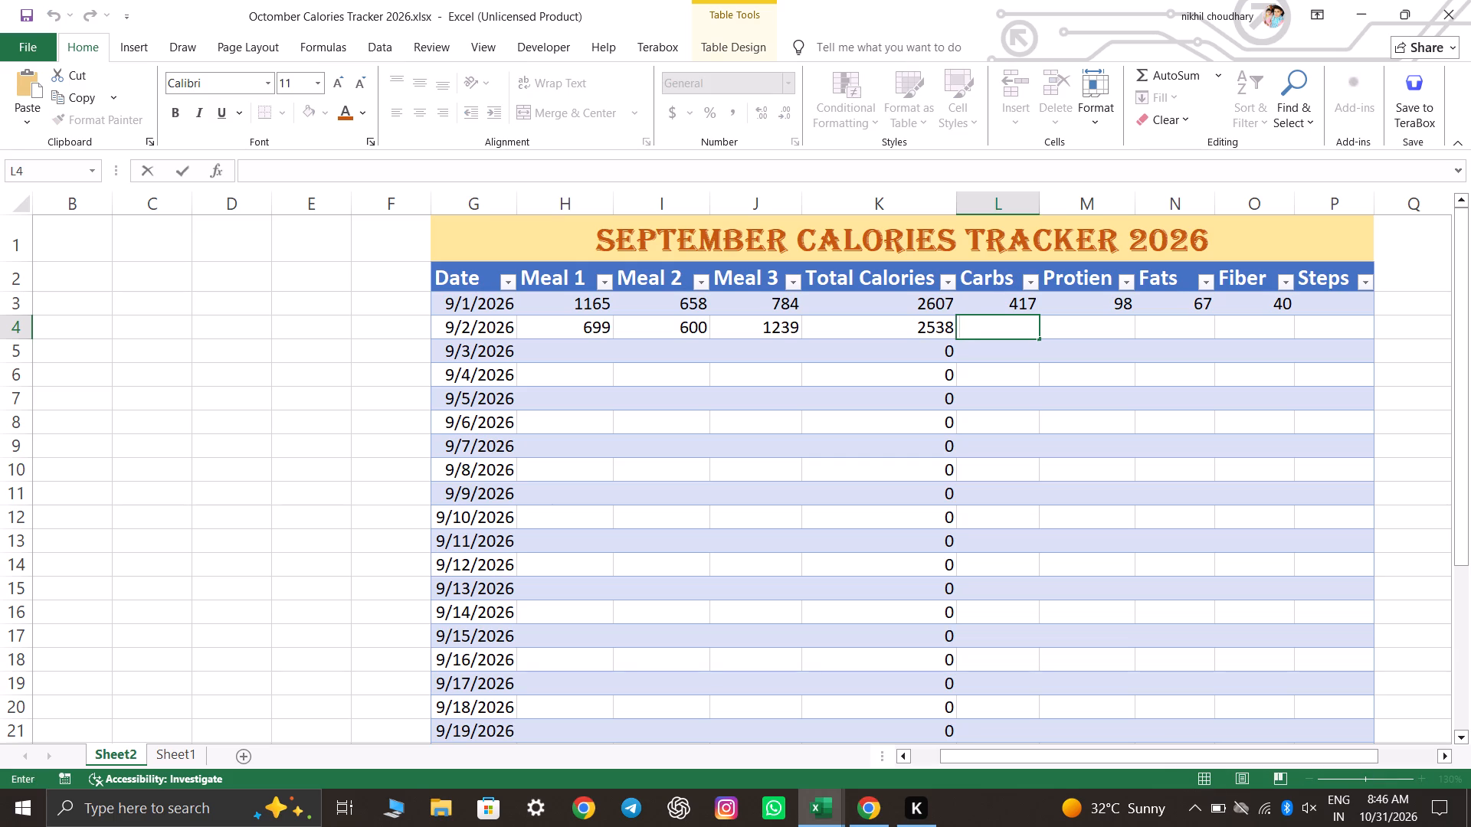
key(equal)
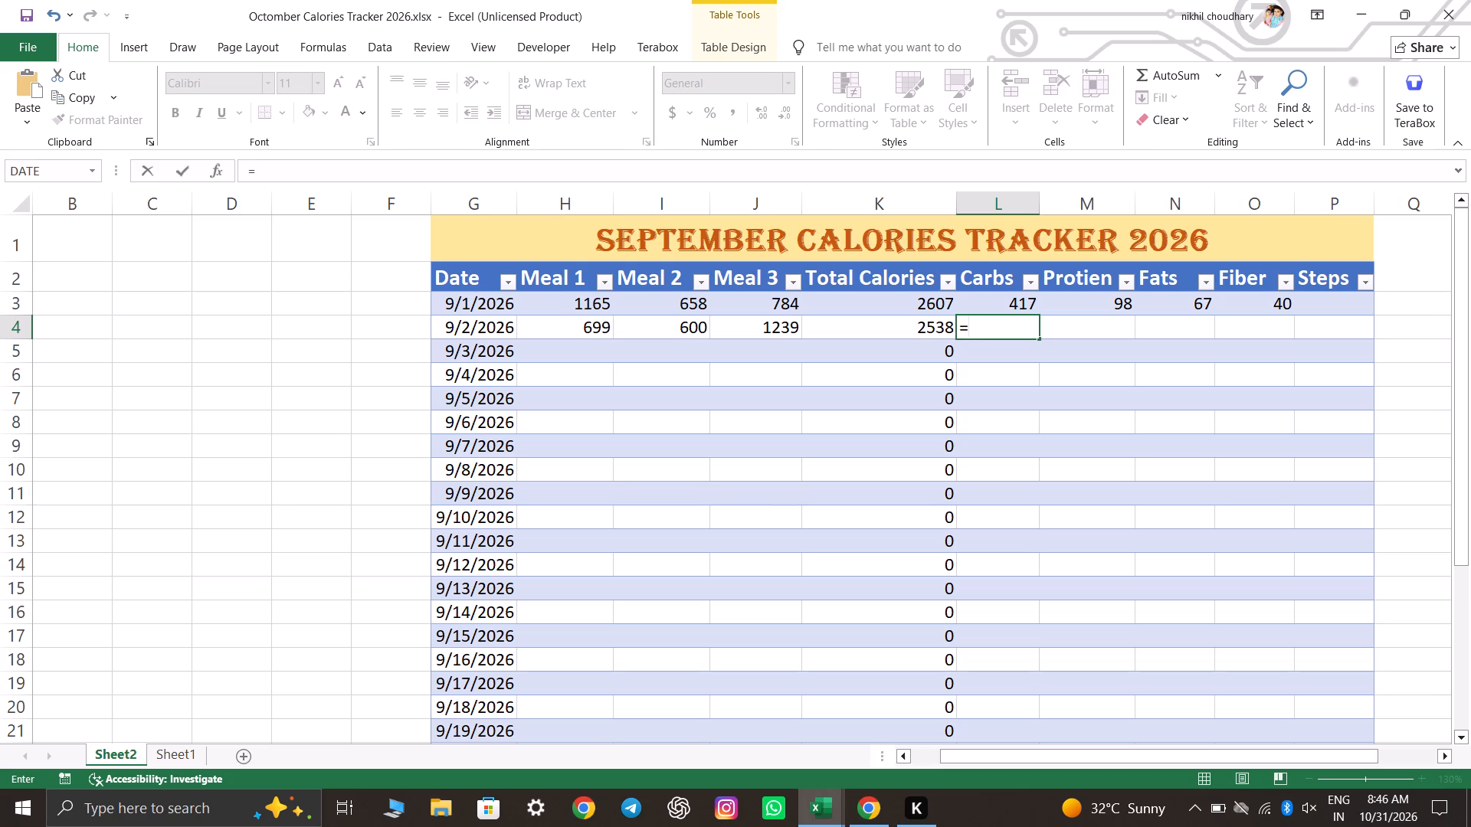
text(197+)
text(213)
key(Right)
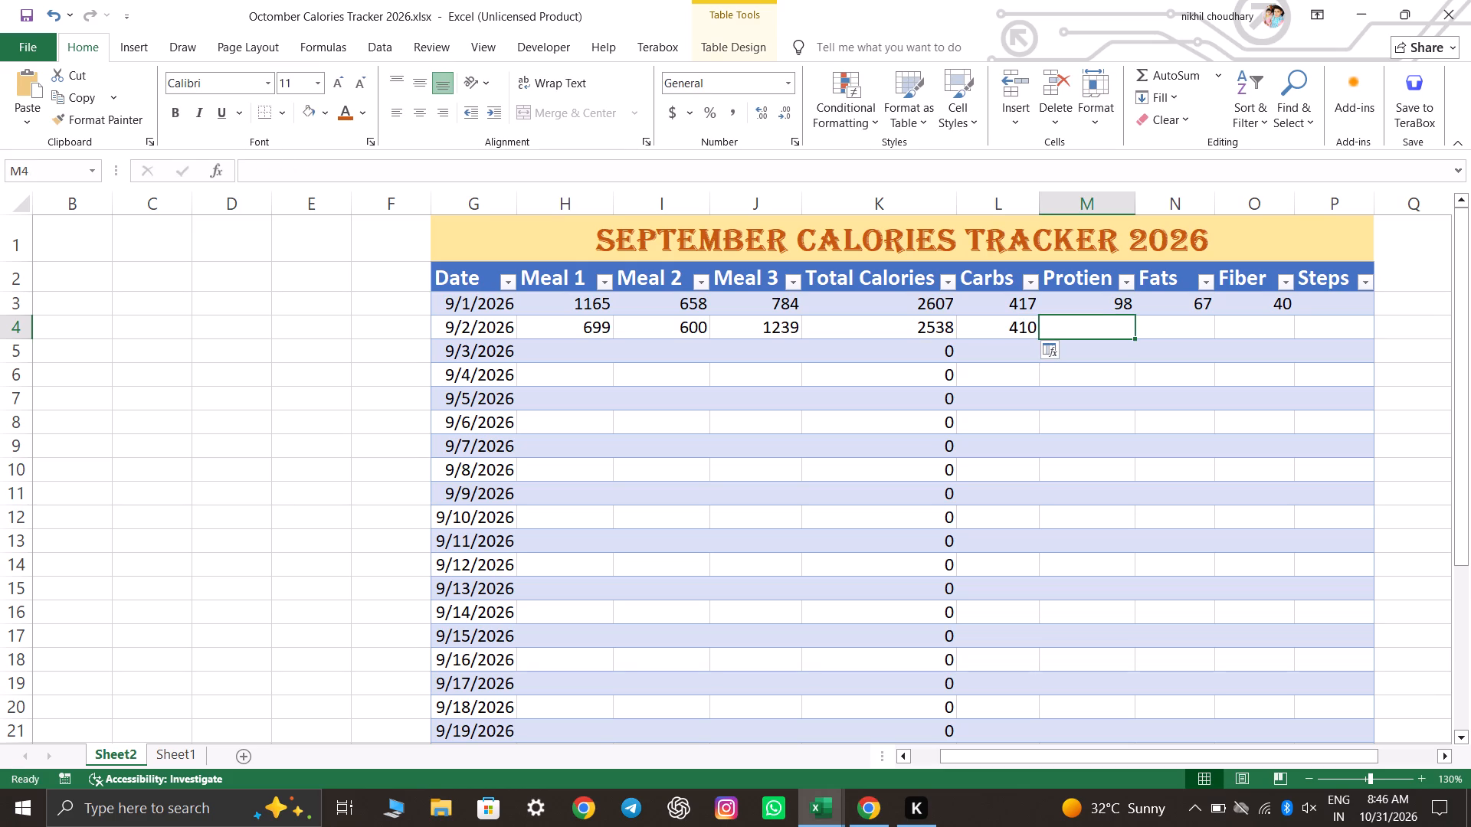
key(equal)
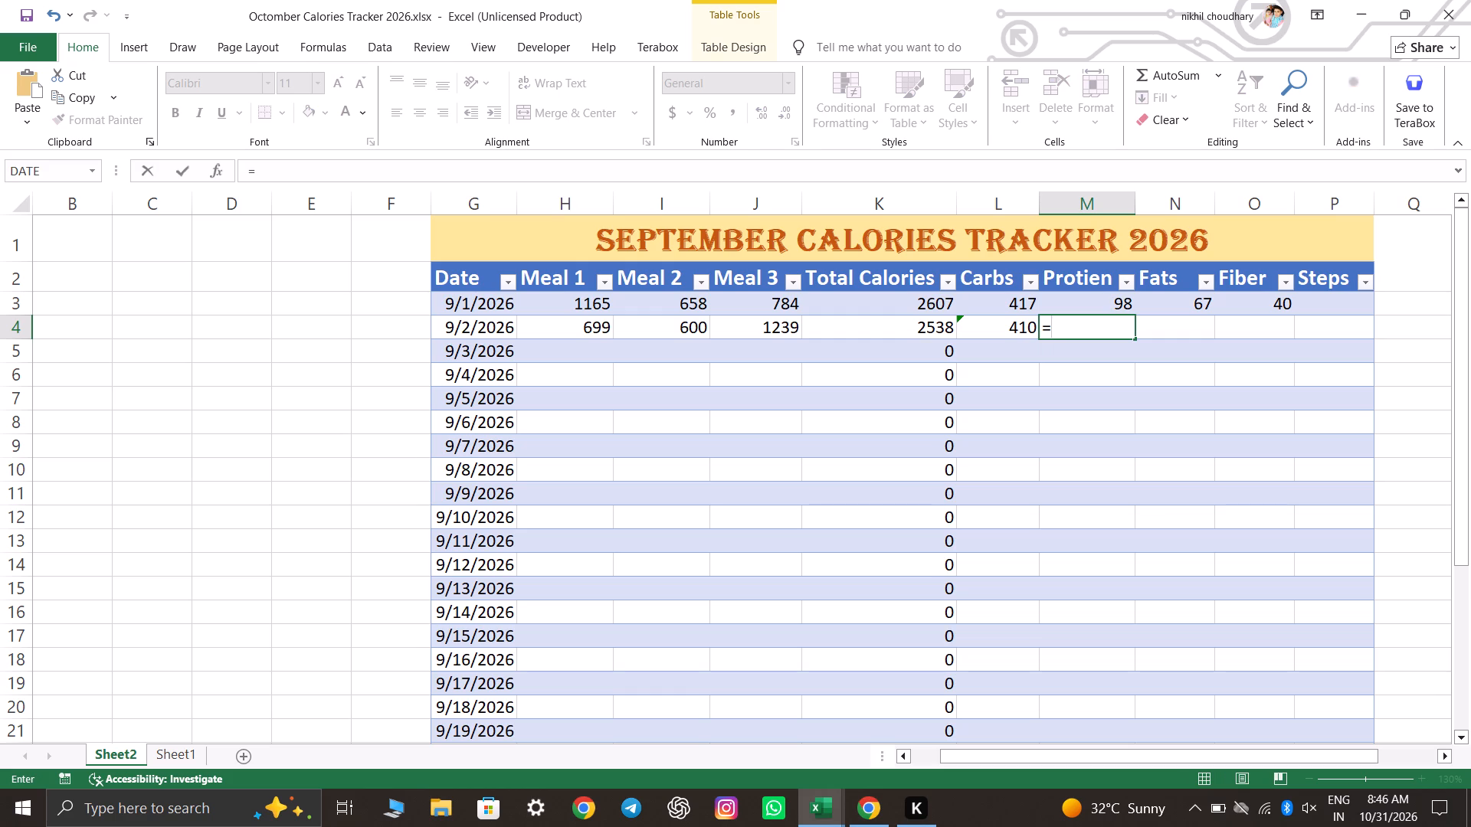
key(BackSpace)
text(84)
key(Right)
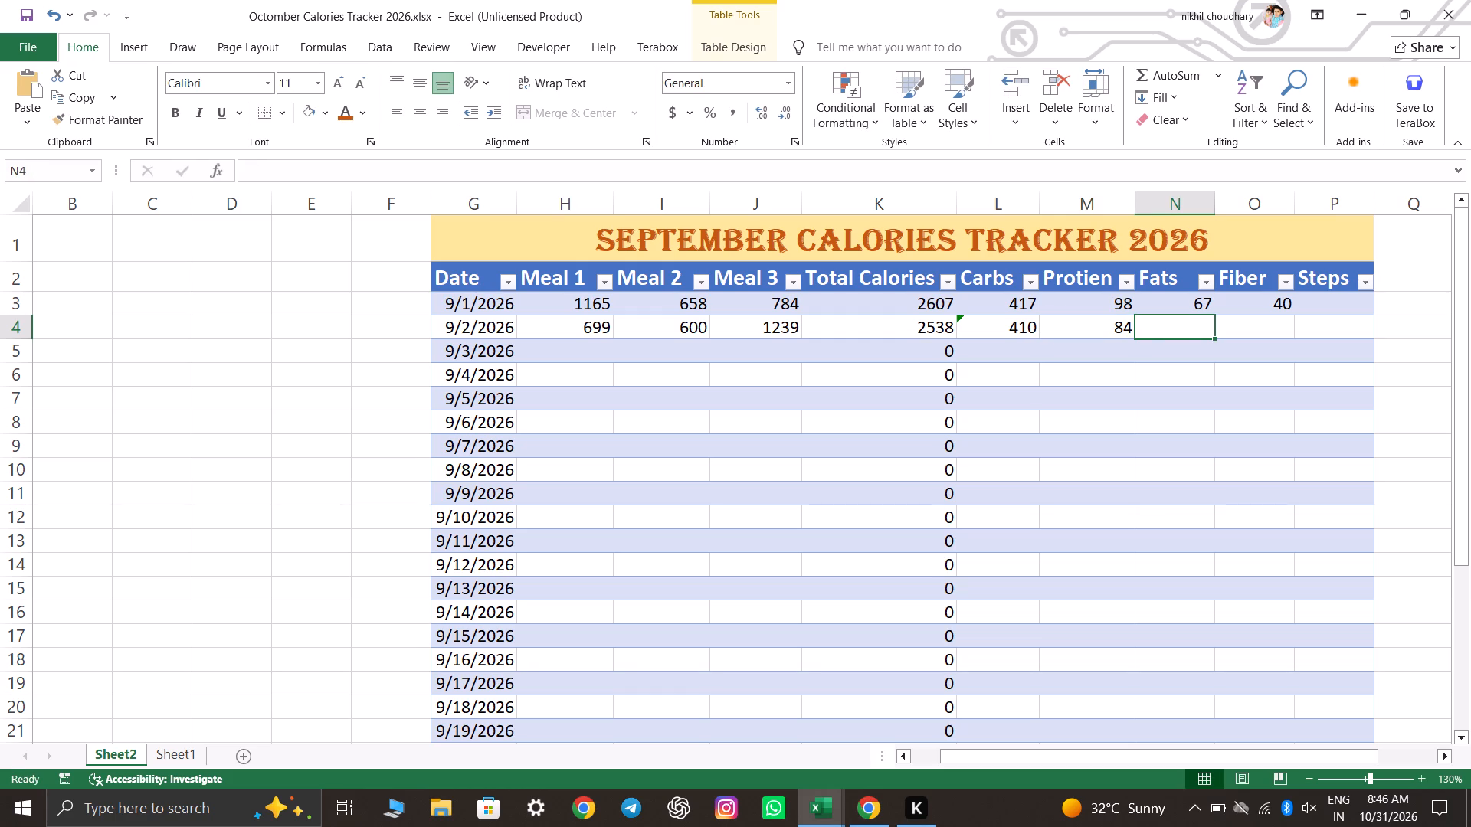
text(65)
key(Right)
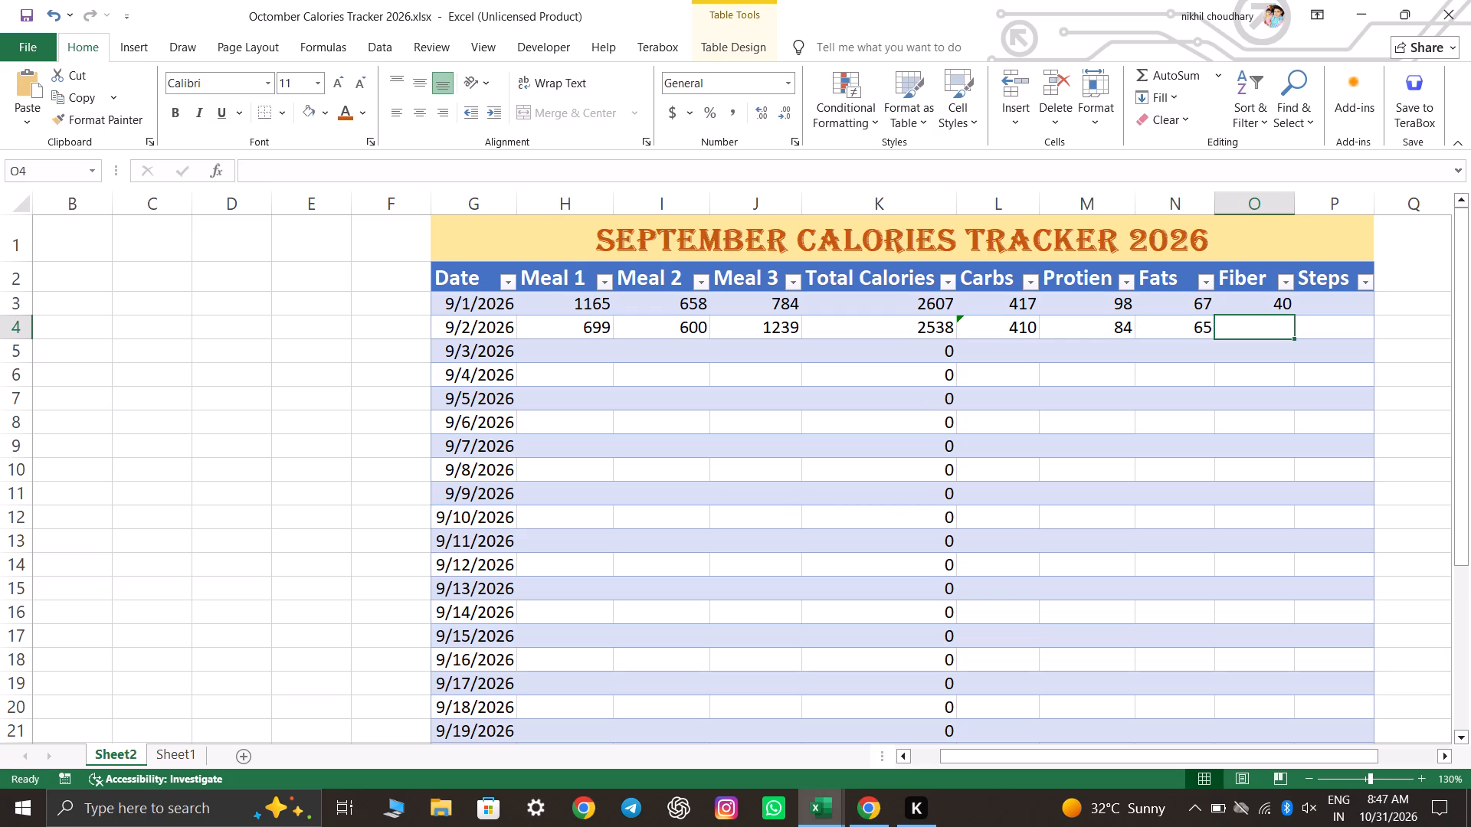
text(=15.4+27)
key(Return)
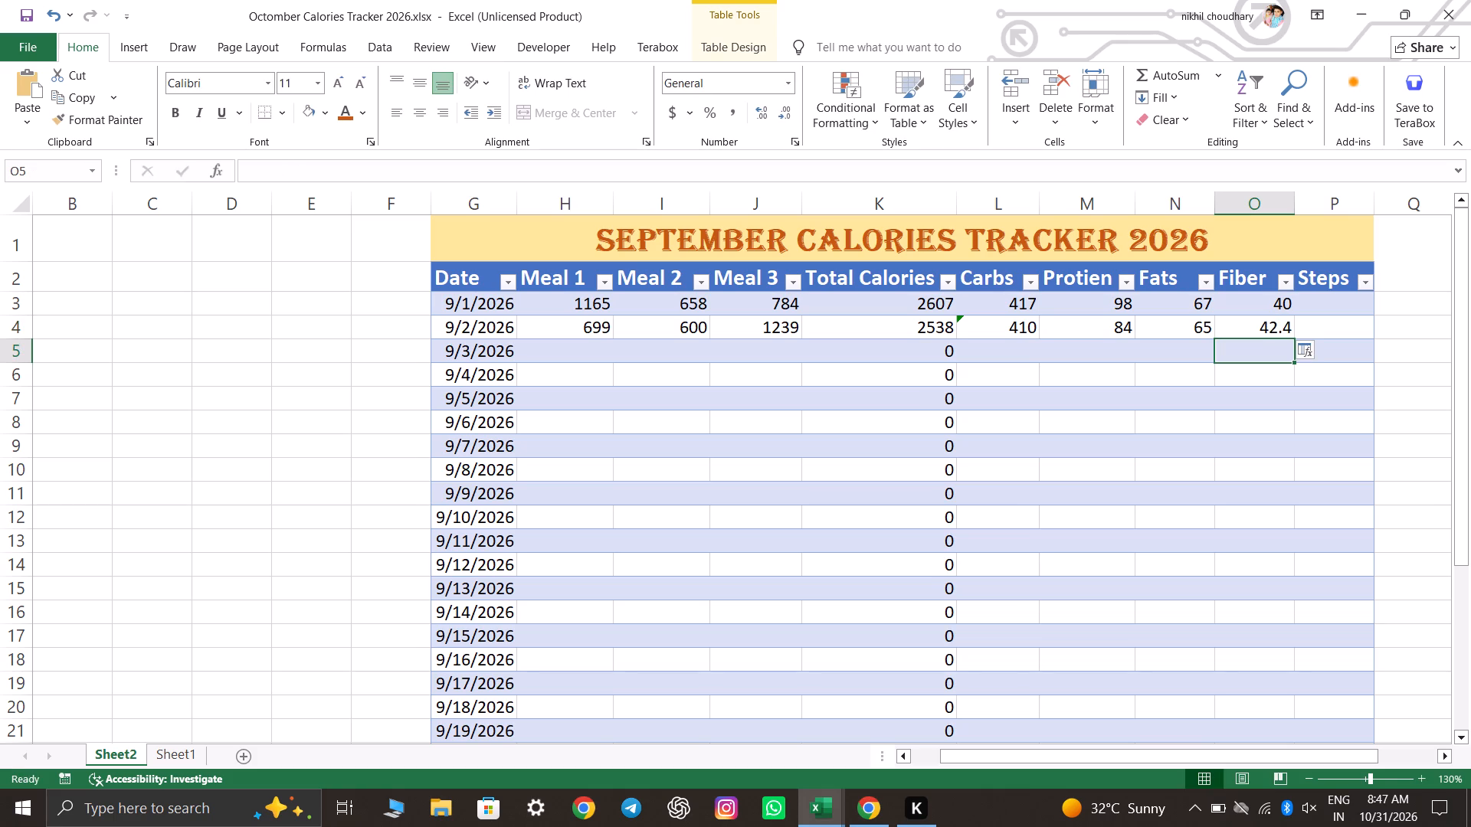
Examine the error-checking options for the Carbs formula on 9/2/2026.
click(588, 345)
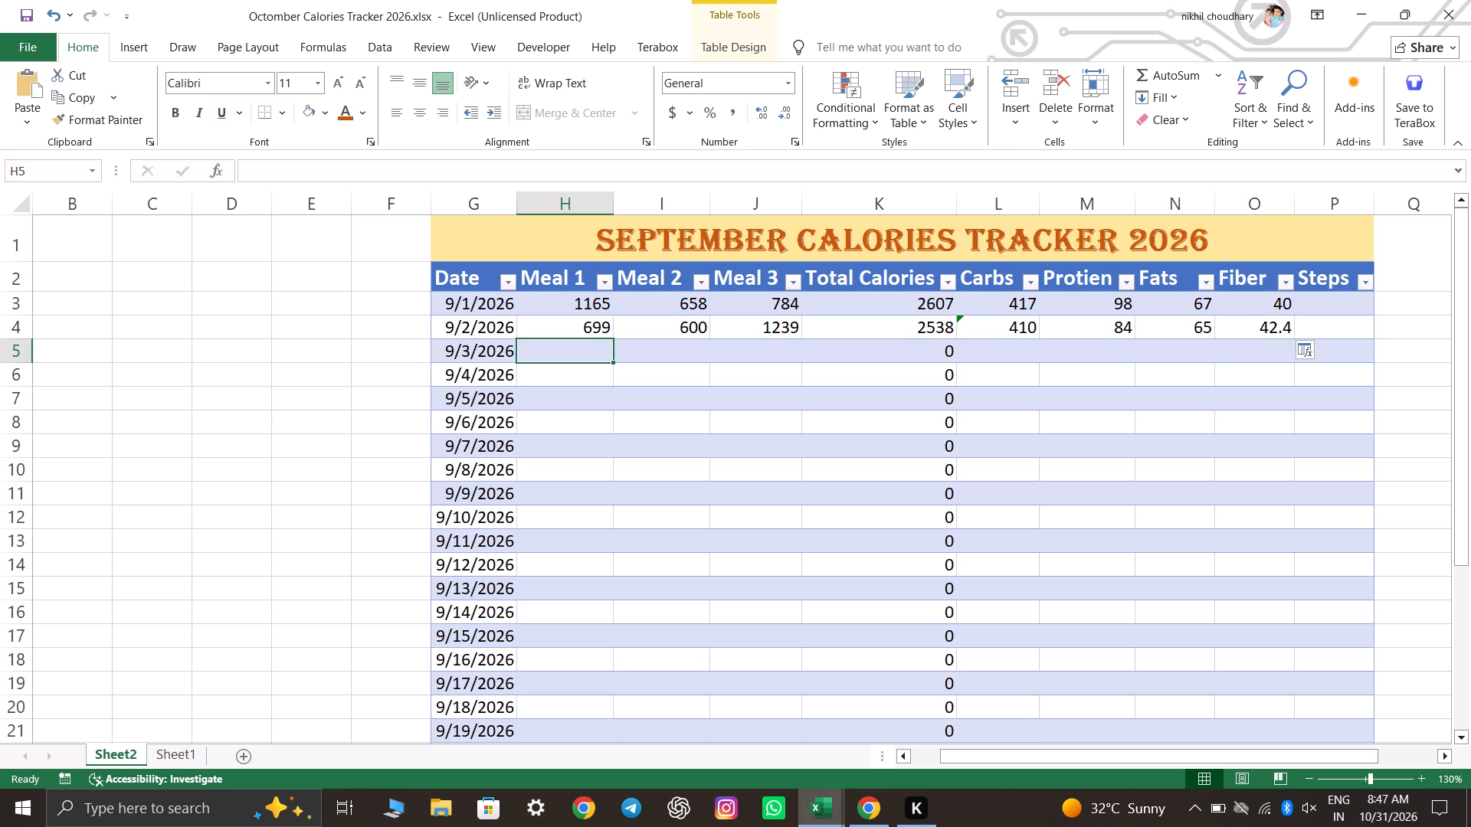
click(961, 323)
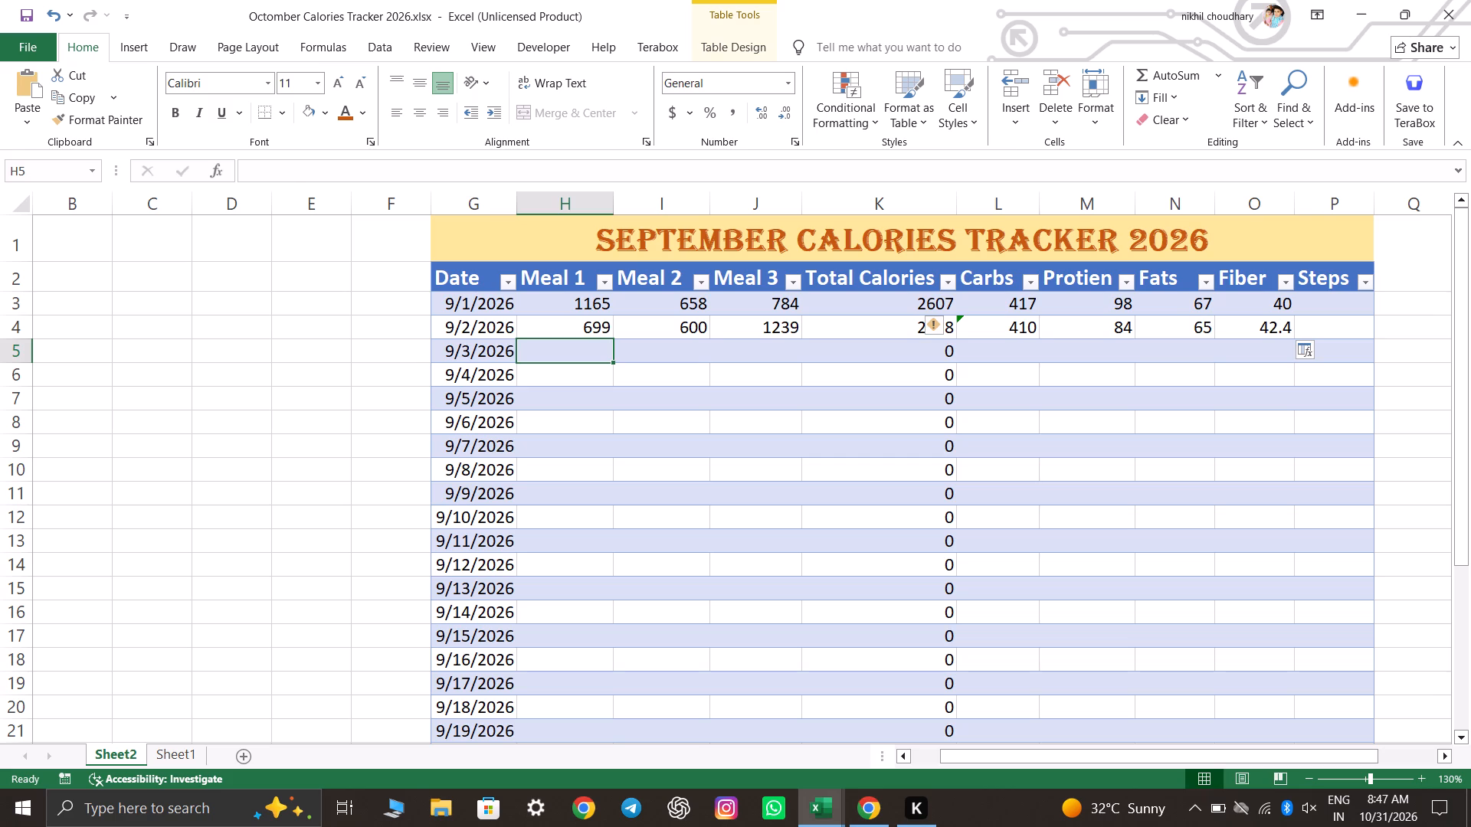
click(961, 318)
click(945, 326)
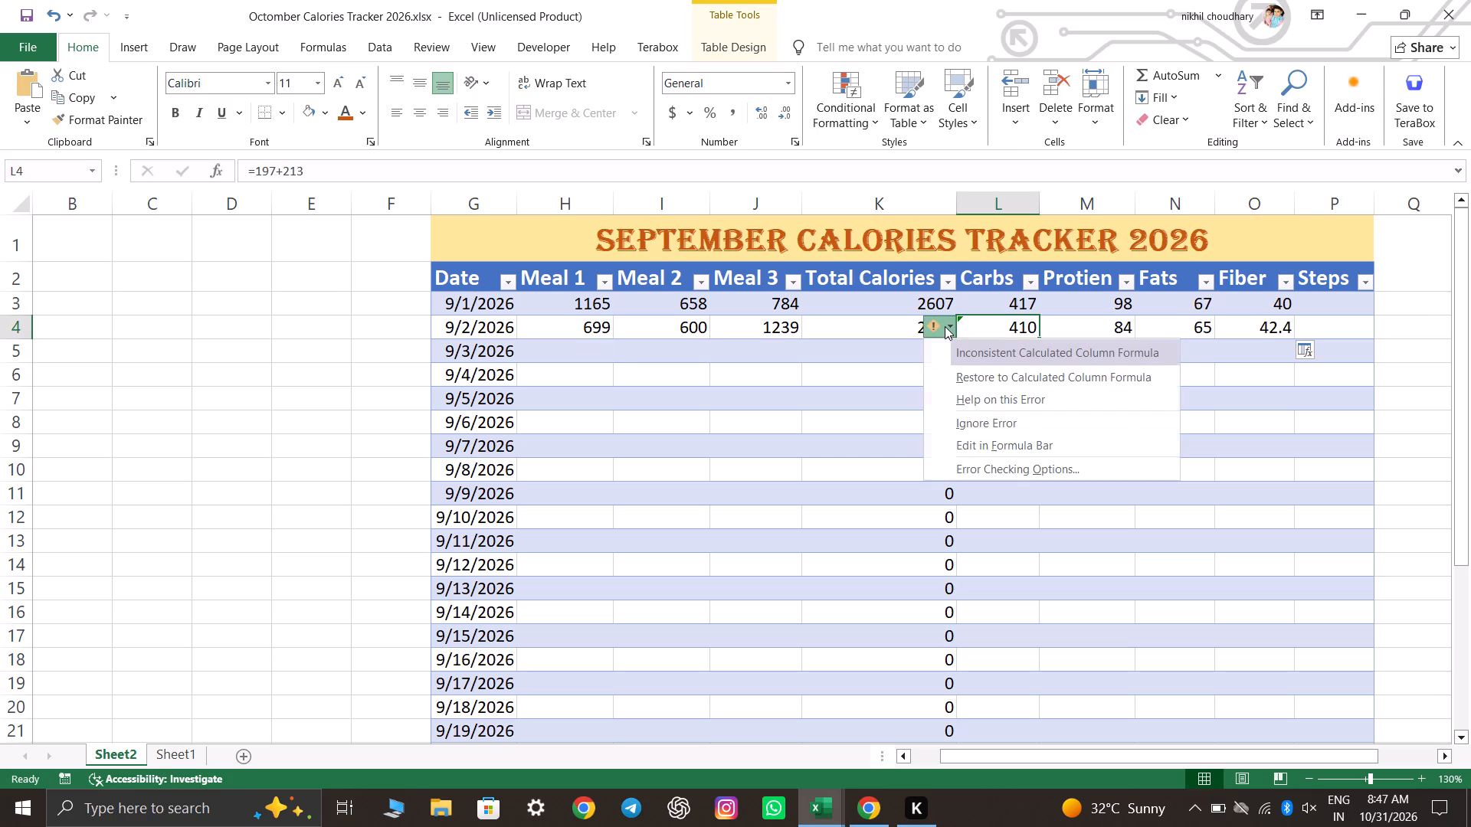
click(948, 326)
click(949, 326)
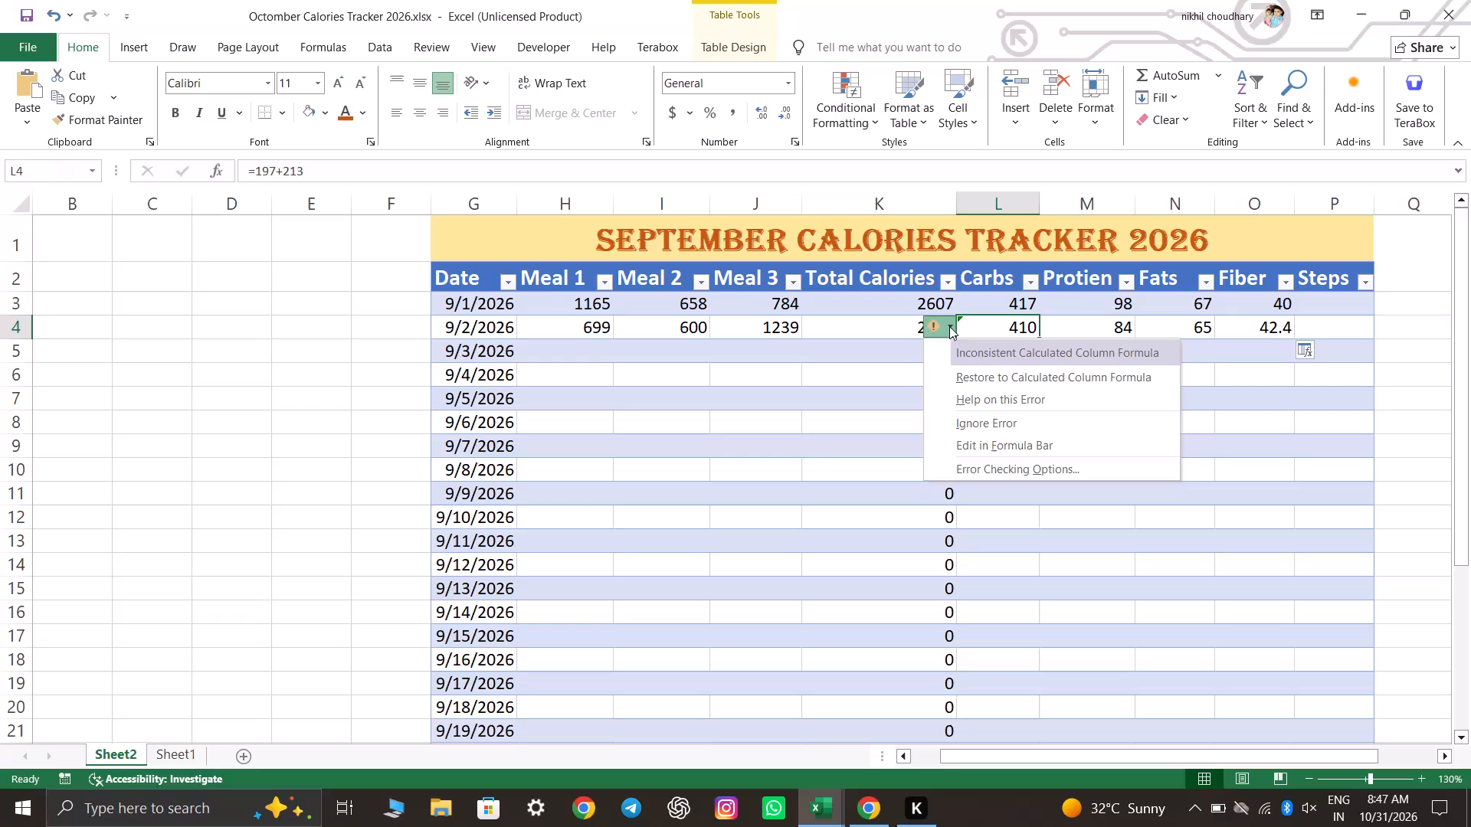
click(905, 380)
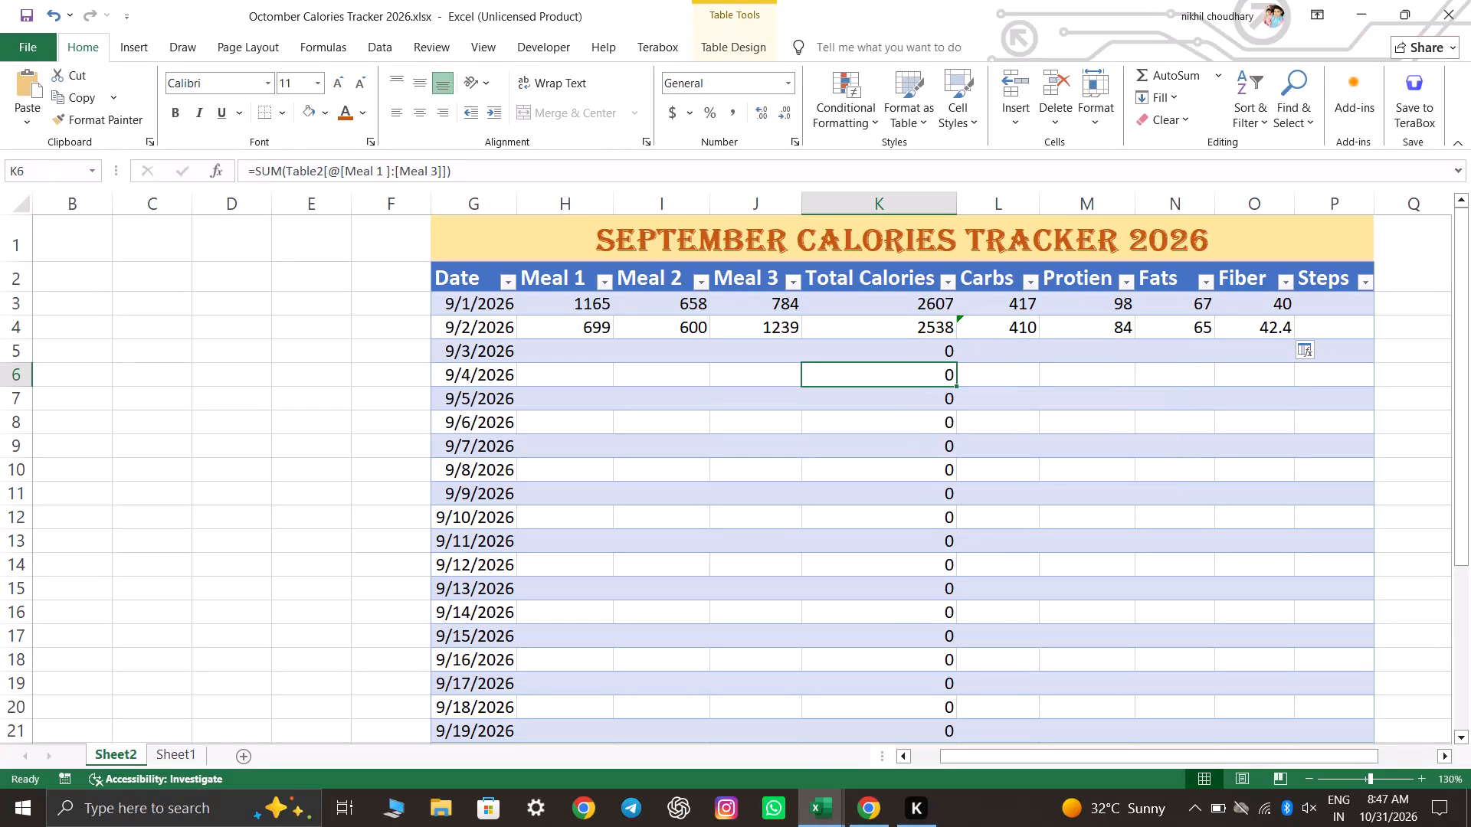
click(589, 351)
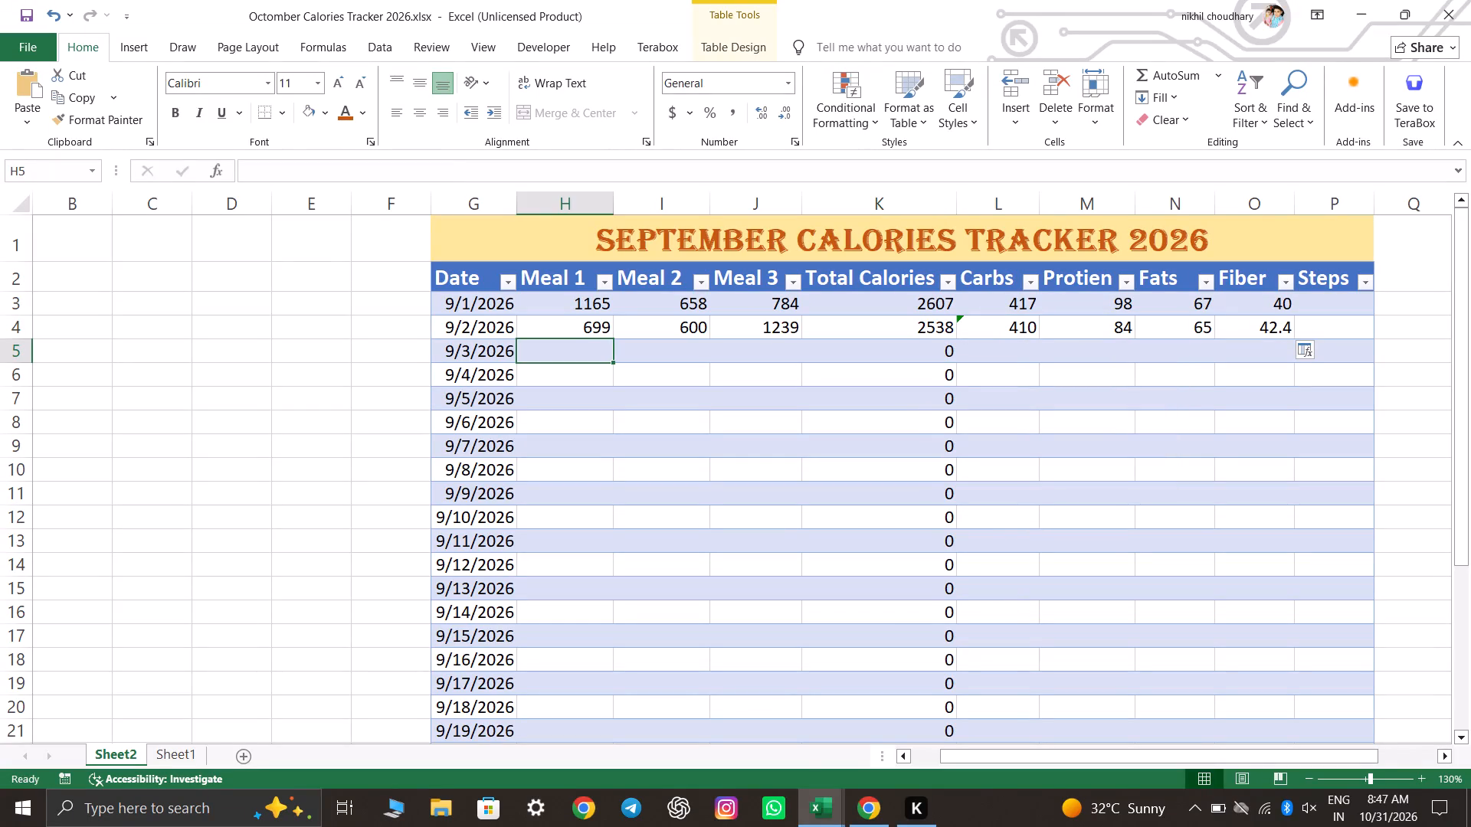
double_click(998, 327)
click(1017, 380)
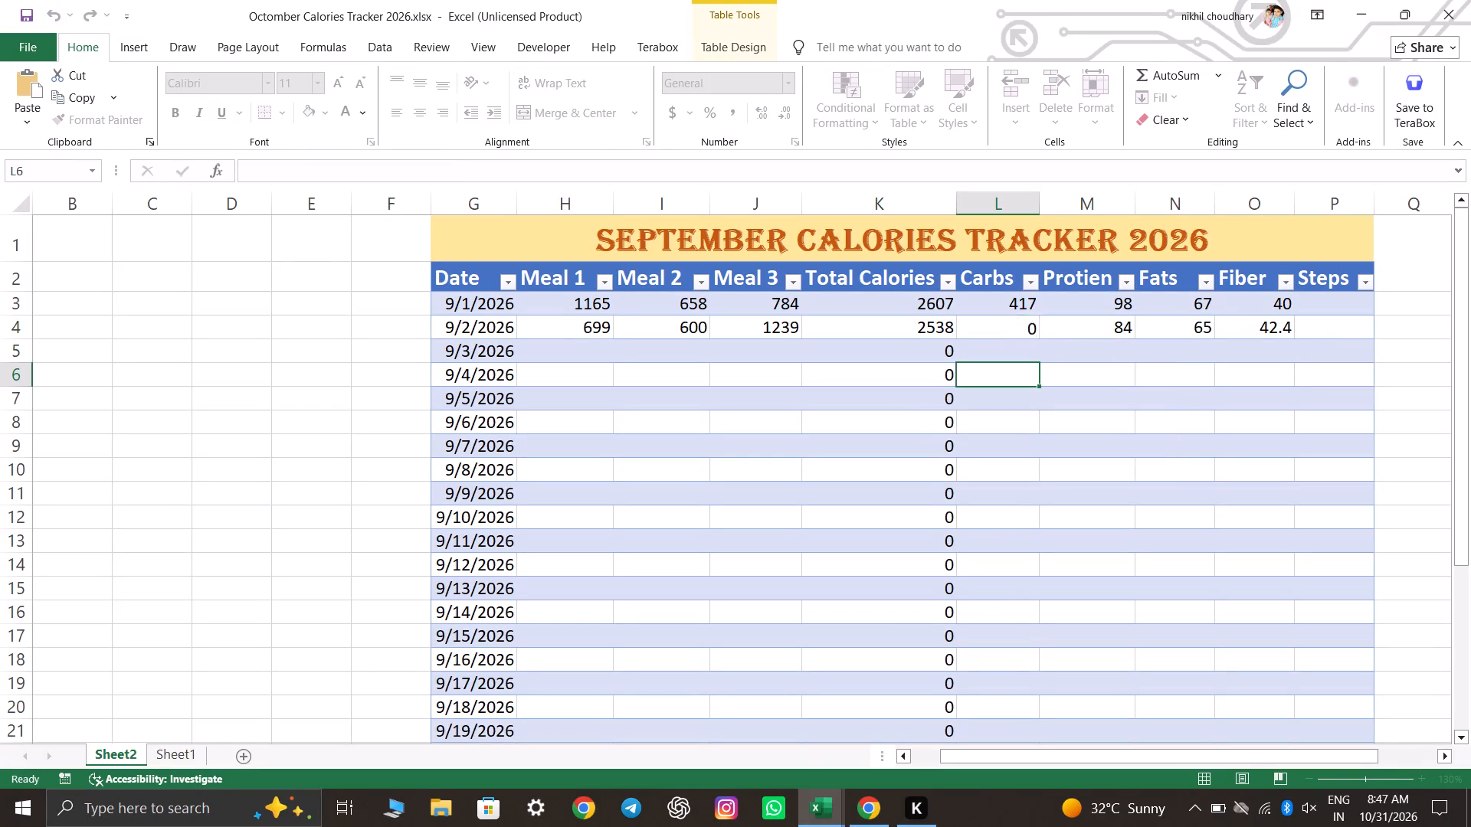
Enter the meal calories for 9/3/2026: 414 for Meal 1, 1089 for Meal 2 and 783 for Meal 3.
double_click(601, 345)
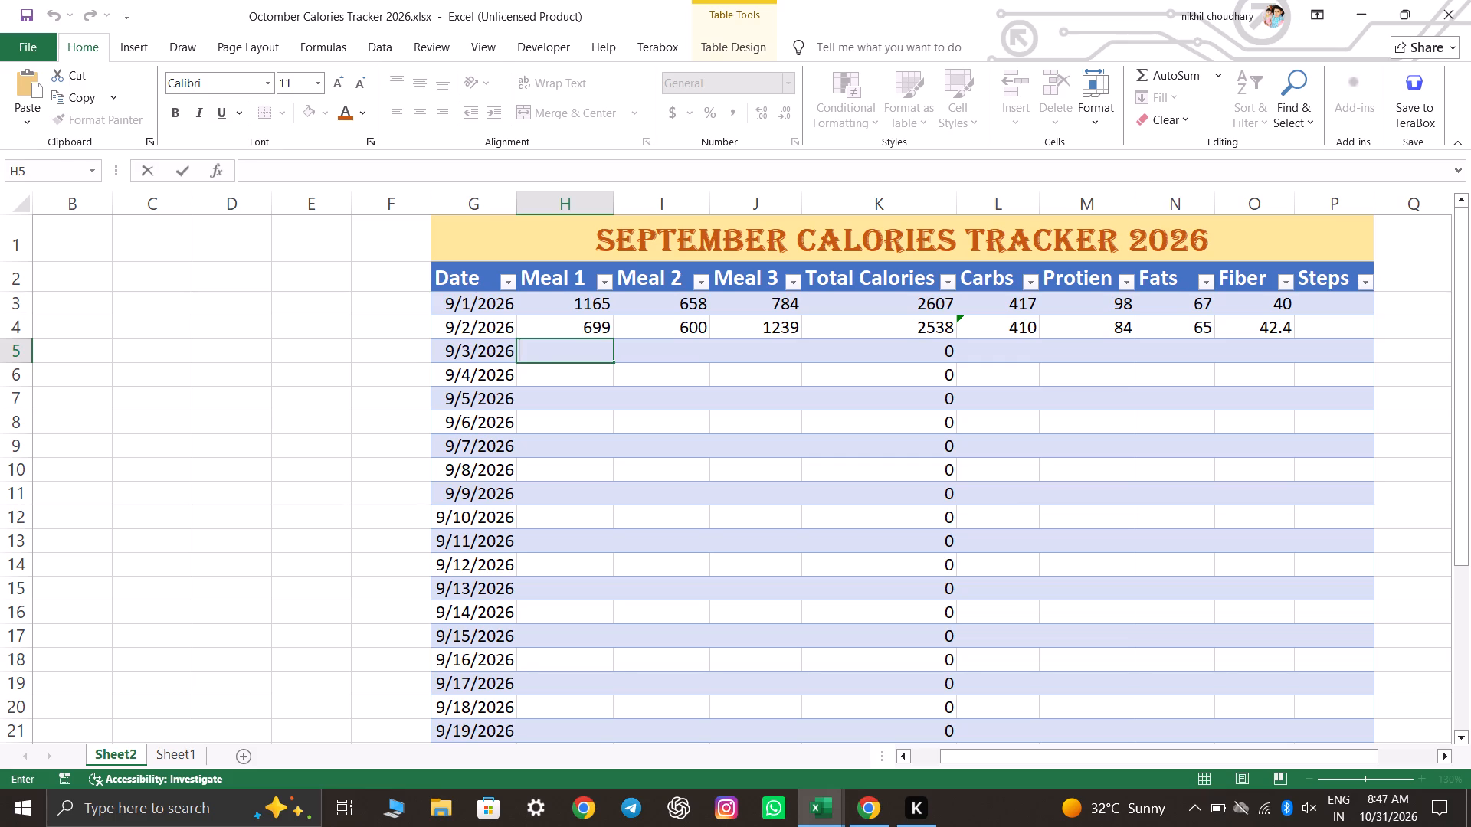
text(414)
key(Right)
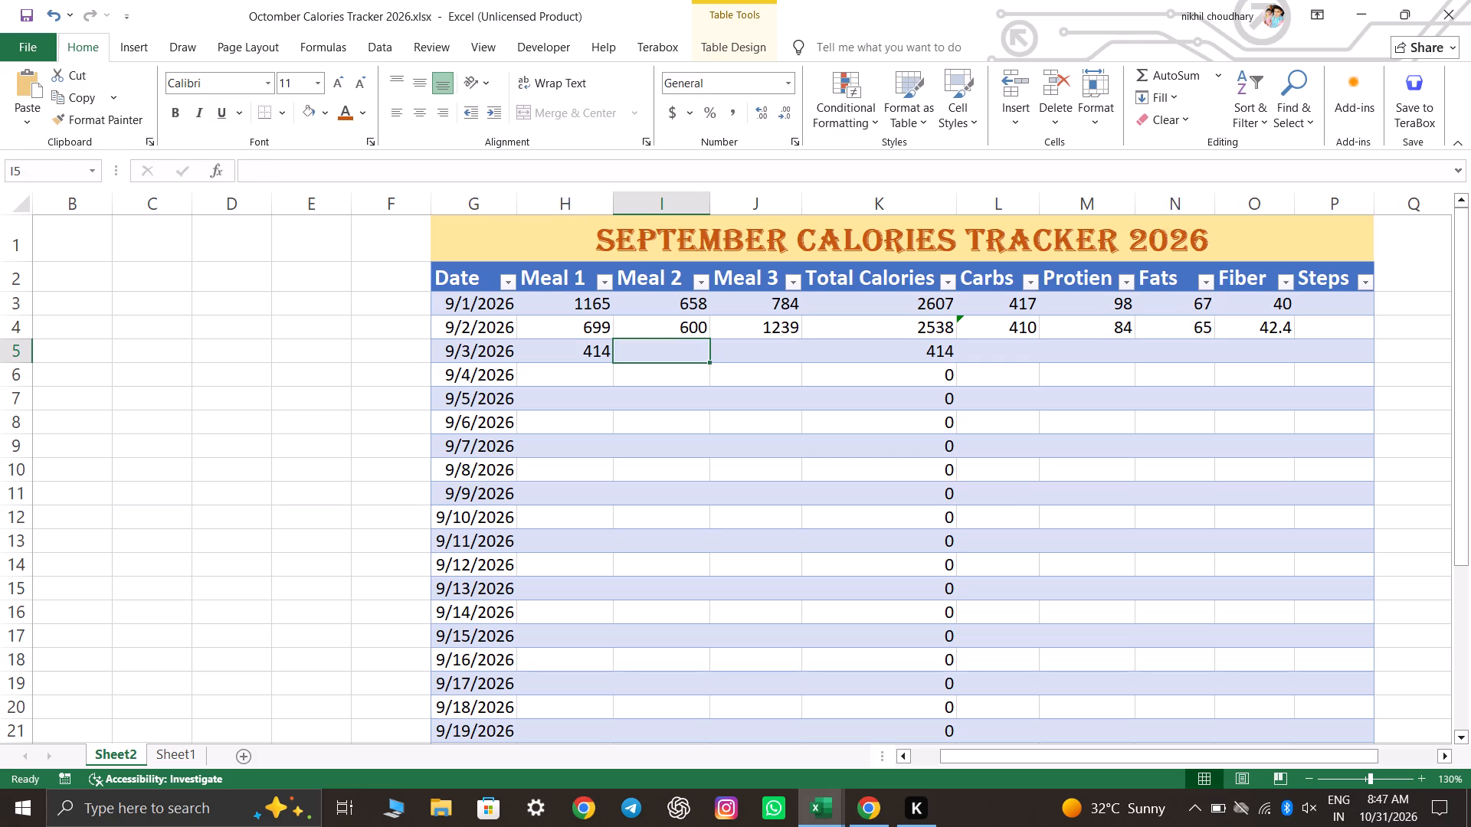
text(649)
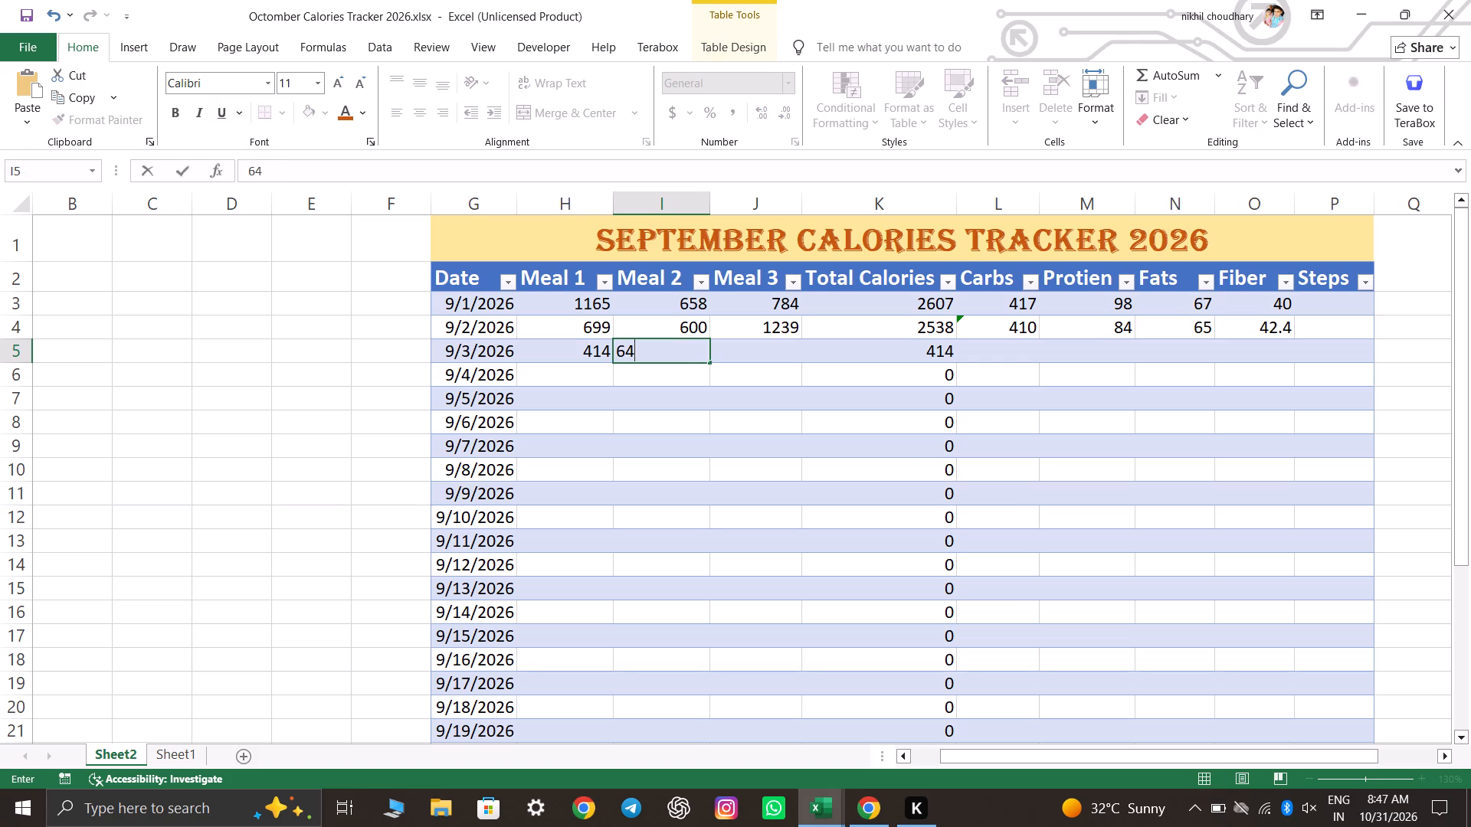
key(Right)
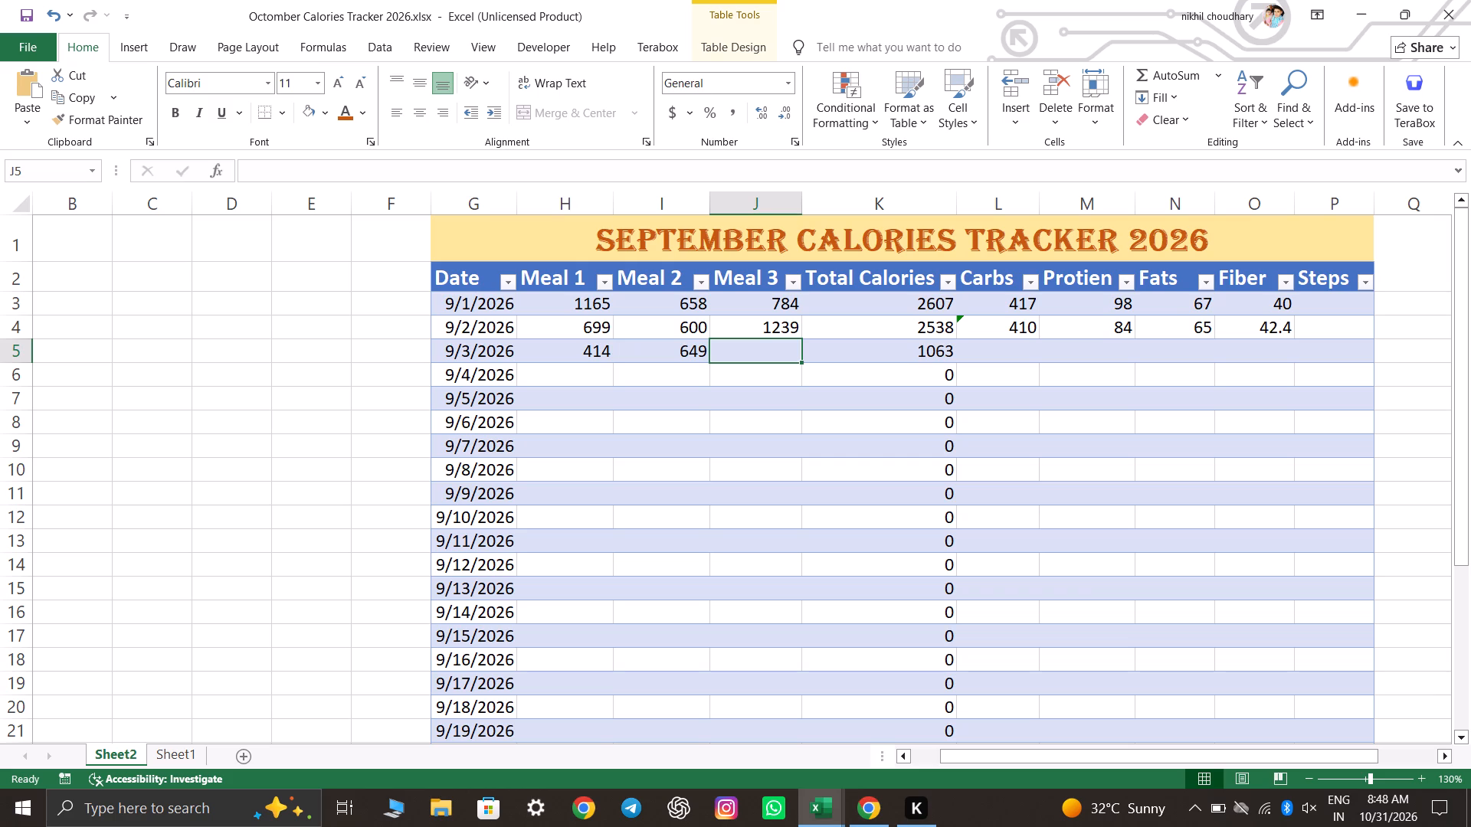
key(Left)
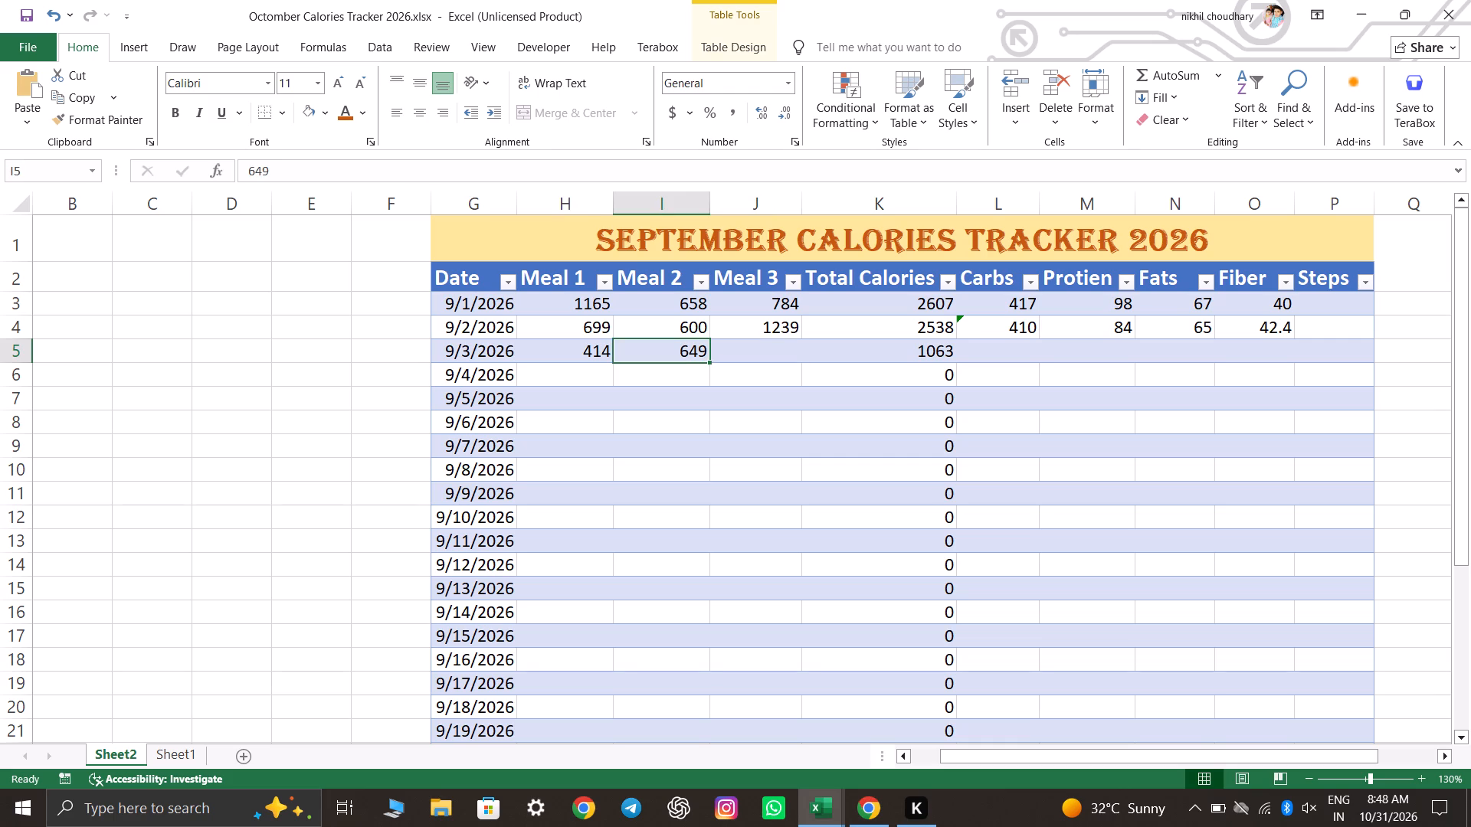
text(1089)
key(Right)
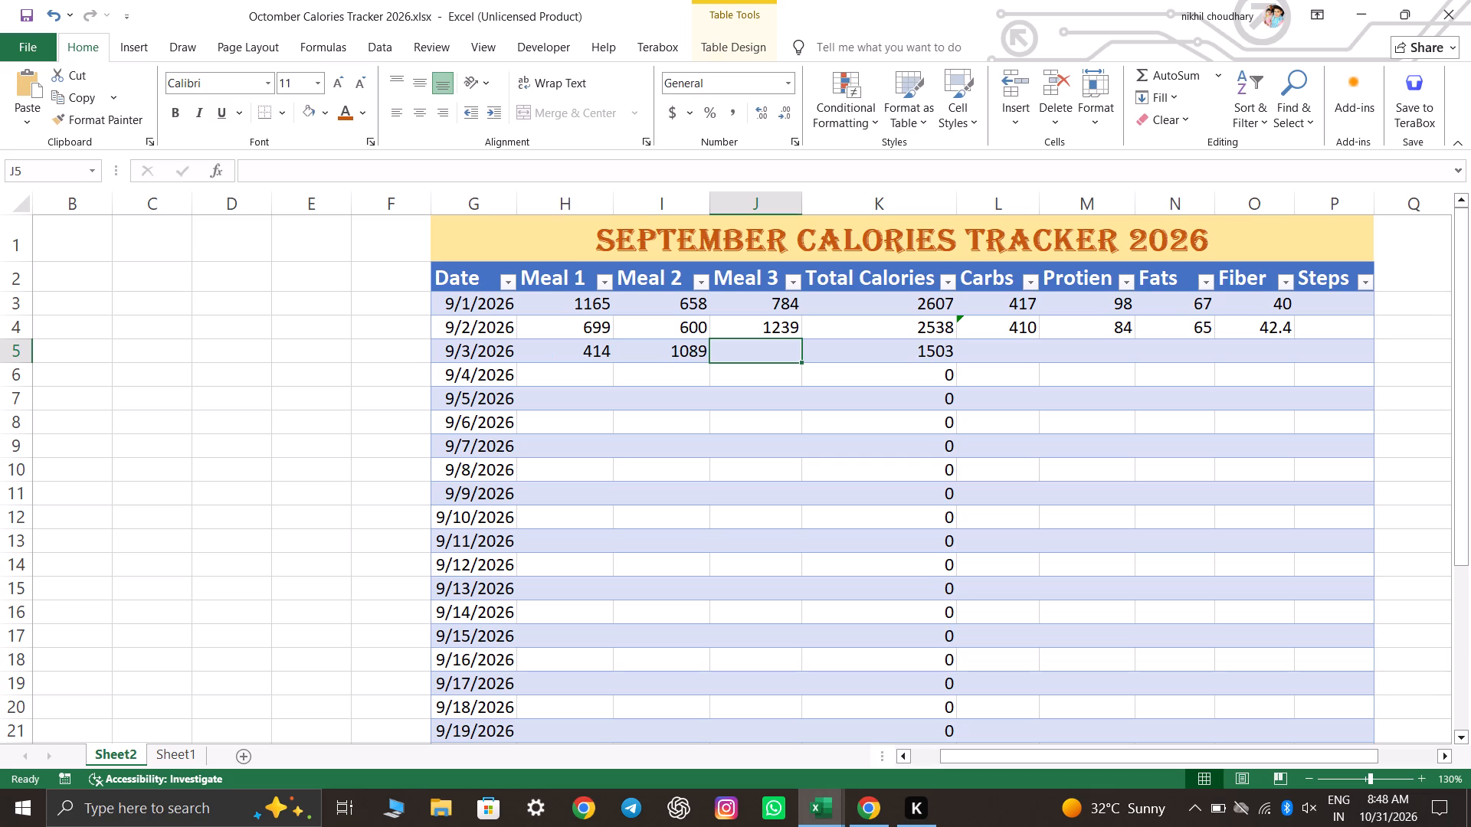
text(783)
key(Right)
Enter the Carbs for 9/3/2026 as the sum =34+112+158.
key(Right)
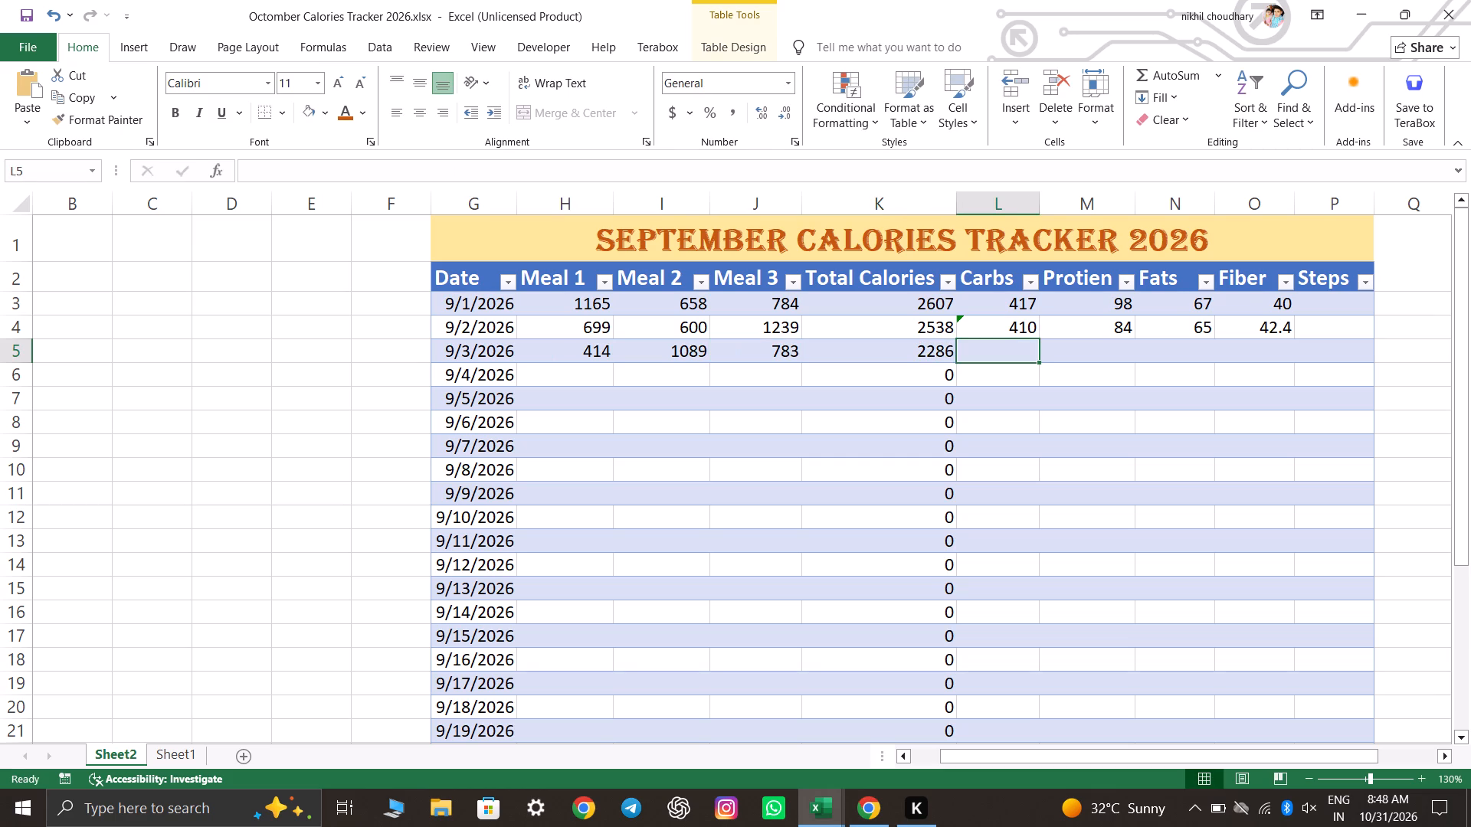
key(equal)
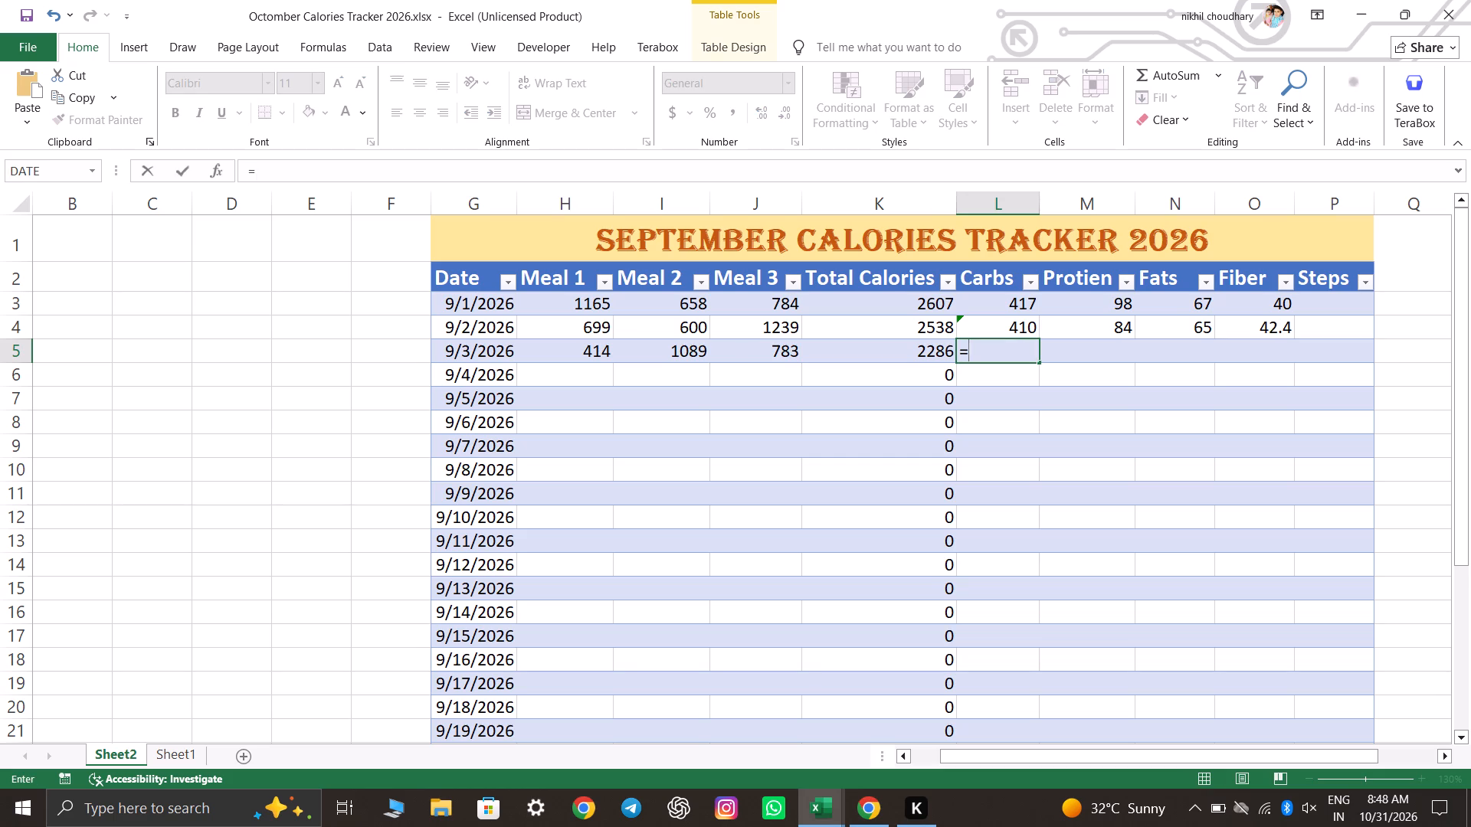
text(34)
key(plus)
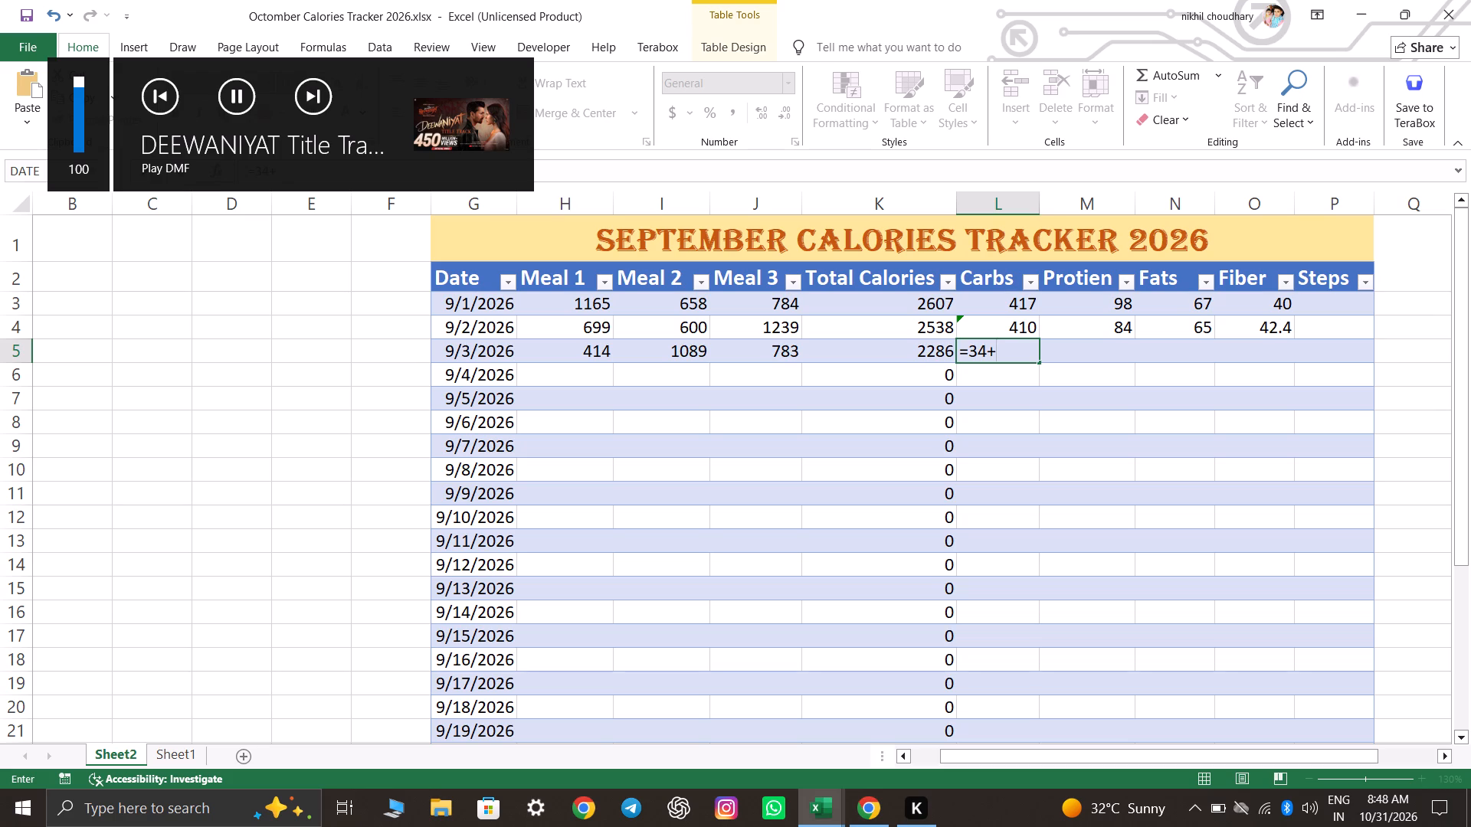
text(1123+)
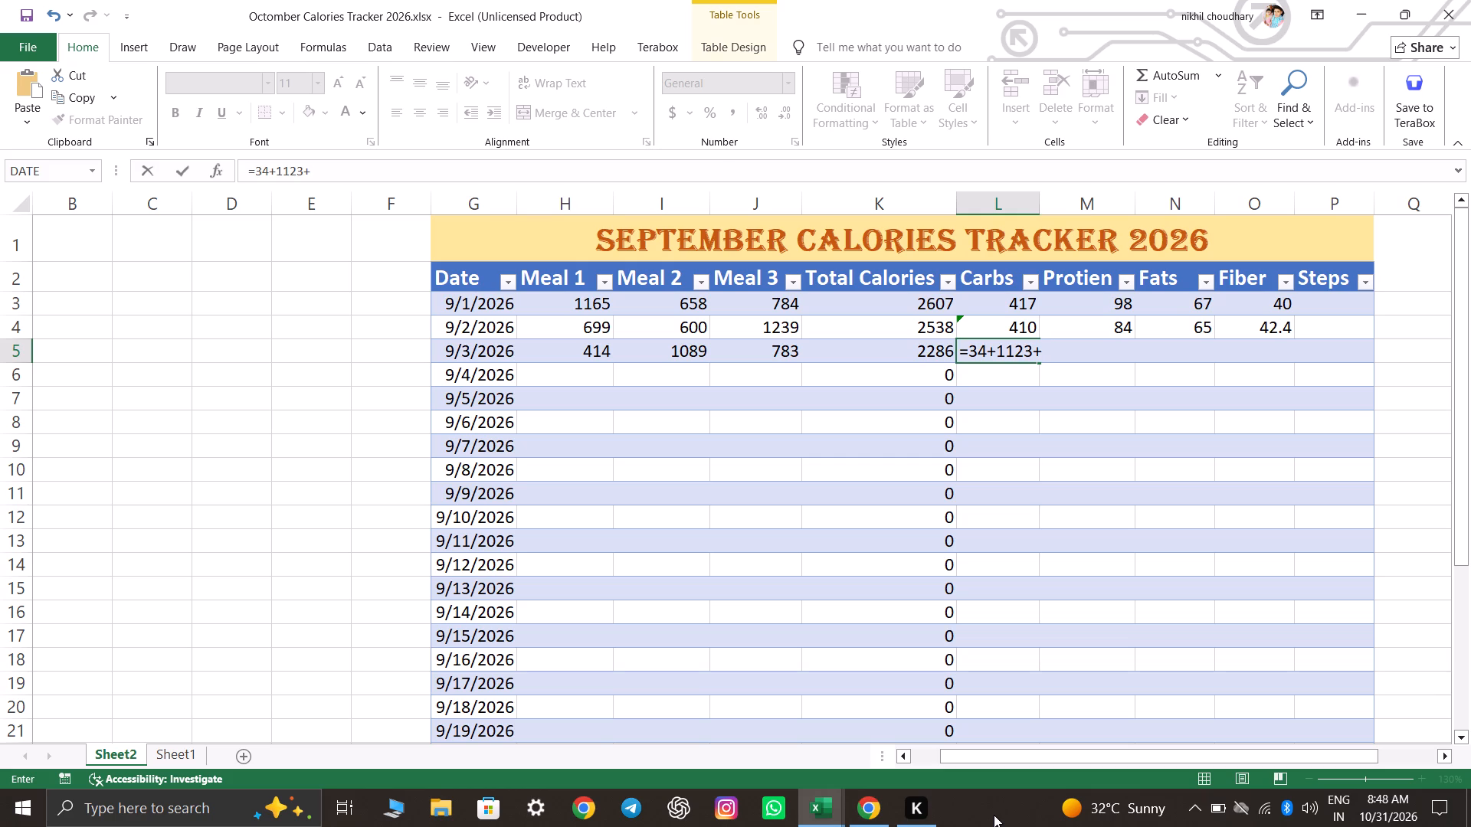
key(BackSpace)
key(BackSpace)
key(BackSpace)
key(2)
text(+158)
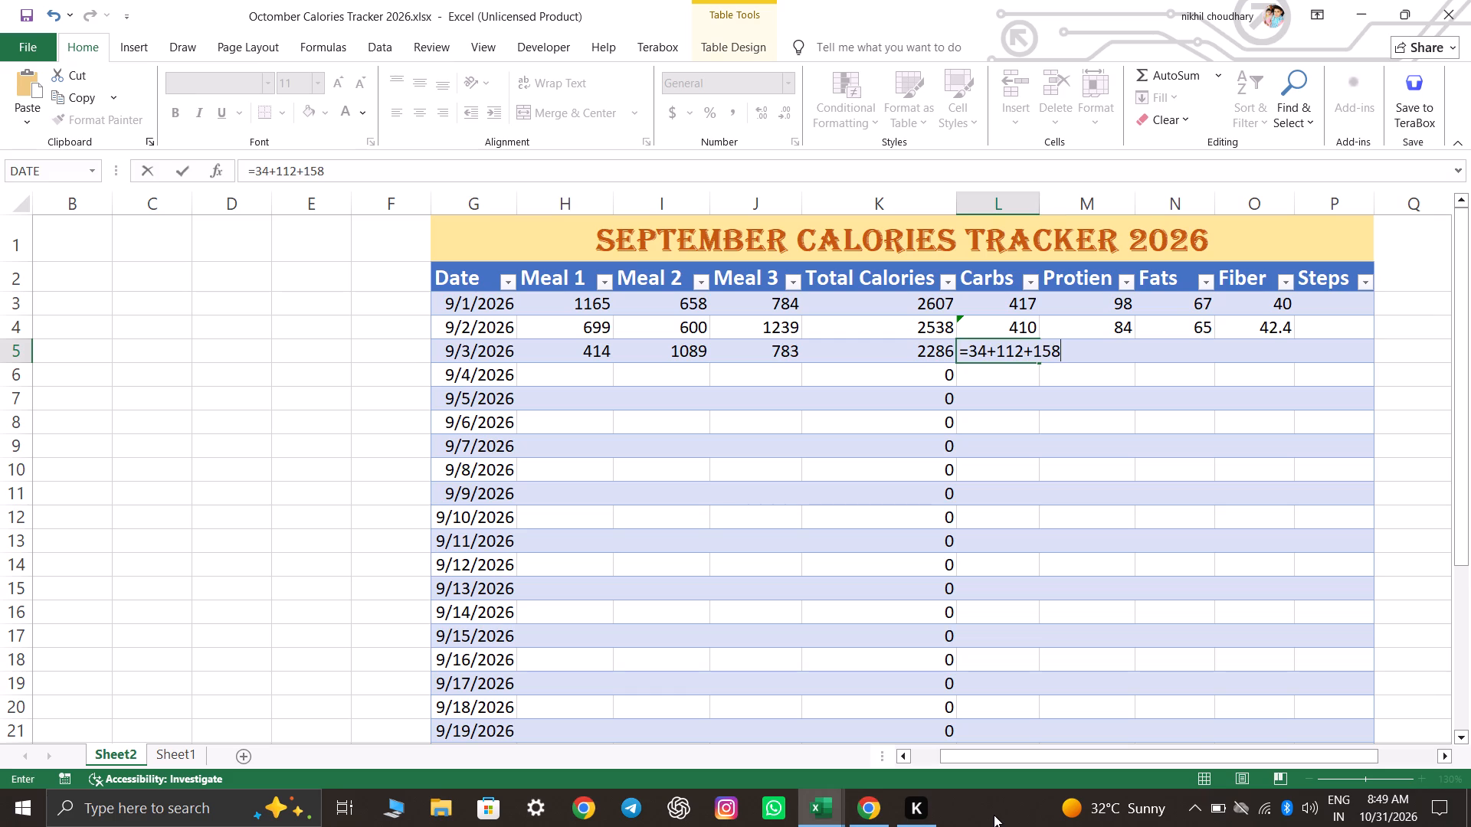
key(Right)
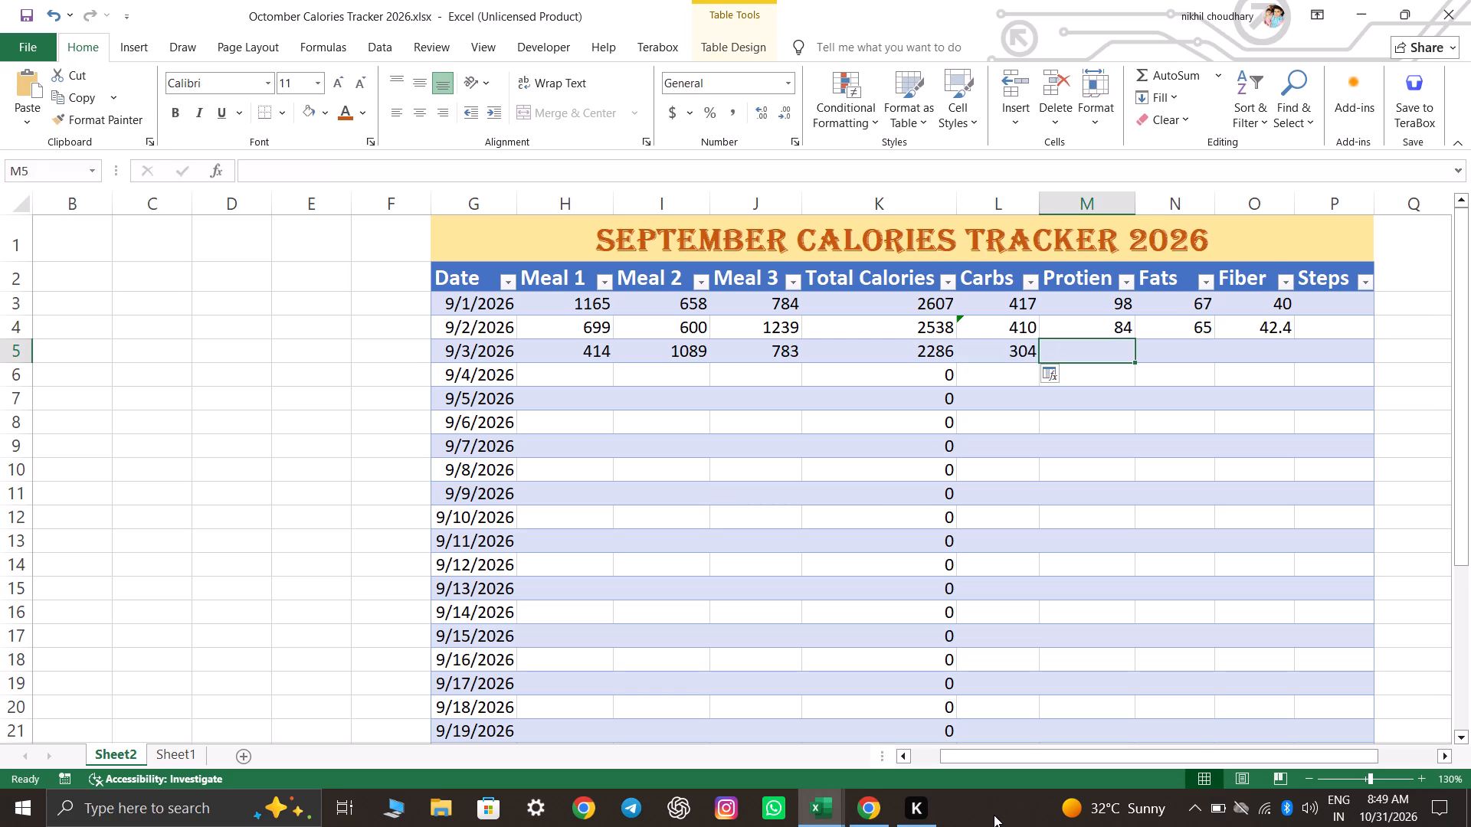
Enter the Protien for 9/3/2026 as the sum =31+12+21+19.
key(equal)
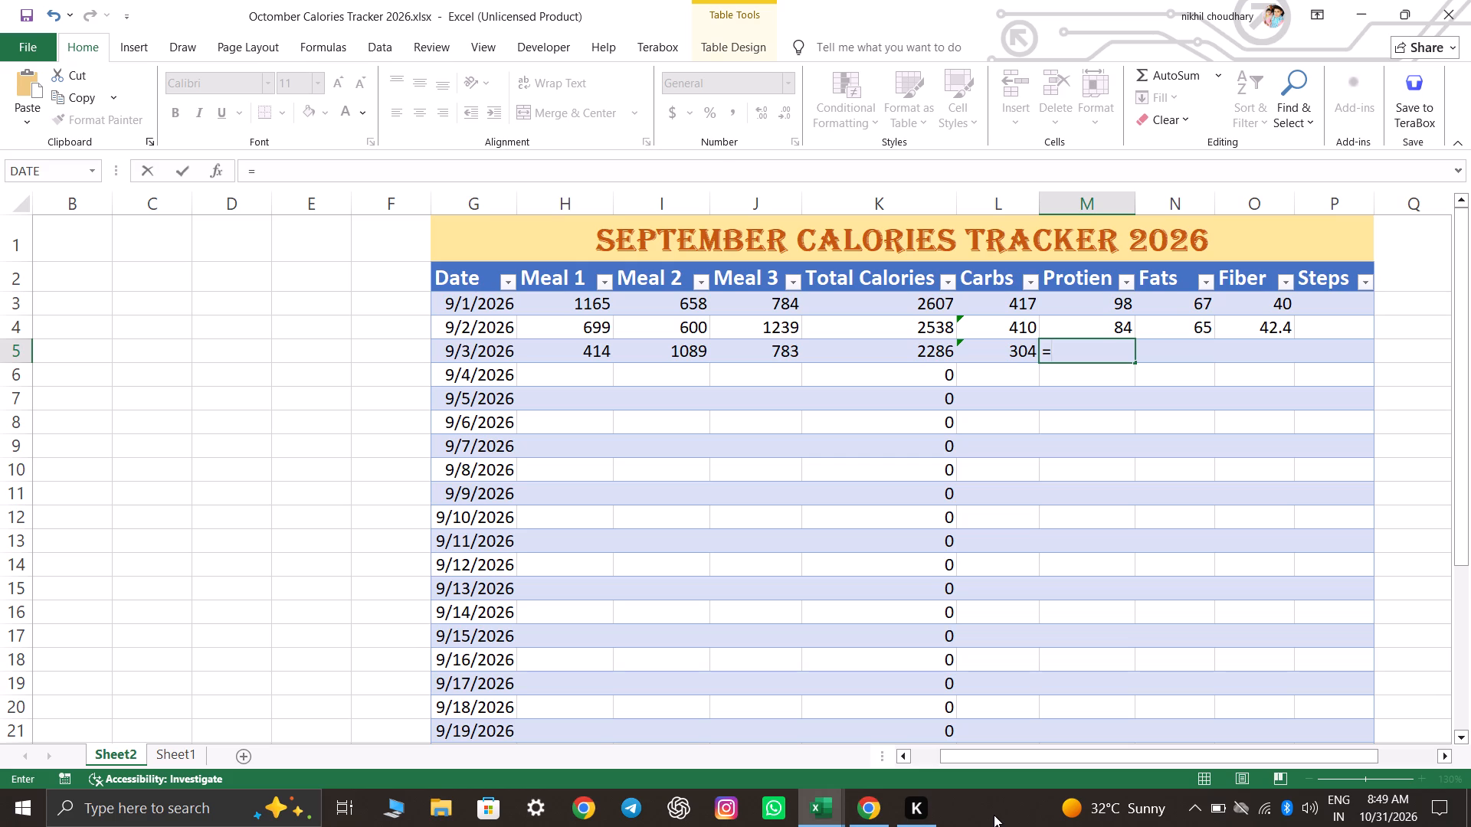
text(31)
text(+12)
text(+21+19)
key(Right)
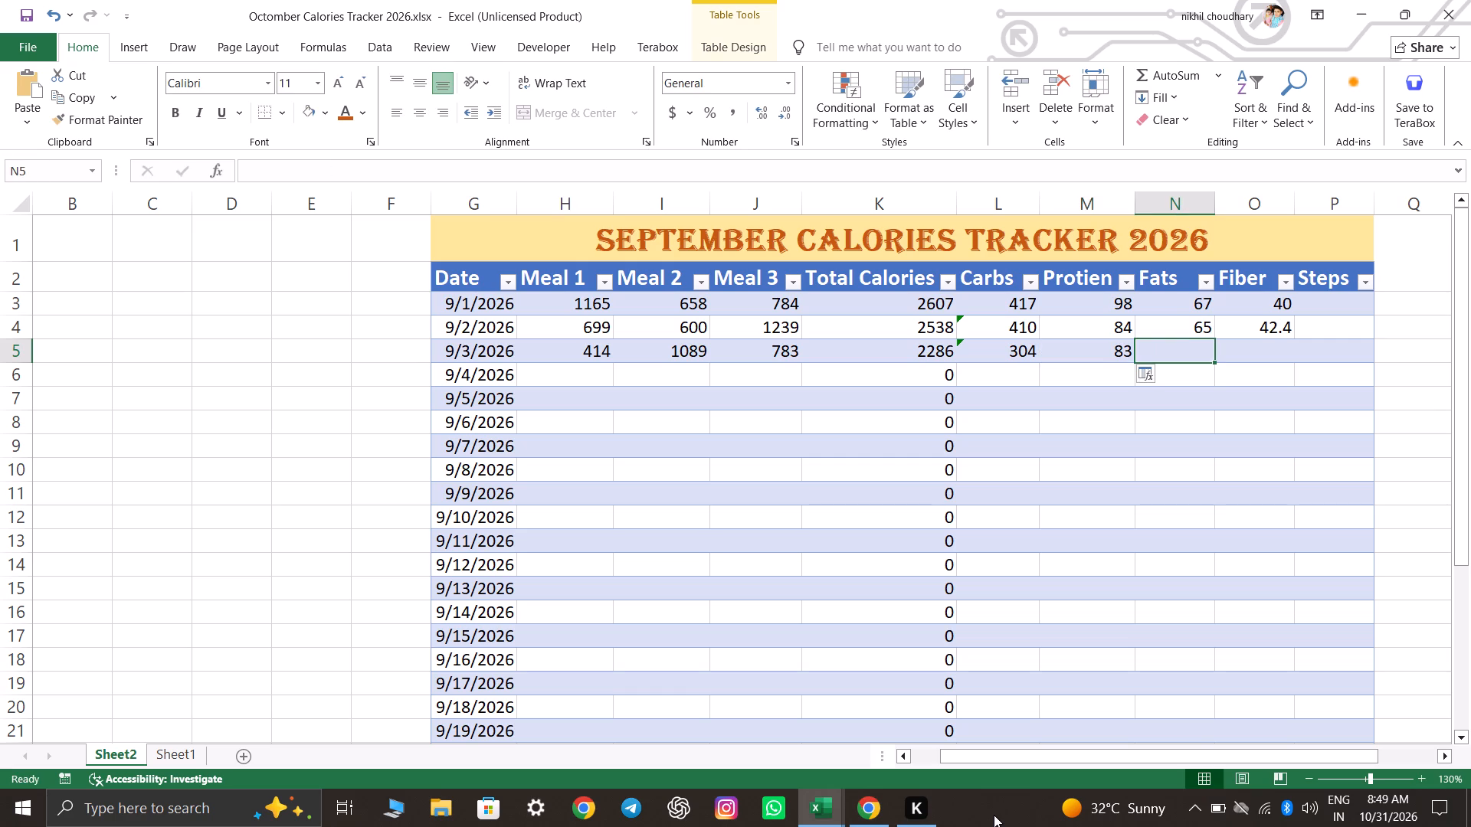
Enter the Fats for 9/3/2026 as the sum =23+22+32+17.
key(equal)
text(23)
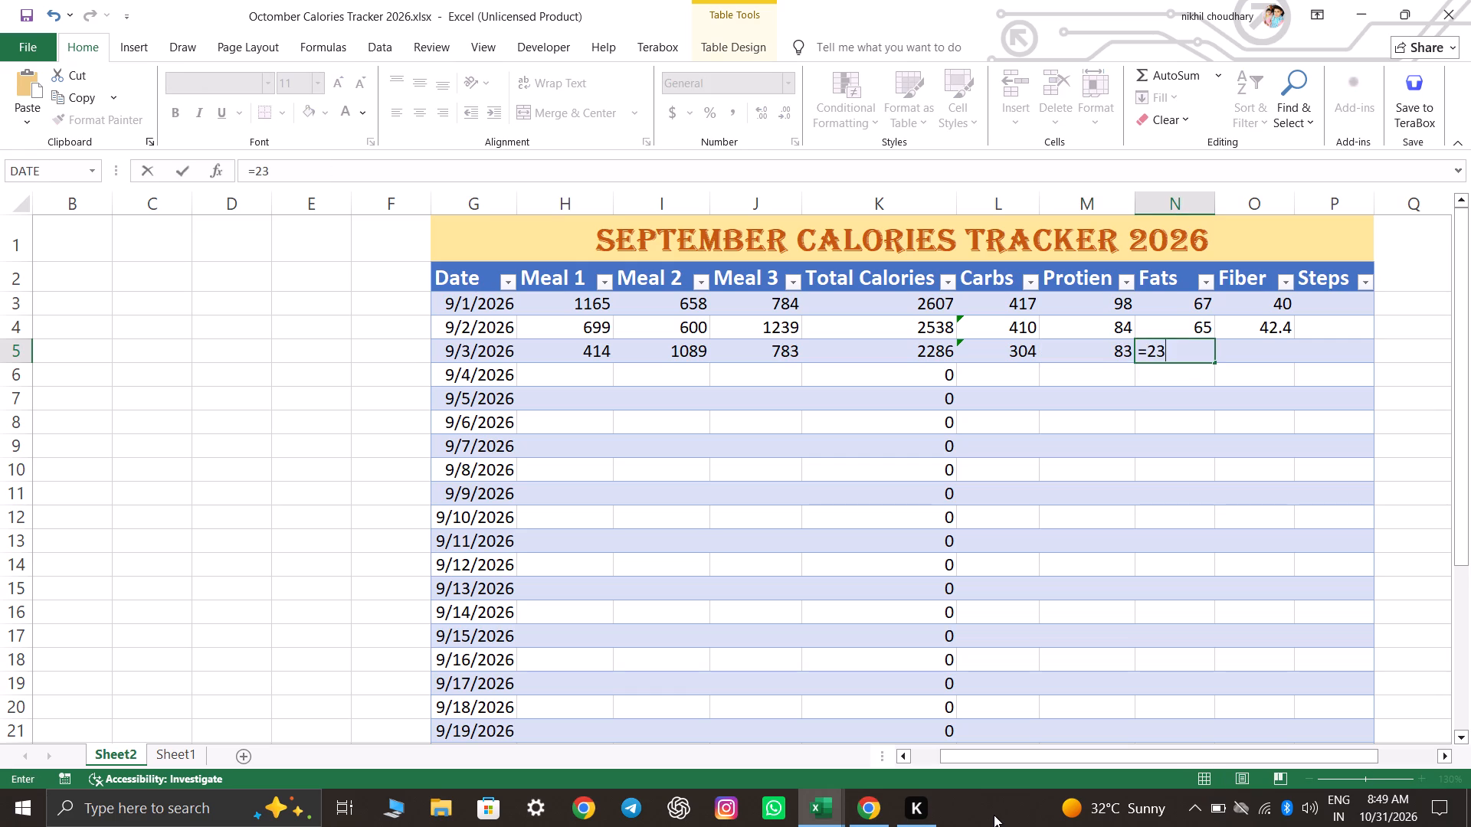
key(plus)
text(22+)
text(32+)
text(17)
key(Right)
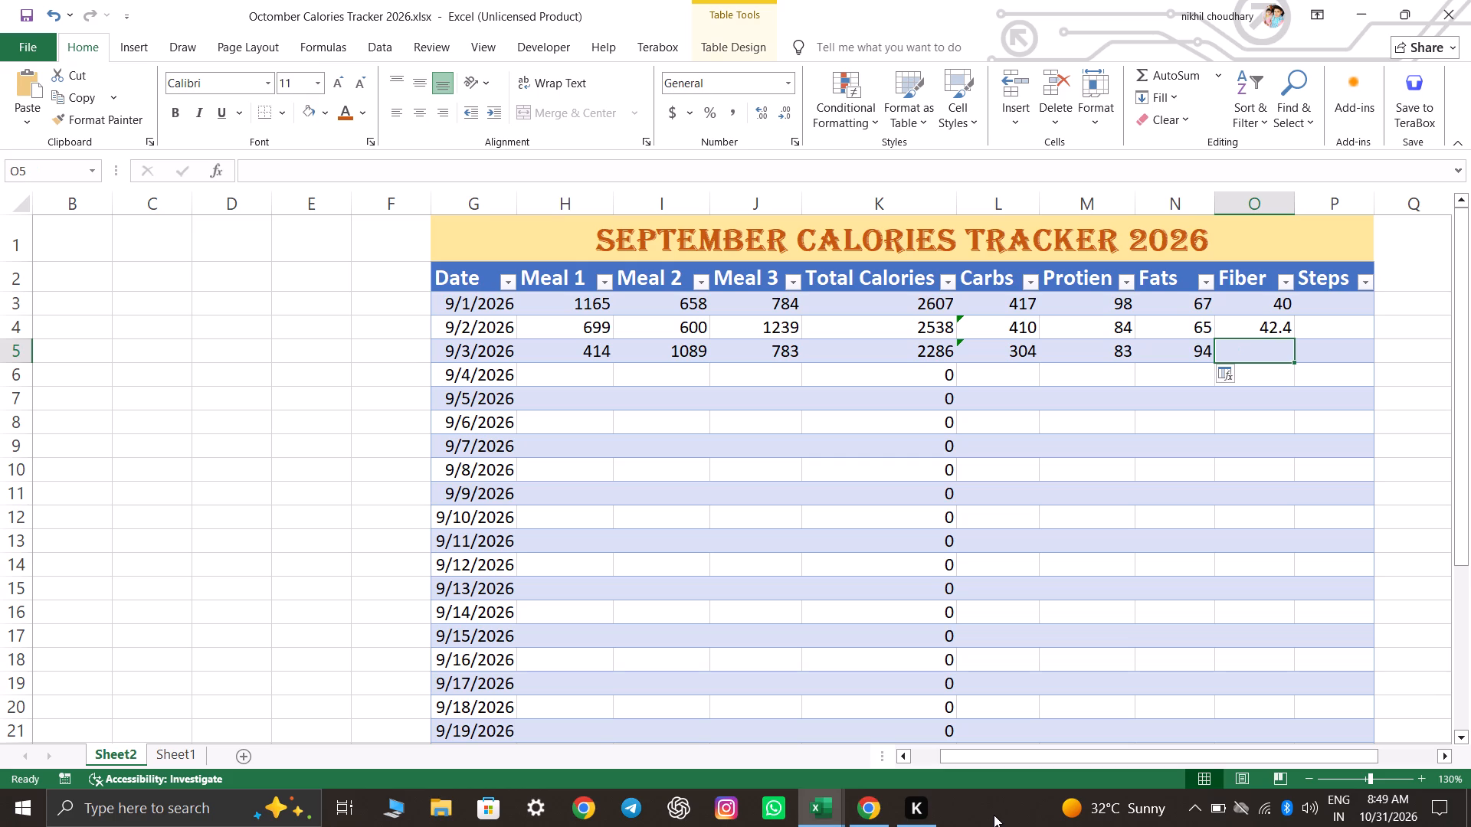
Enter the Fiber for 9/3/2026 as the sum =1.8+11+4+19.
key(equal)
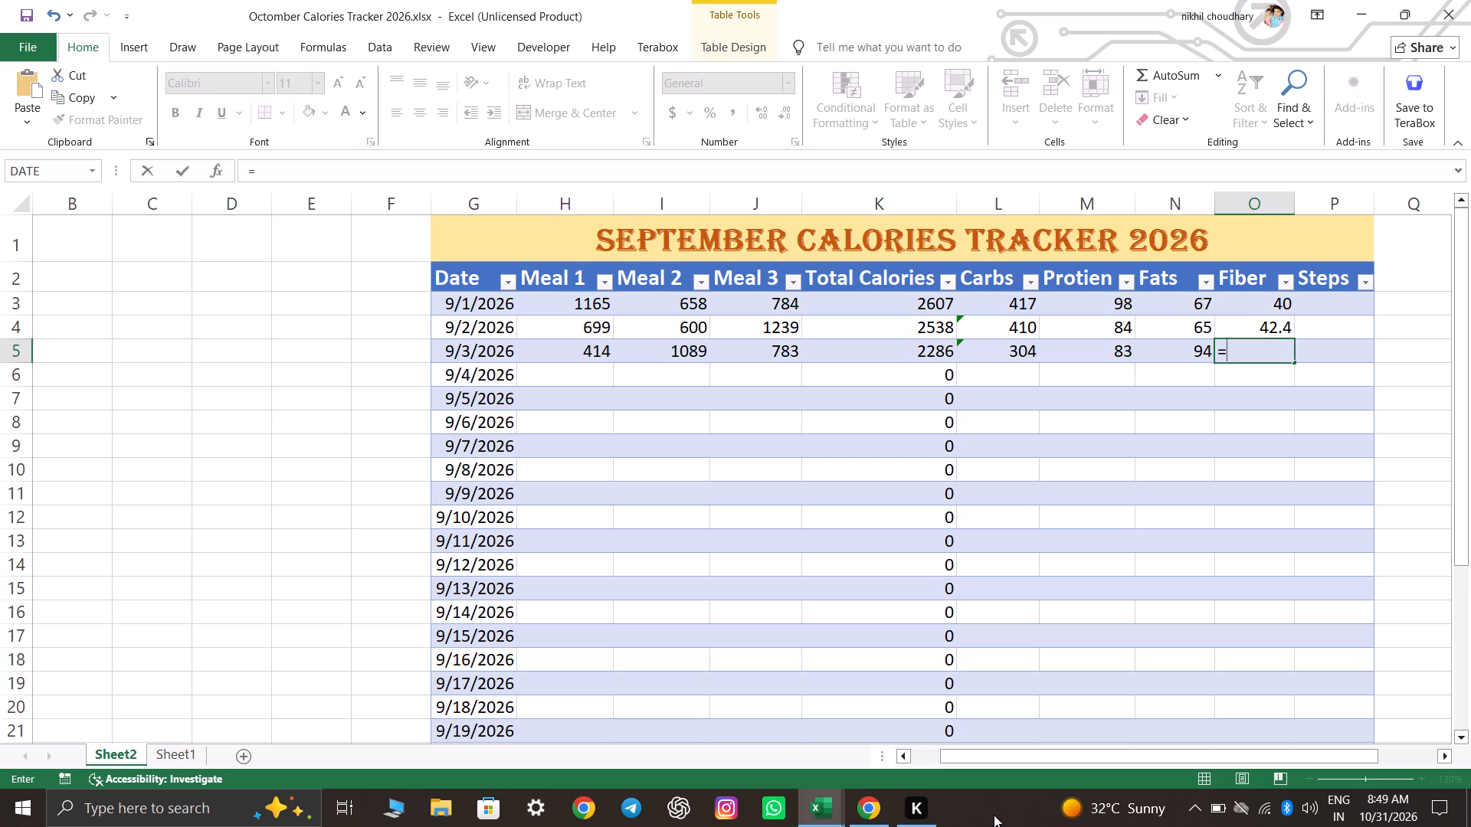
text(1.8)
key(Right)
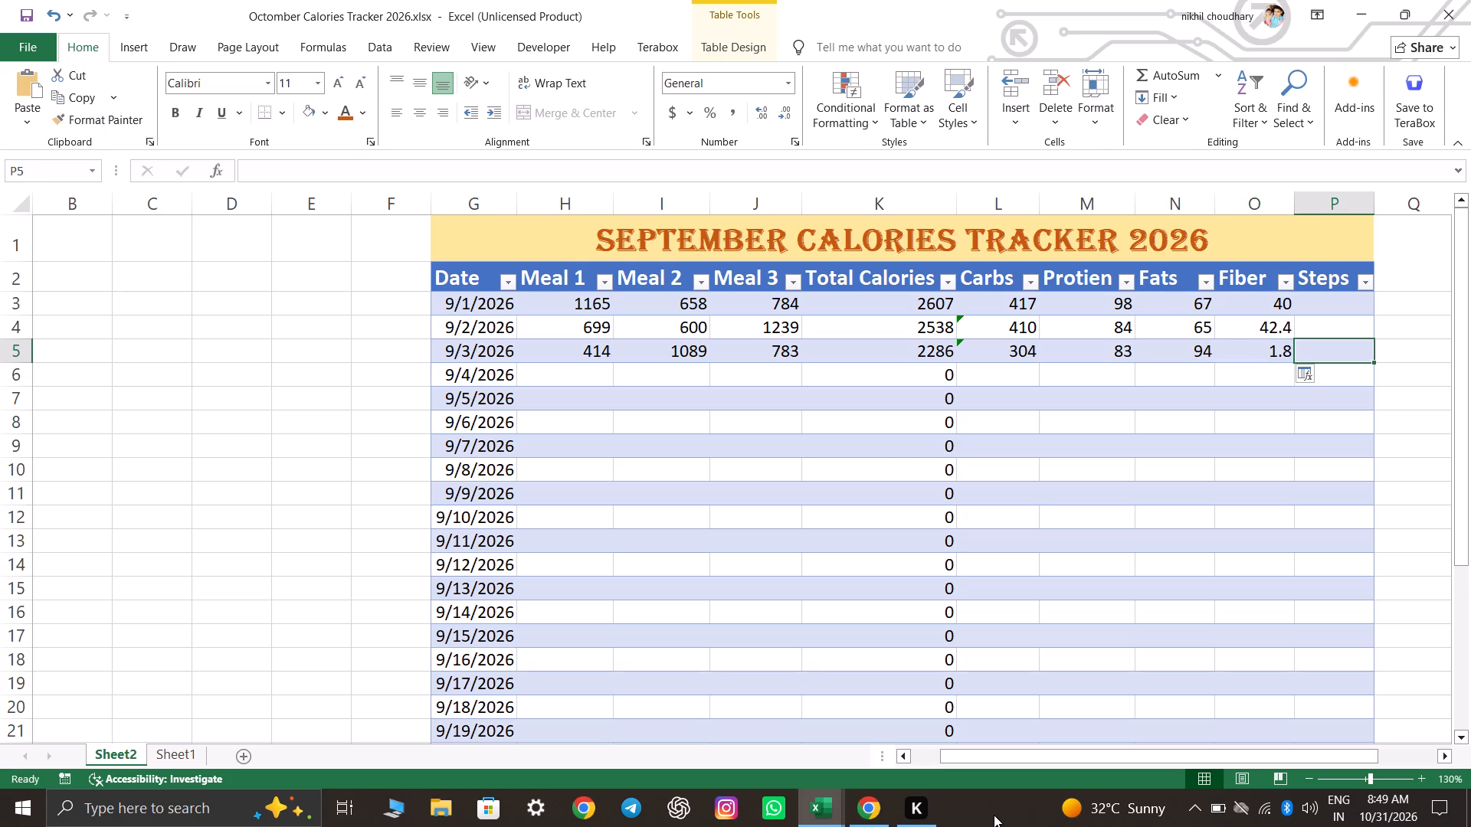
key(Left)
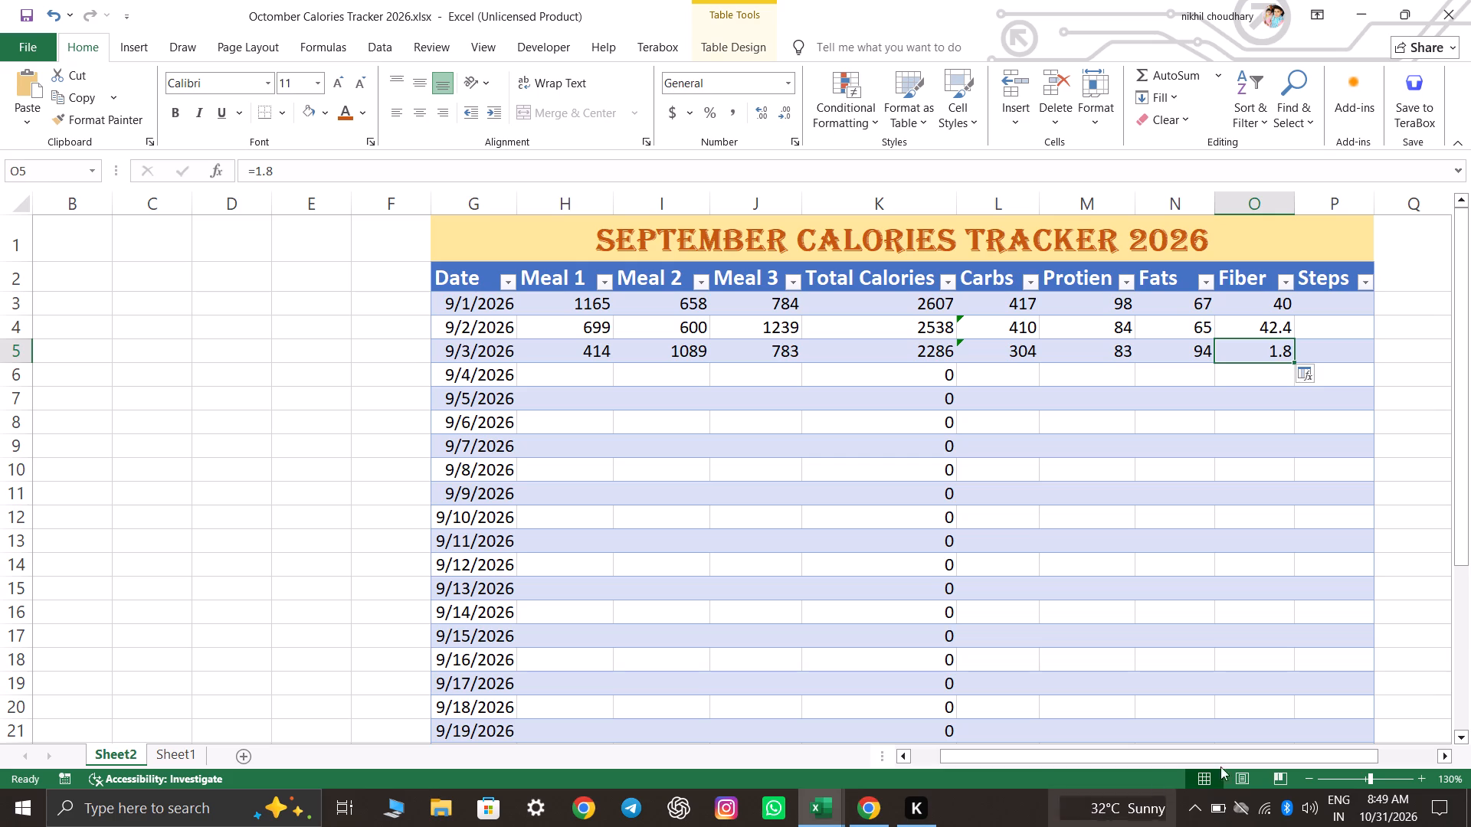
double_click(1289, 350)
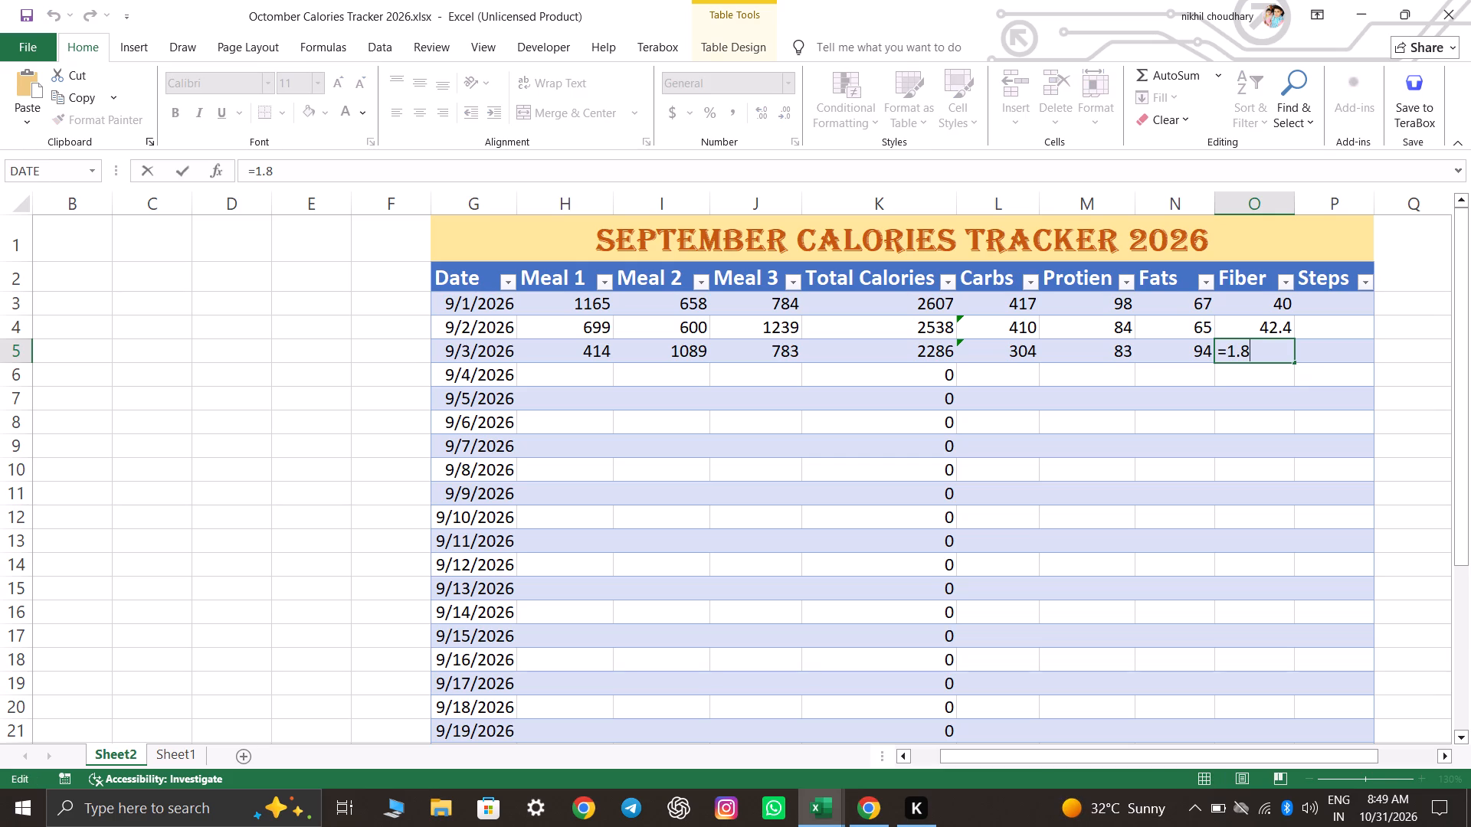
key(plus)
text(11+)
text(4+)
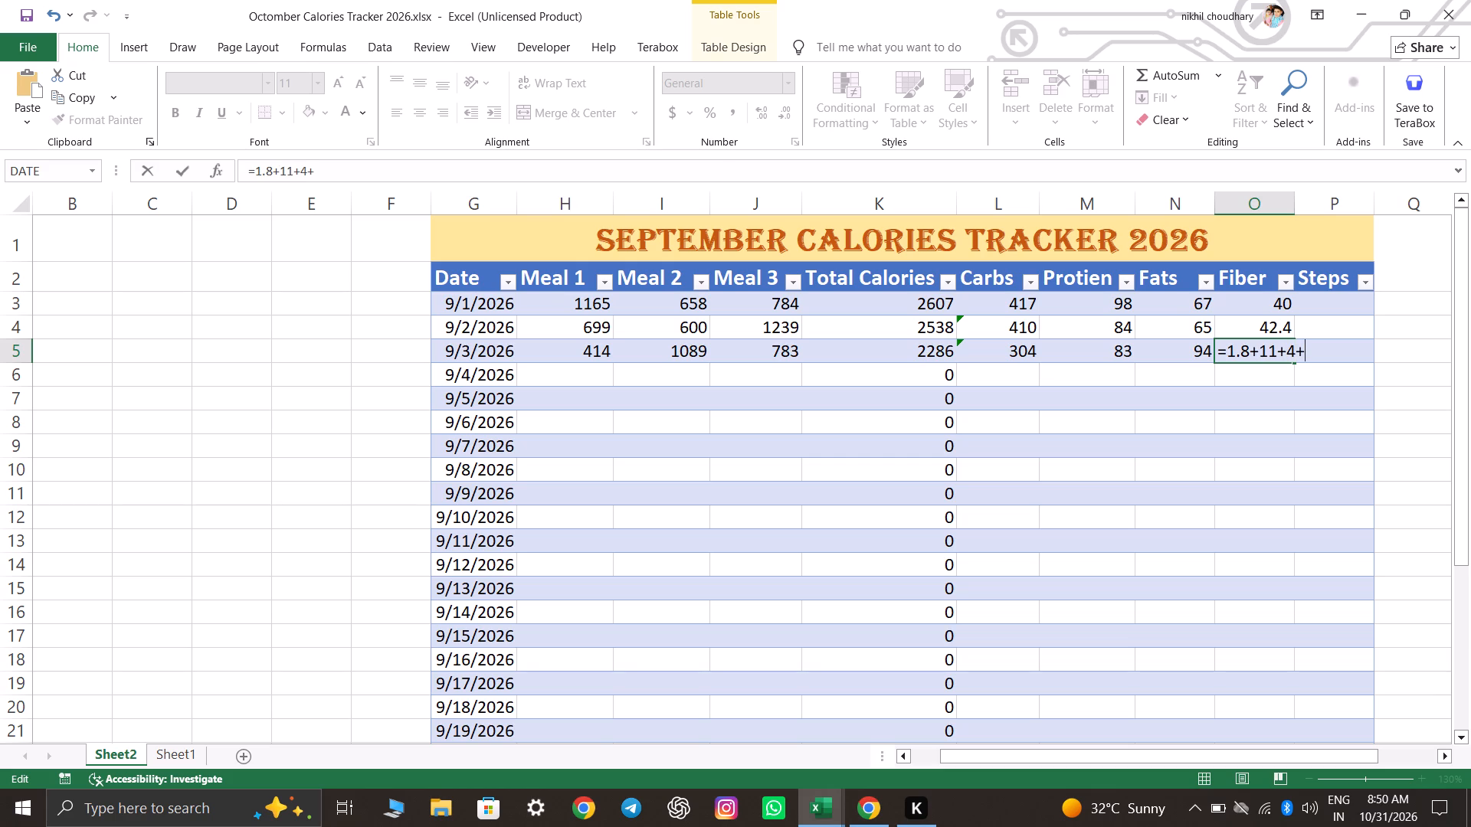
text(19)
key(Right)
key(Return)
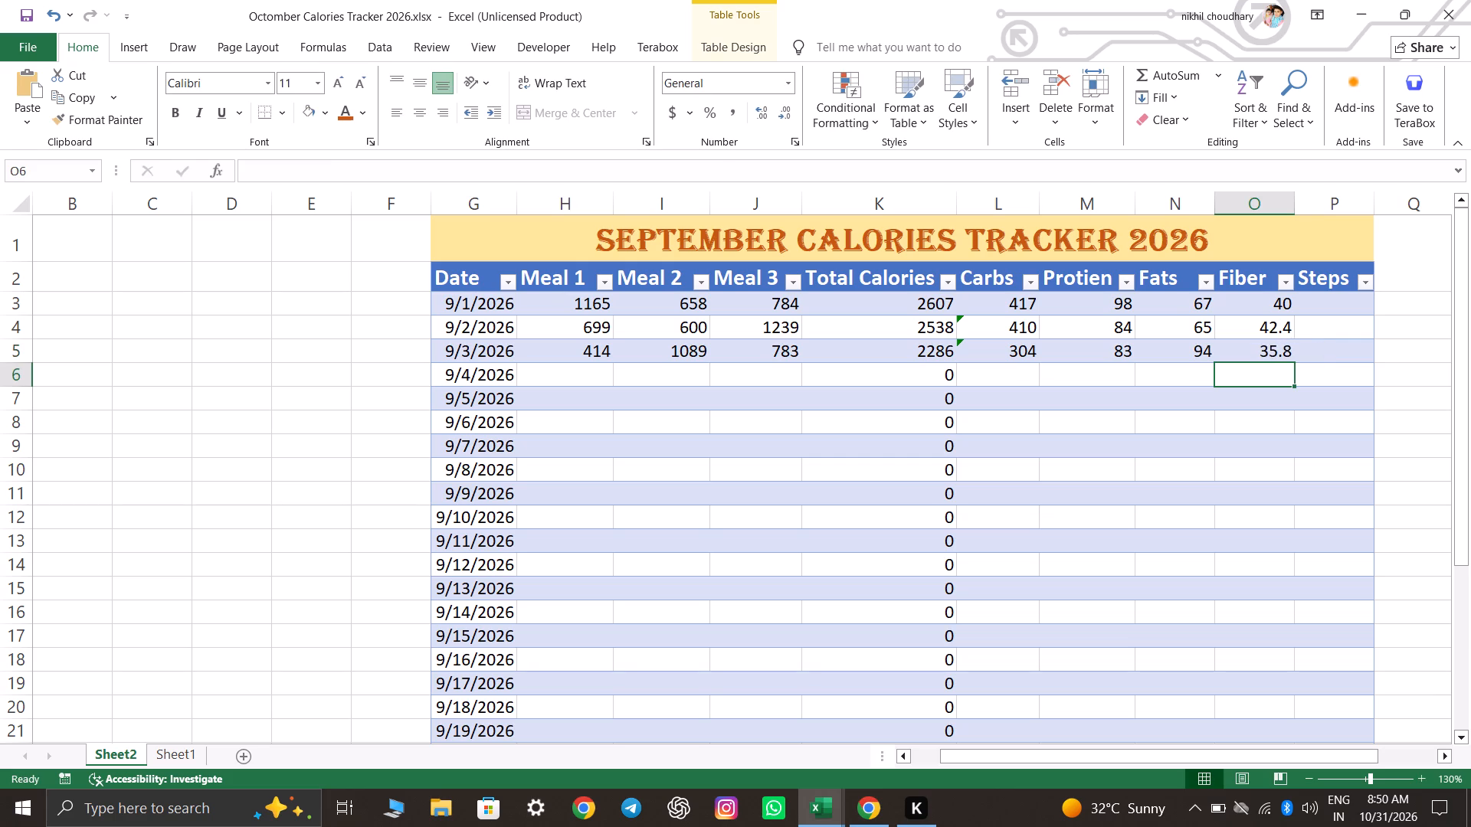
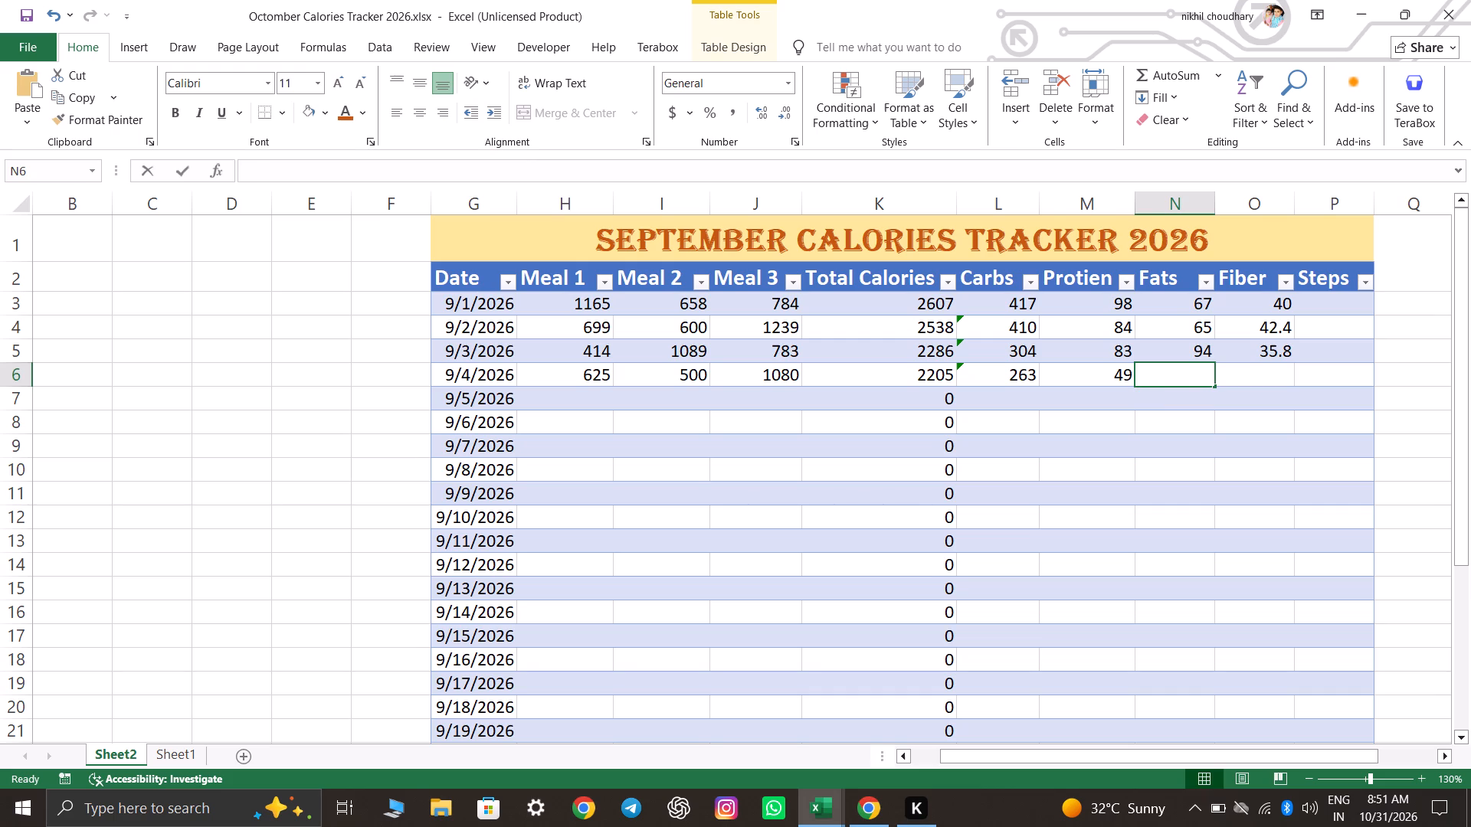
Complete the 9/4/2026 row with 66 for Fats and 20.3 for Fiber.
text(6)
key(Right)
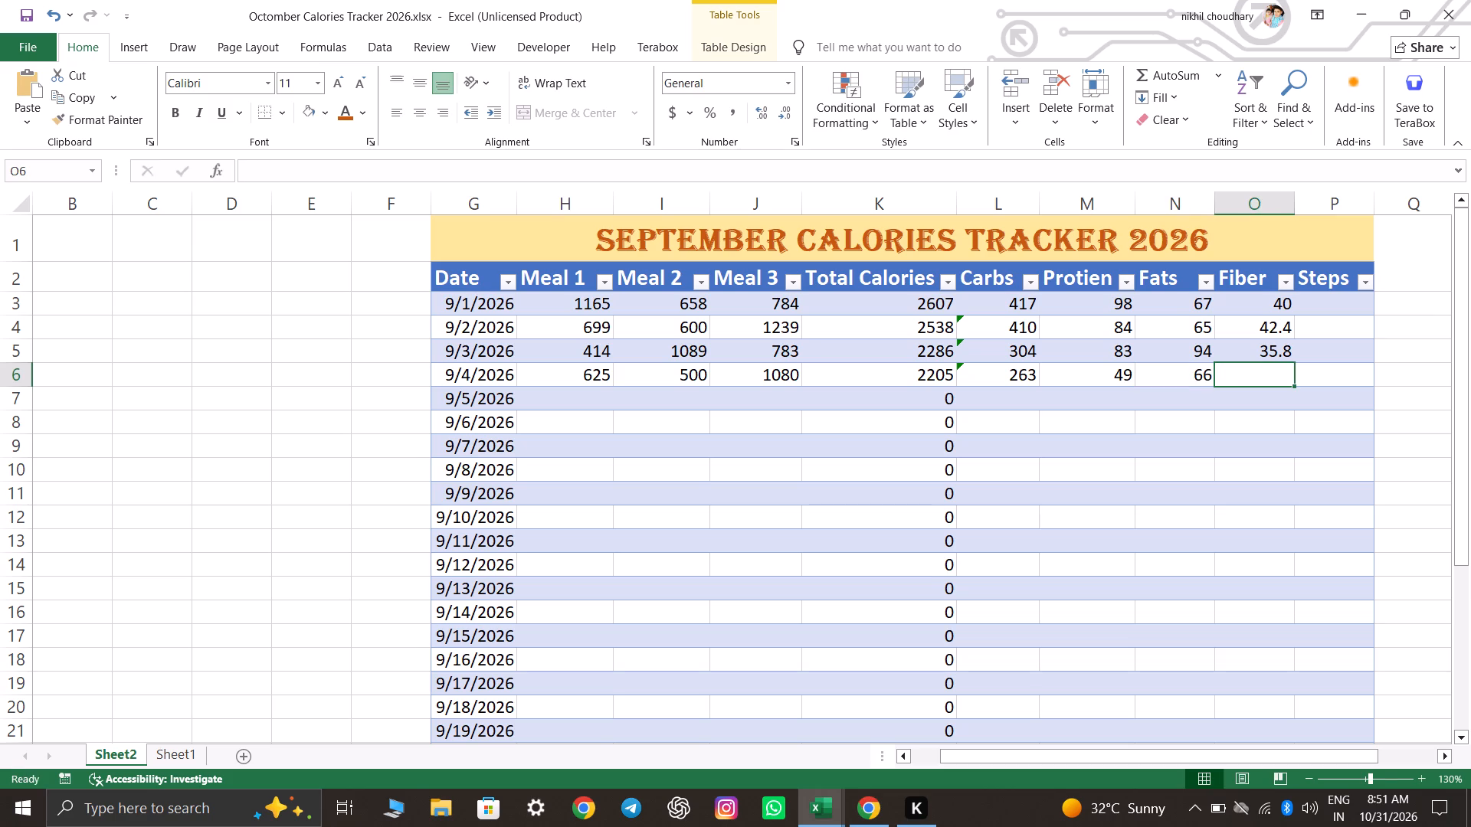
key(equal)
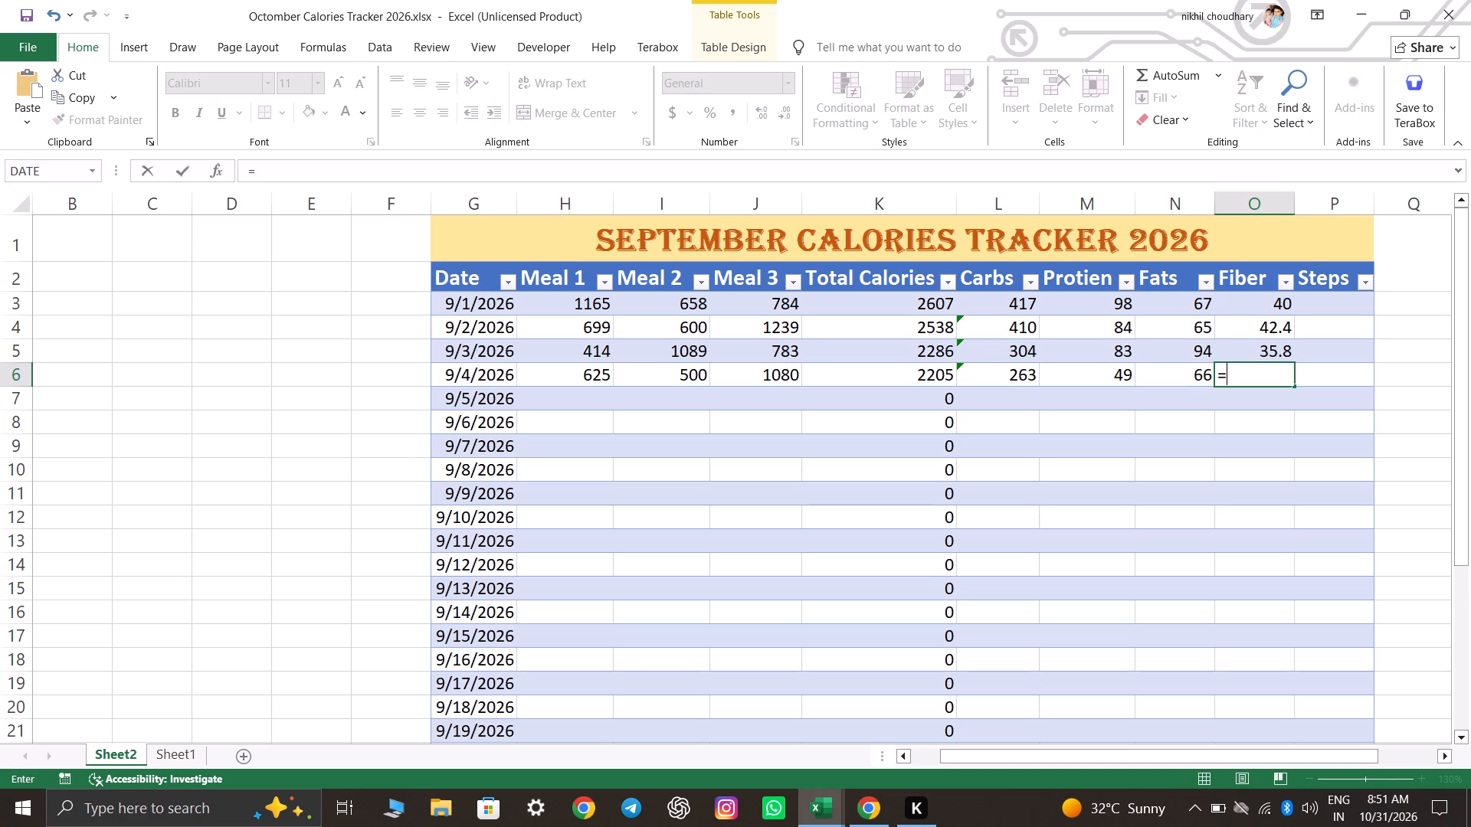
text(203)
key(BackSpace)
key(BackSpace)
key(BackSpace)
key(BackSpace)
key(BackSpace)
text(20.3)
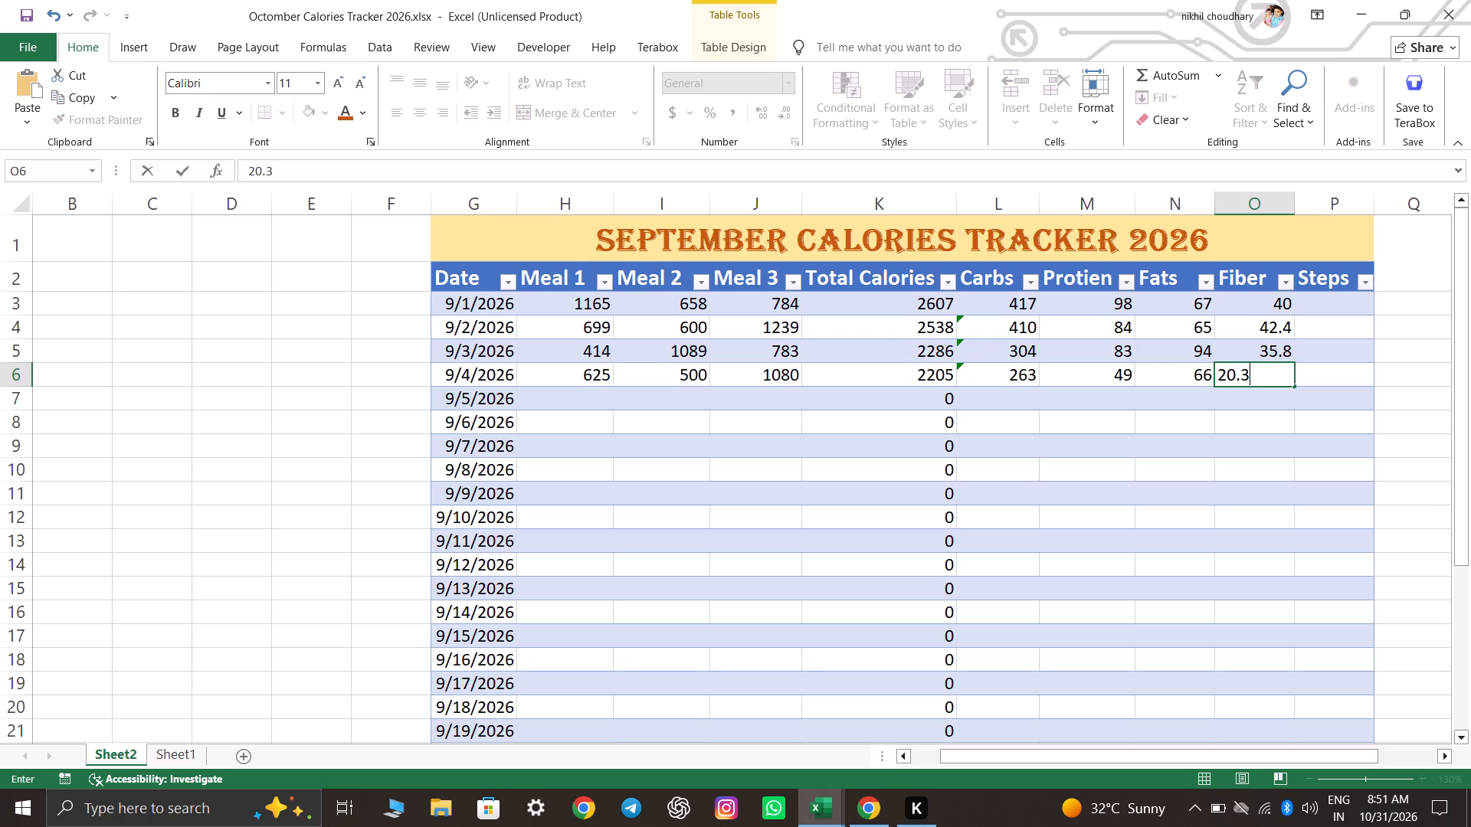
key(Return)
Enter the 9/5/2026 meal calories: 1212 for Meal 1, 600 for Meal 2 and 233 for Meal 3.
key(Left)
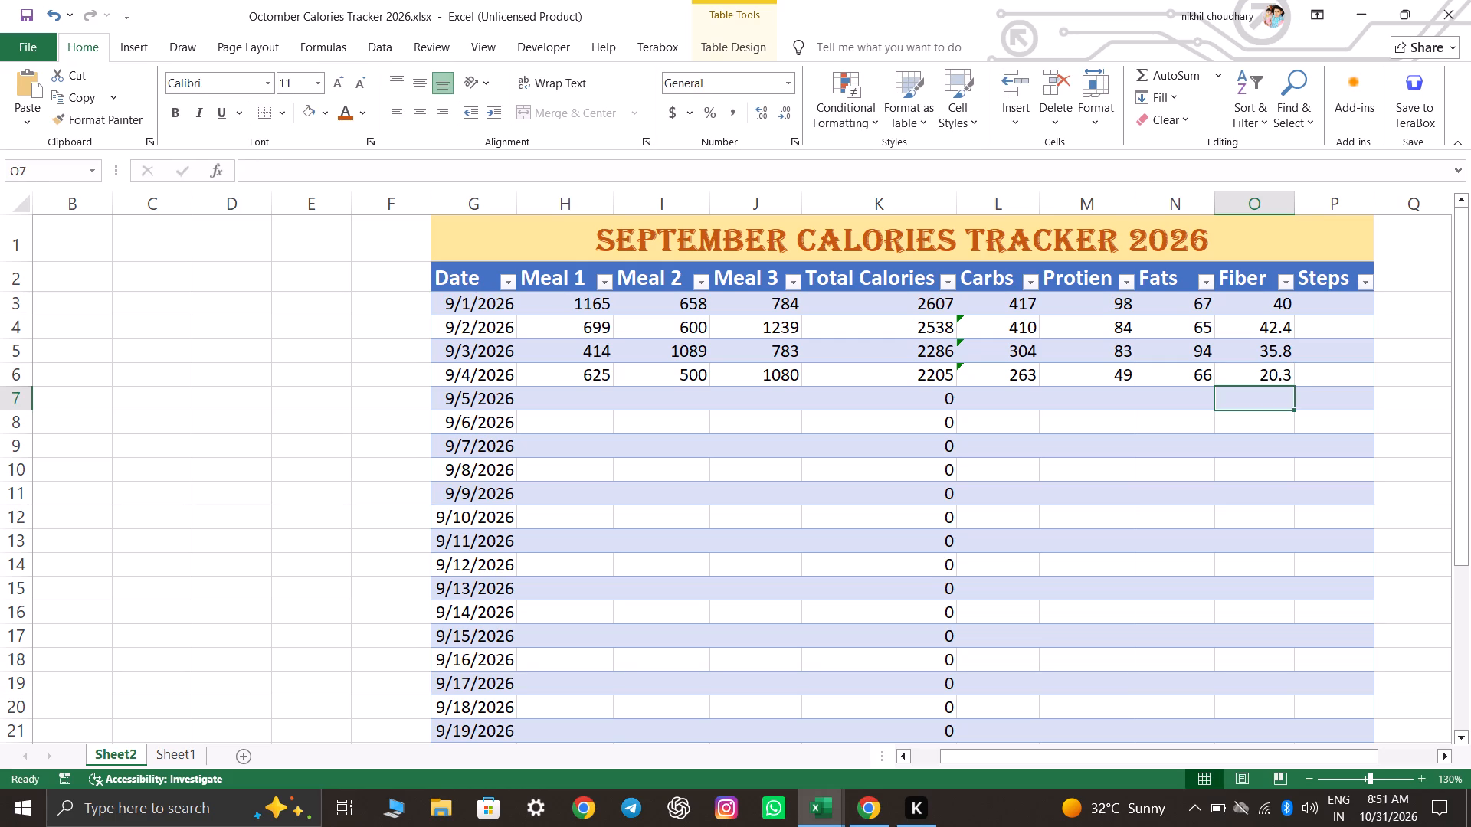
key(Left)
key(Left)
key(Left)
key(Left)
key(Left)
key(Left)
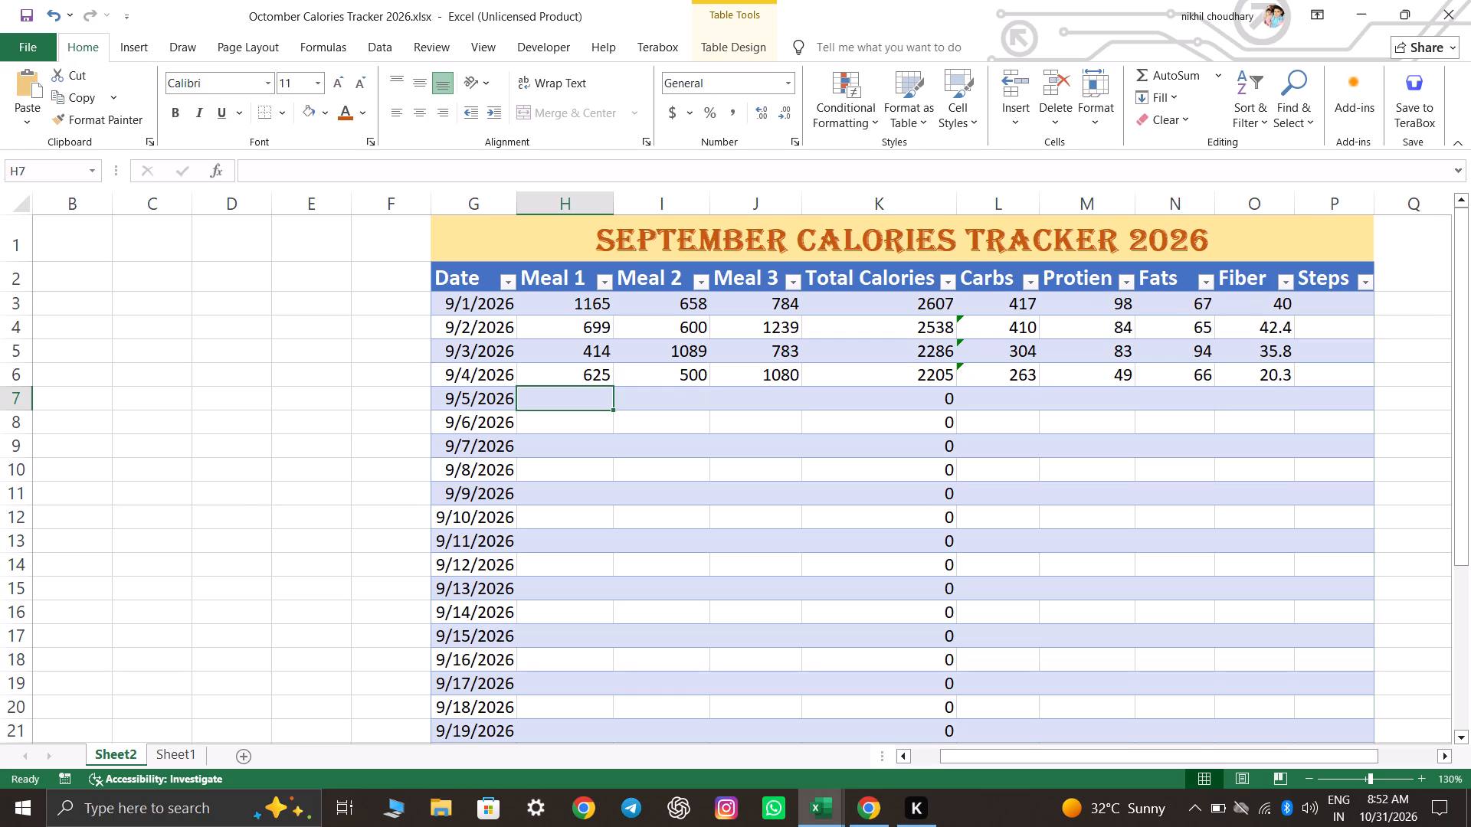
text(12)
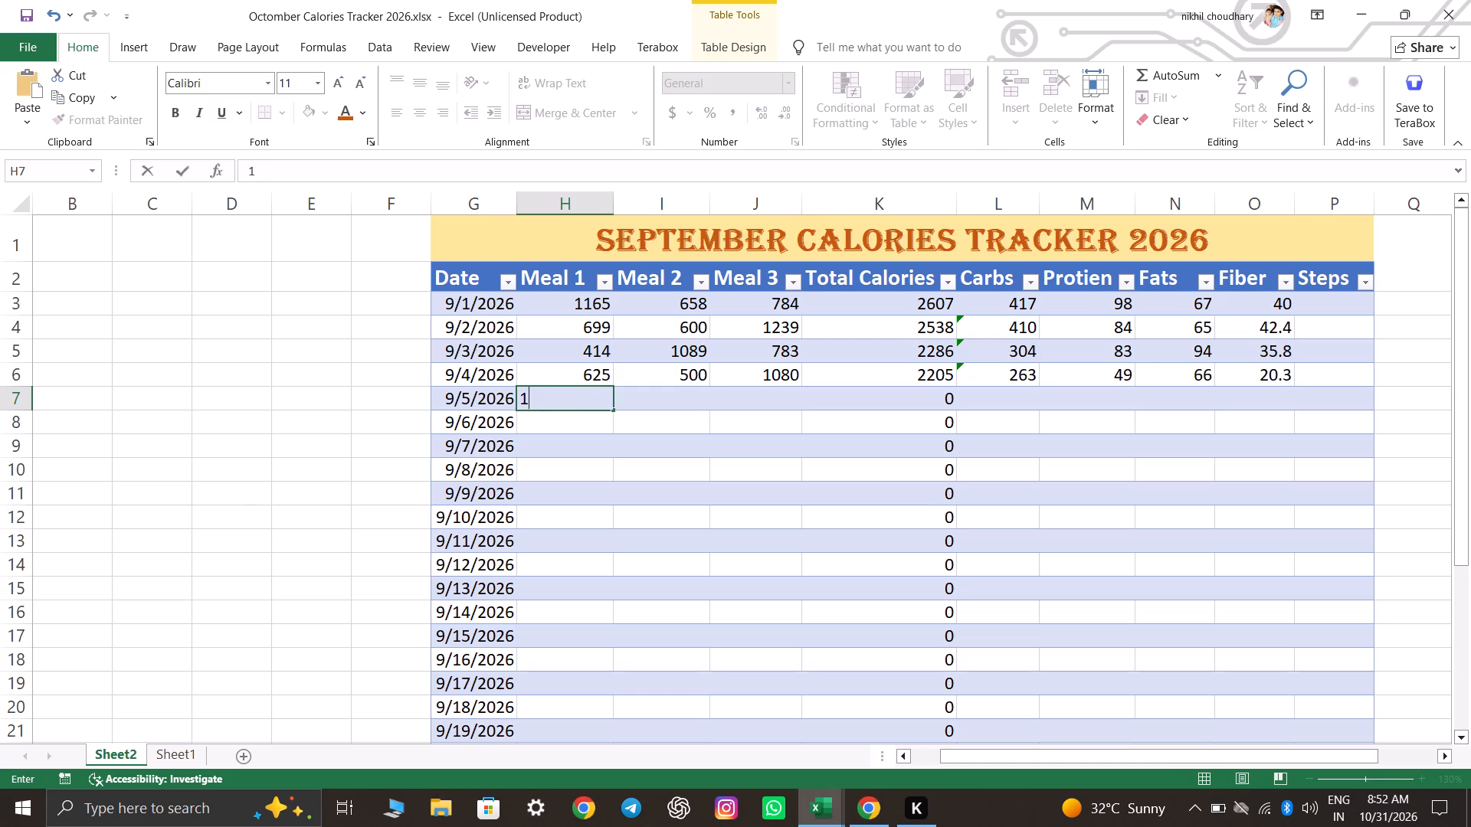
text(12)
key(Right)
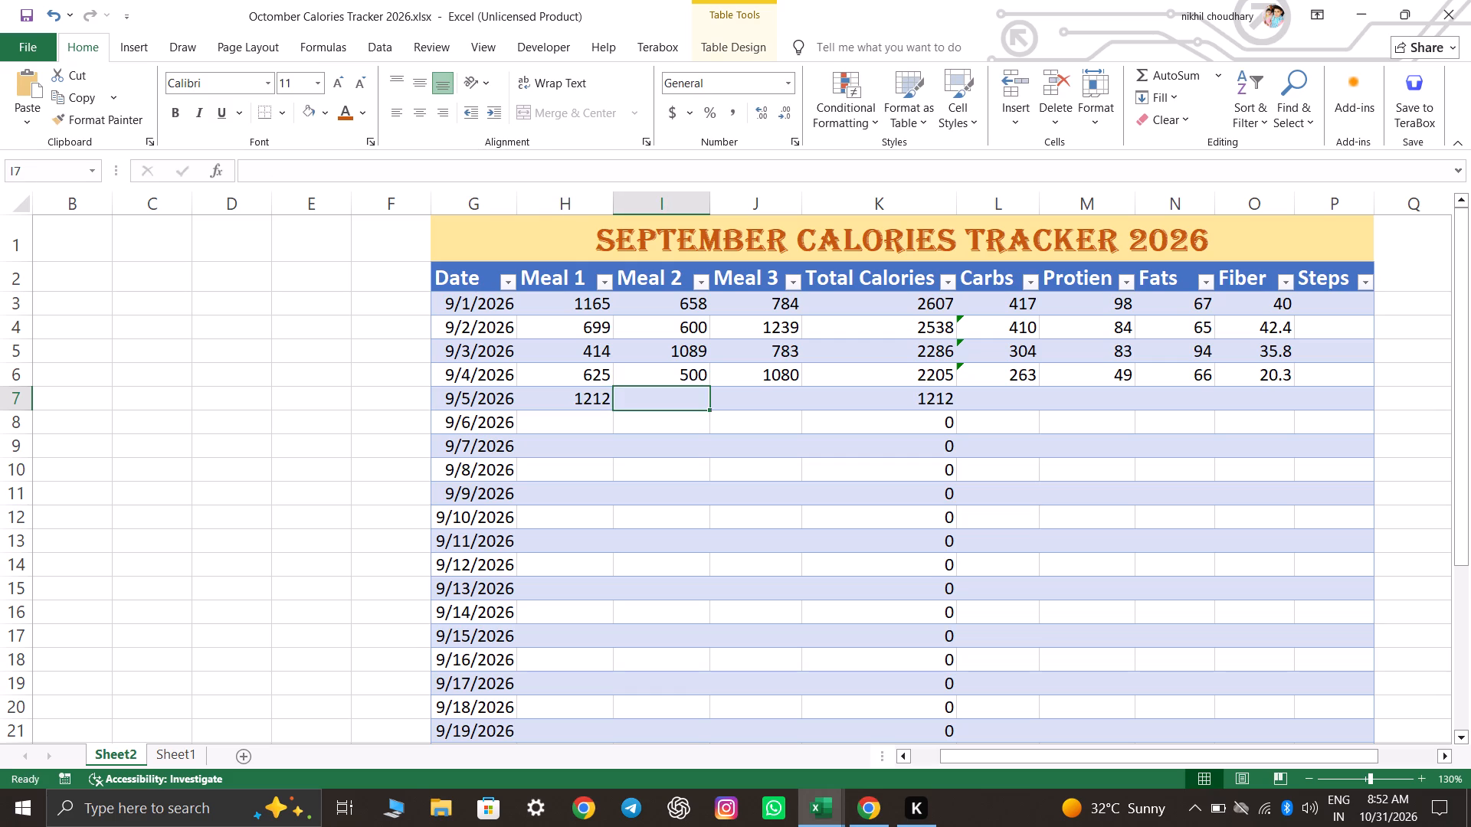
text(600)
key(Right)
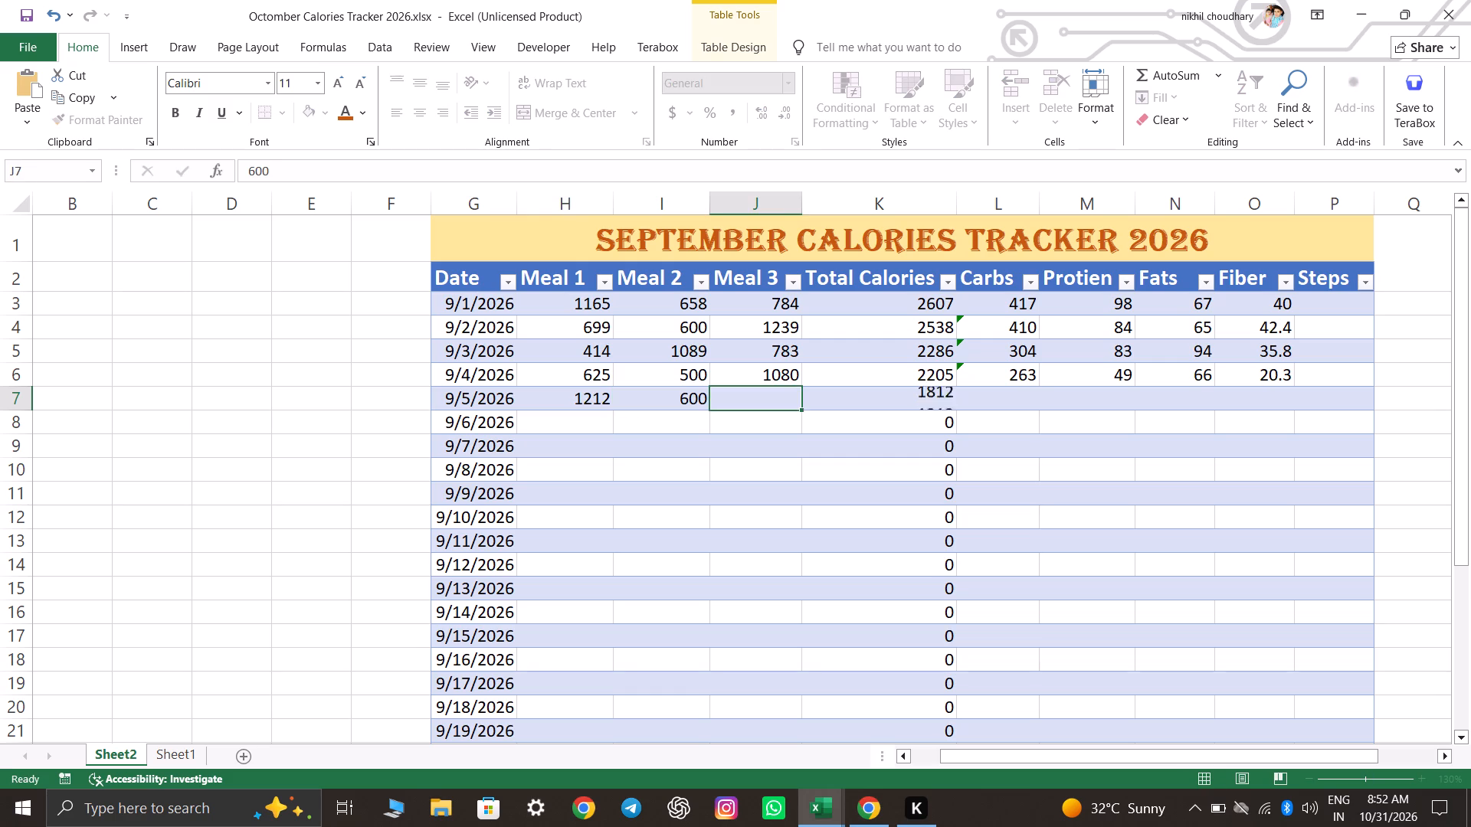
key(1)
key(BackSpace)
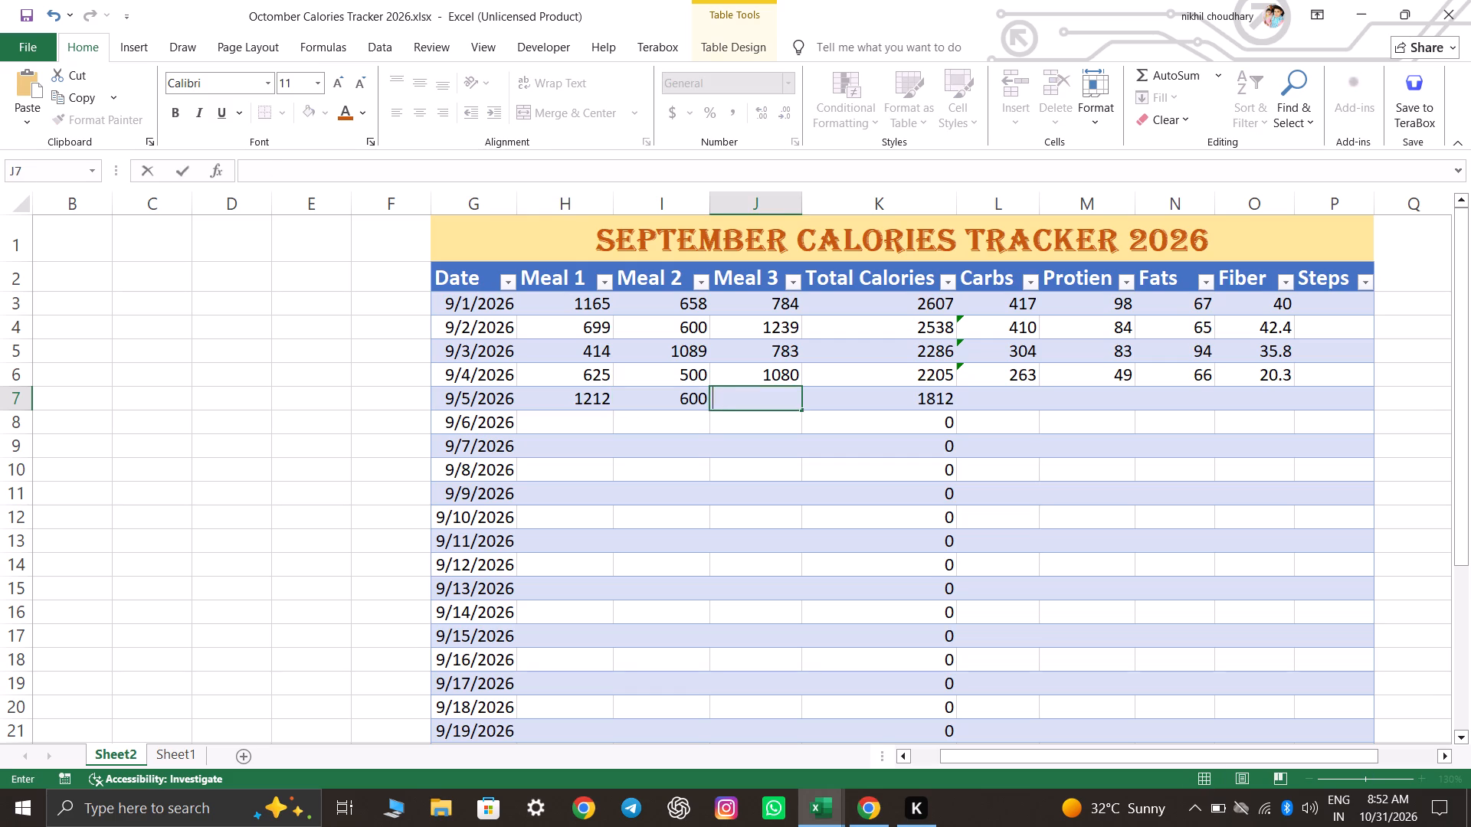
text(233)
key(Right)
Enter the Carbs for 9/5/2026 as the sum =198+110+1.
key(Right)
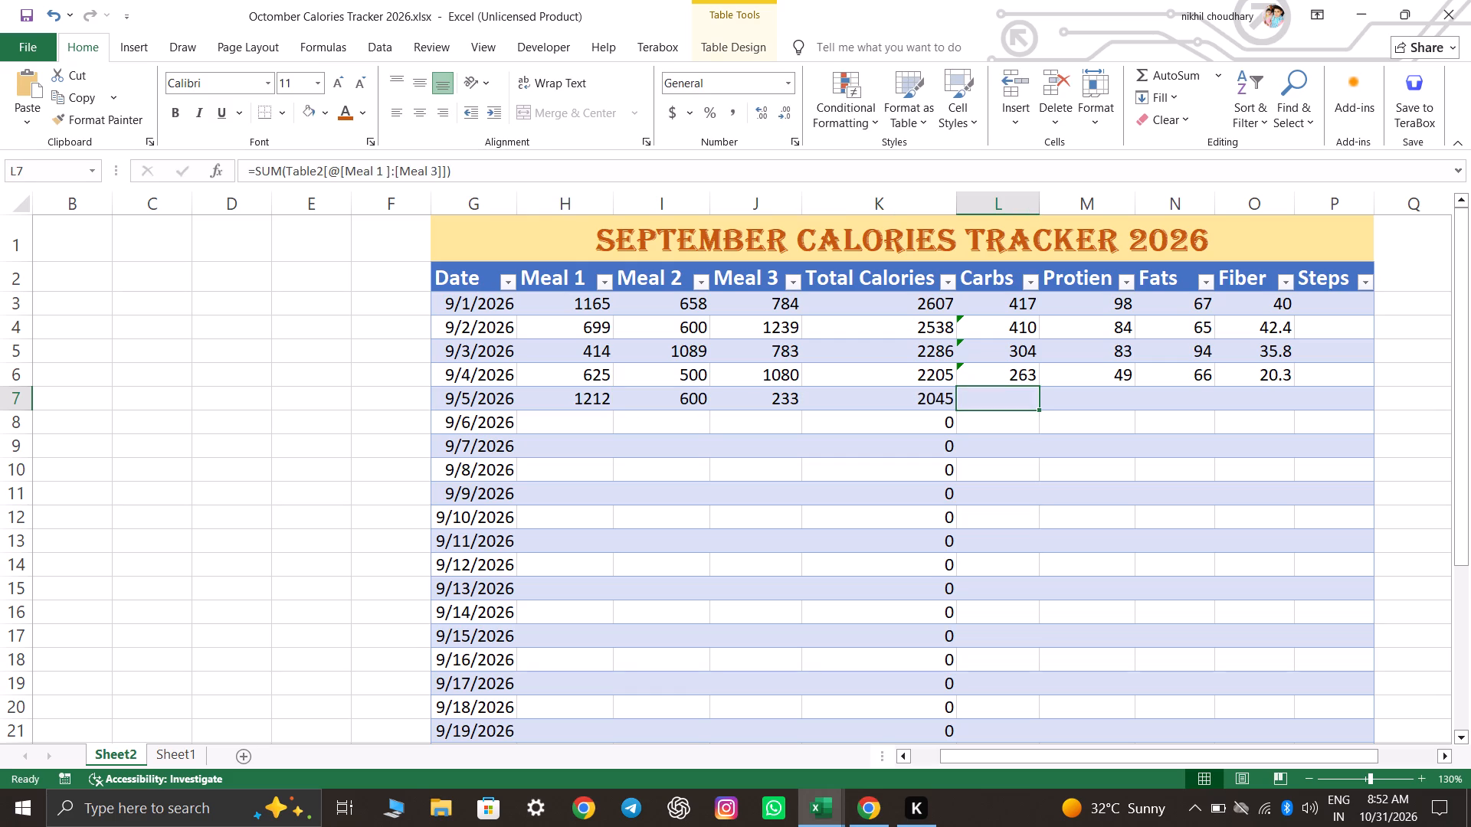
key(equal)
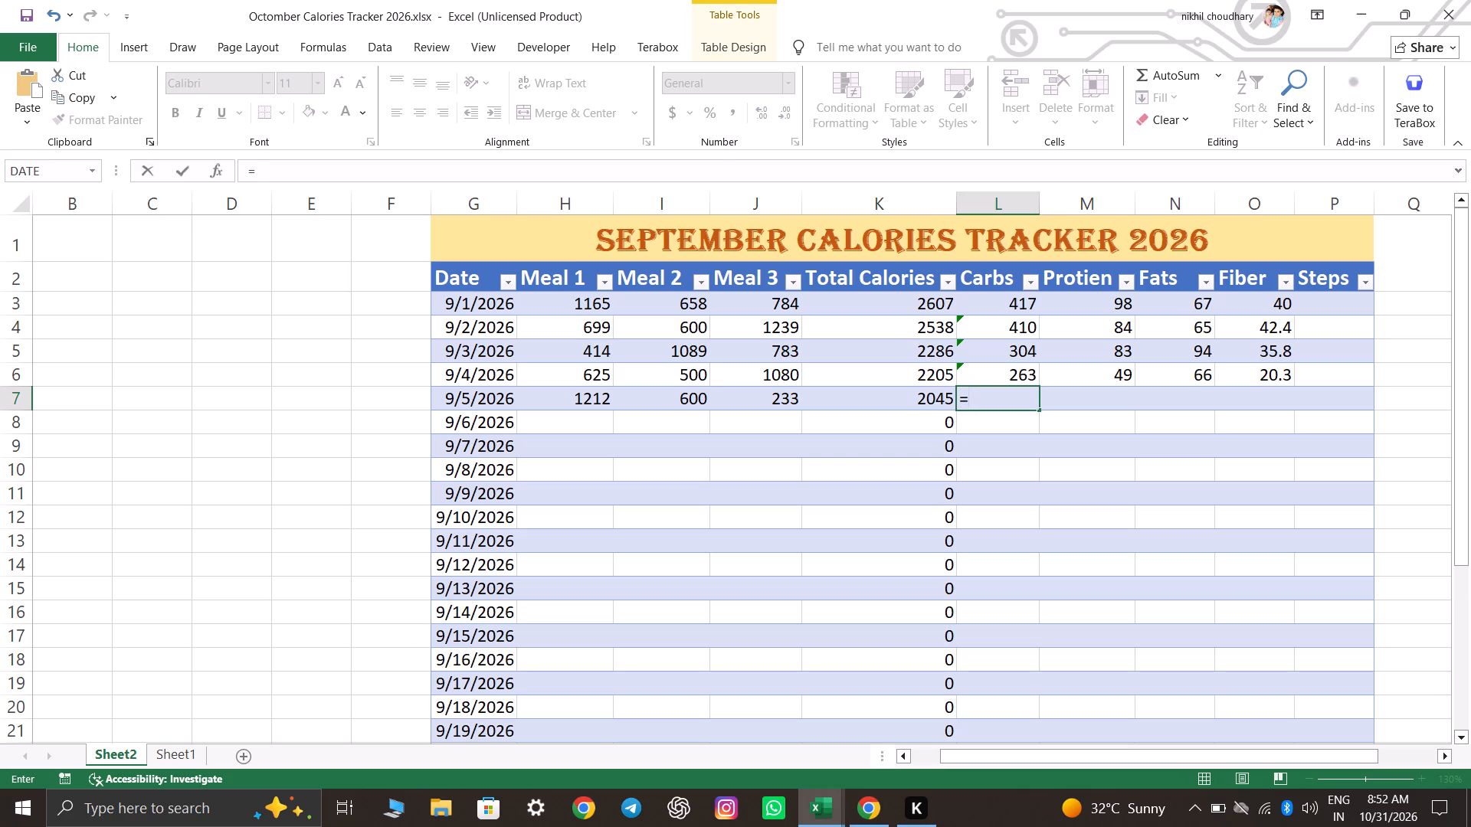
text(19)
key(8)
key(plus)
text(110+)
key(1)
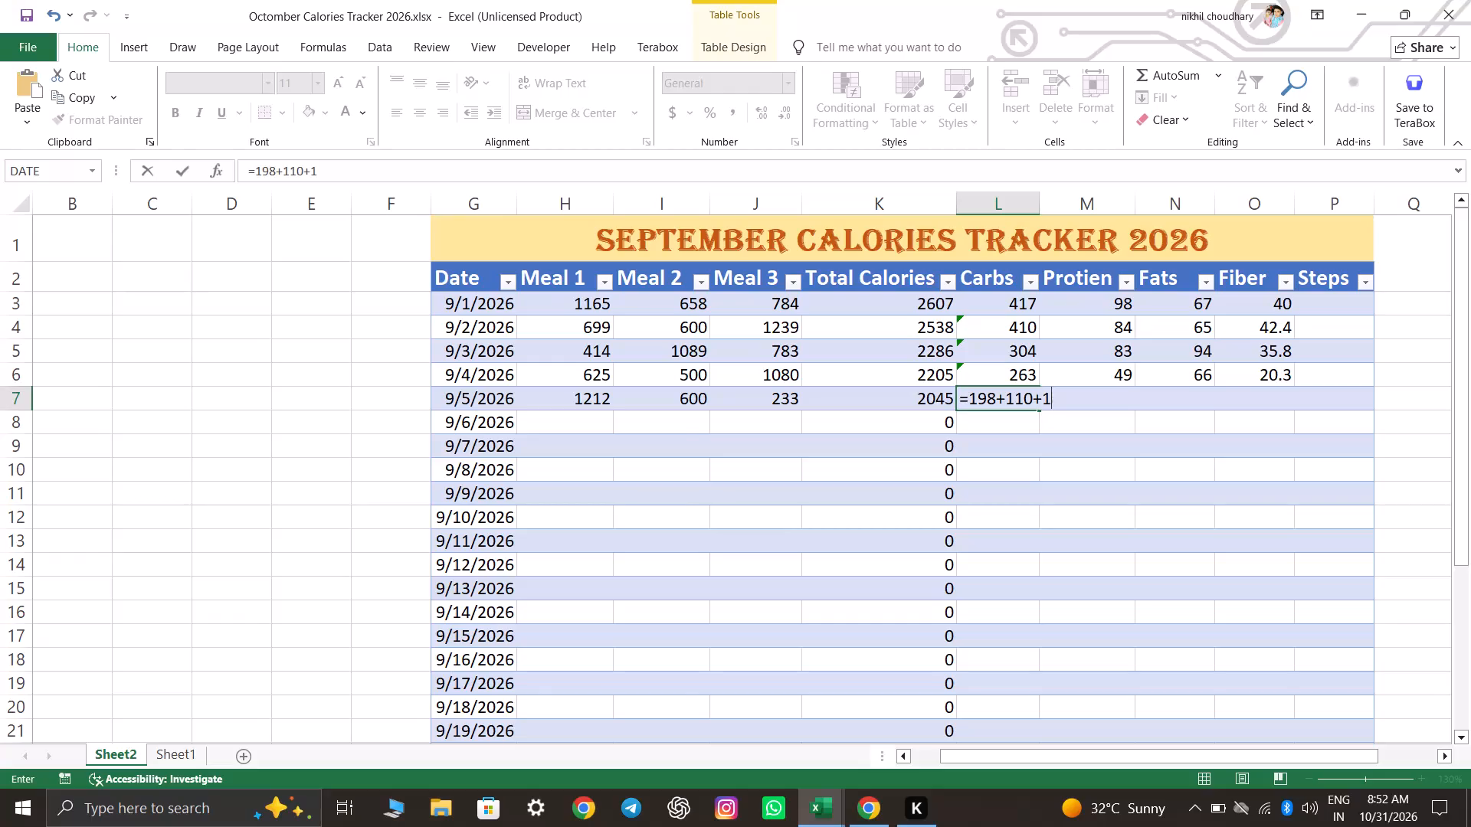
key(Right)
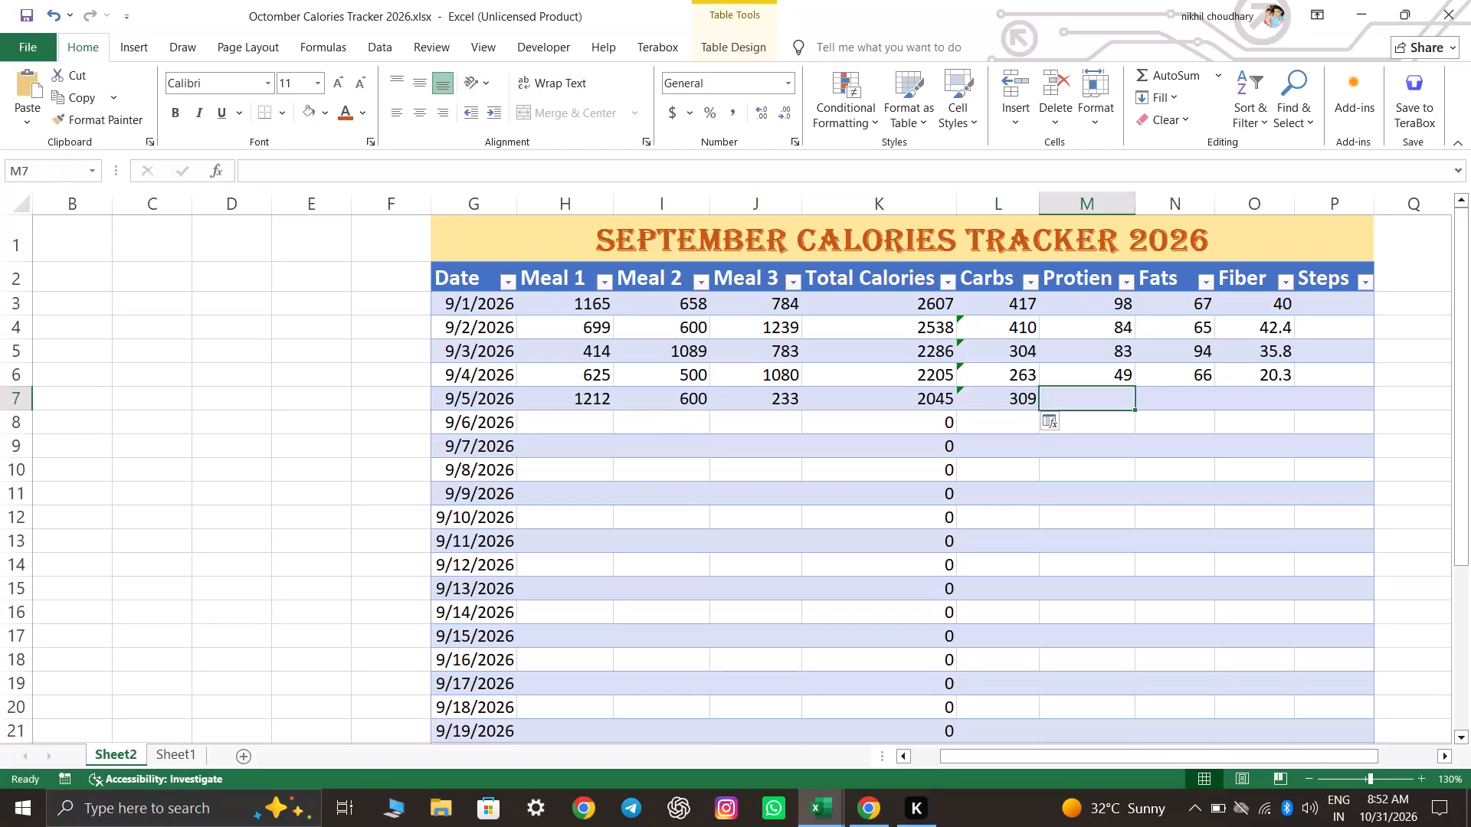
Enter the Protien for 9/5/2026 as the sum =43+24+23.
key(equal)
text(43+)
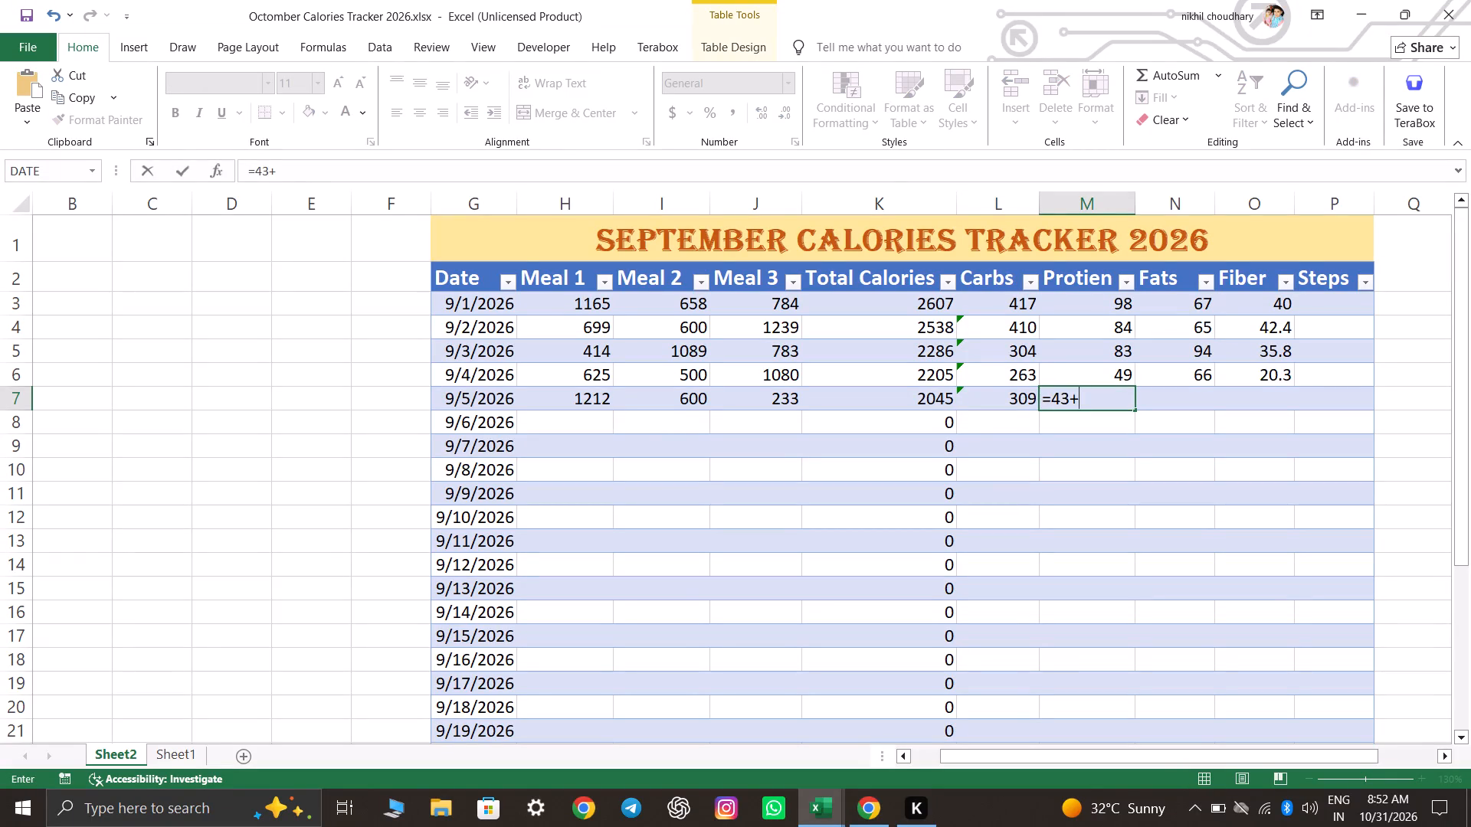
text(24+)
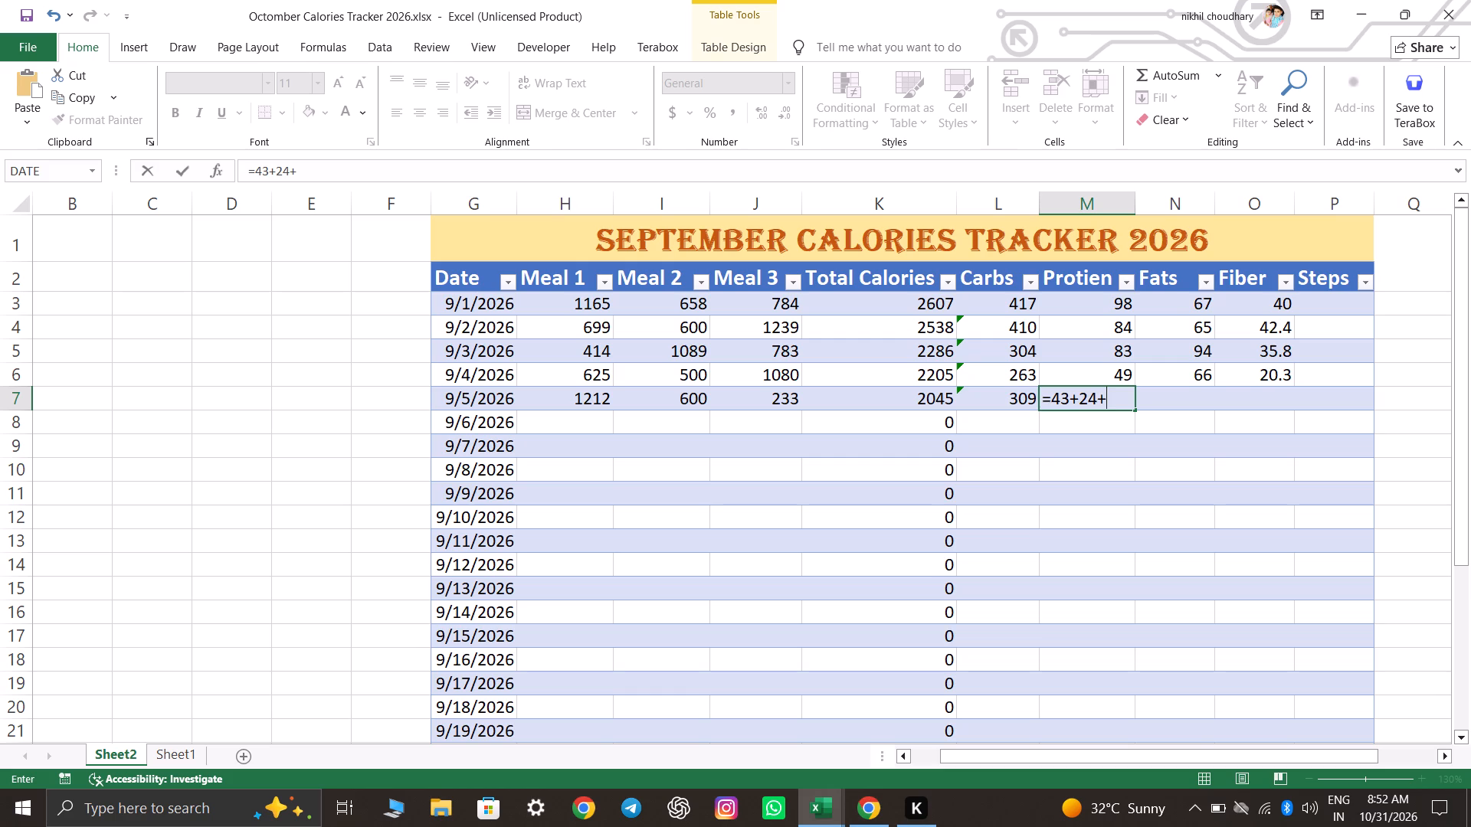
text(23)
key(Right)
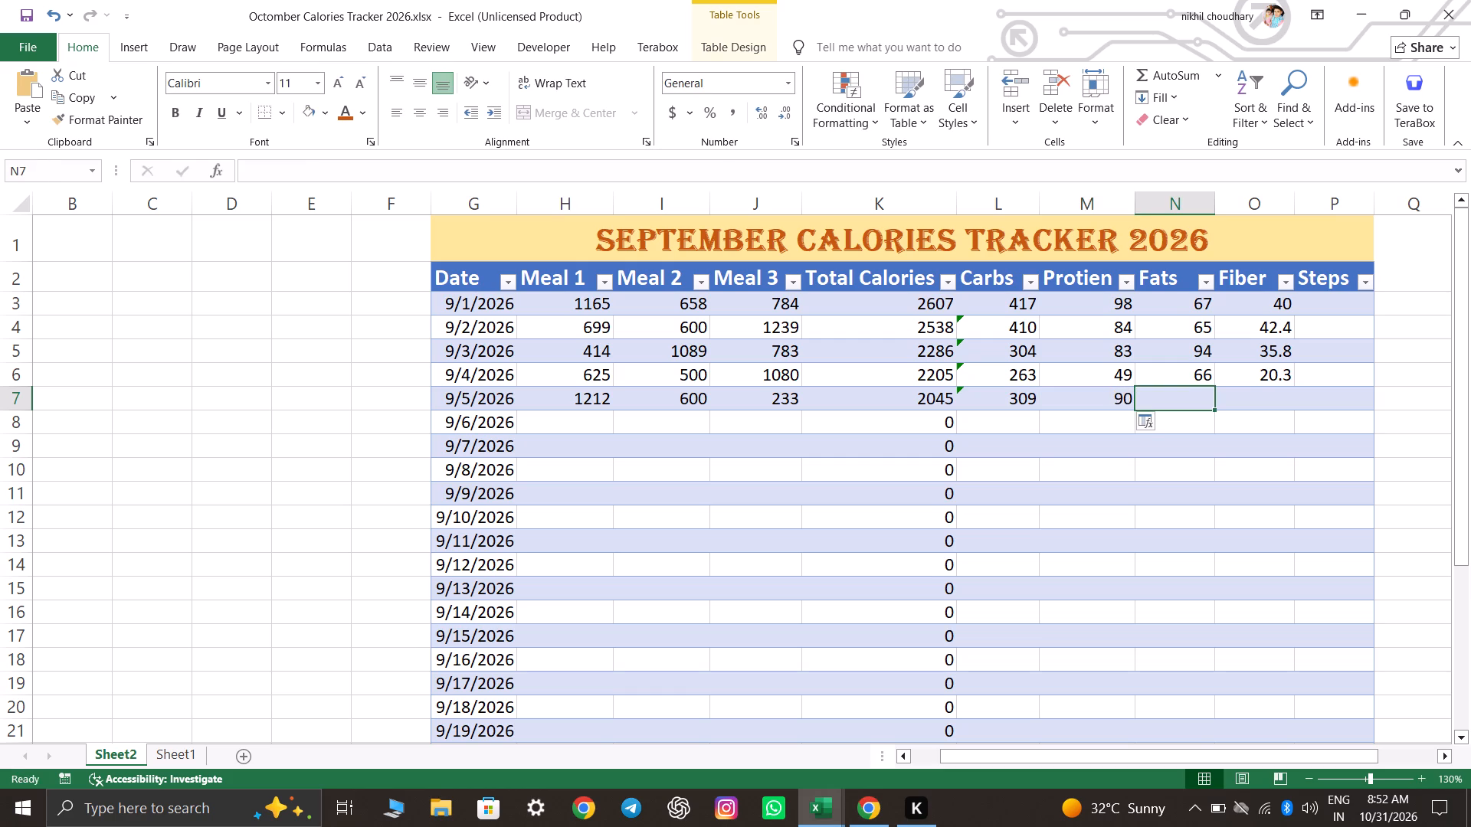
Enter the Fats for 9/5/2026 as the sum =26+9+15.
key(equal)
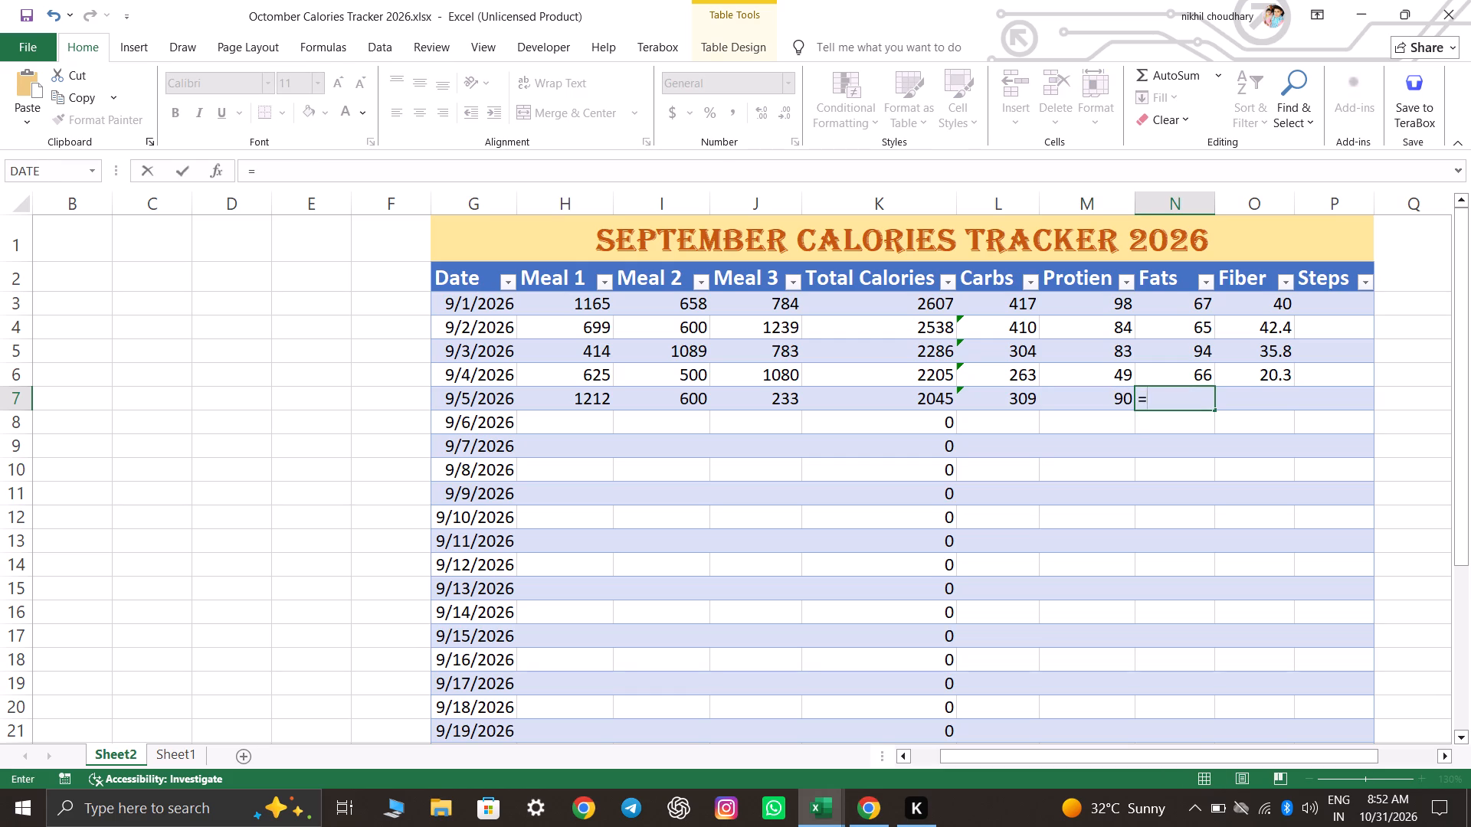
text(26)
text(+9)
text(+15)
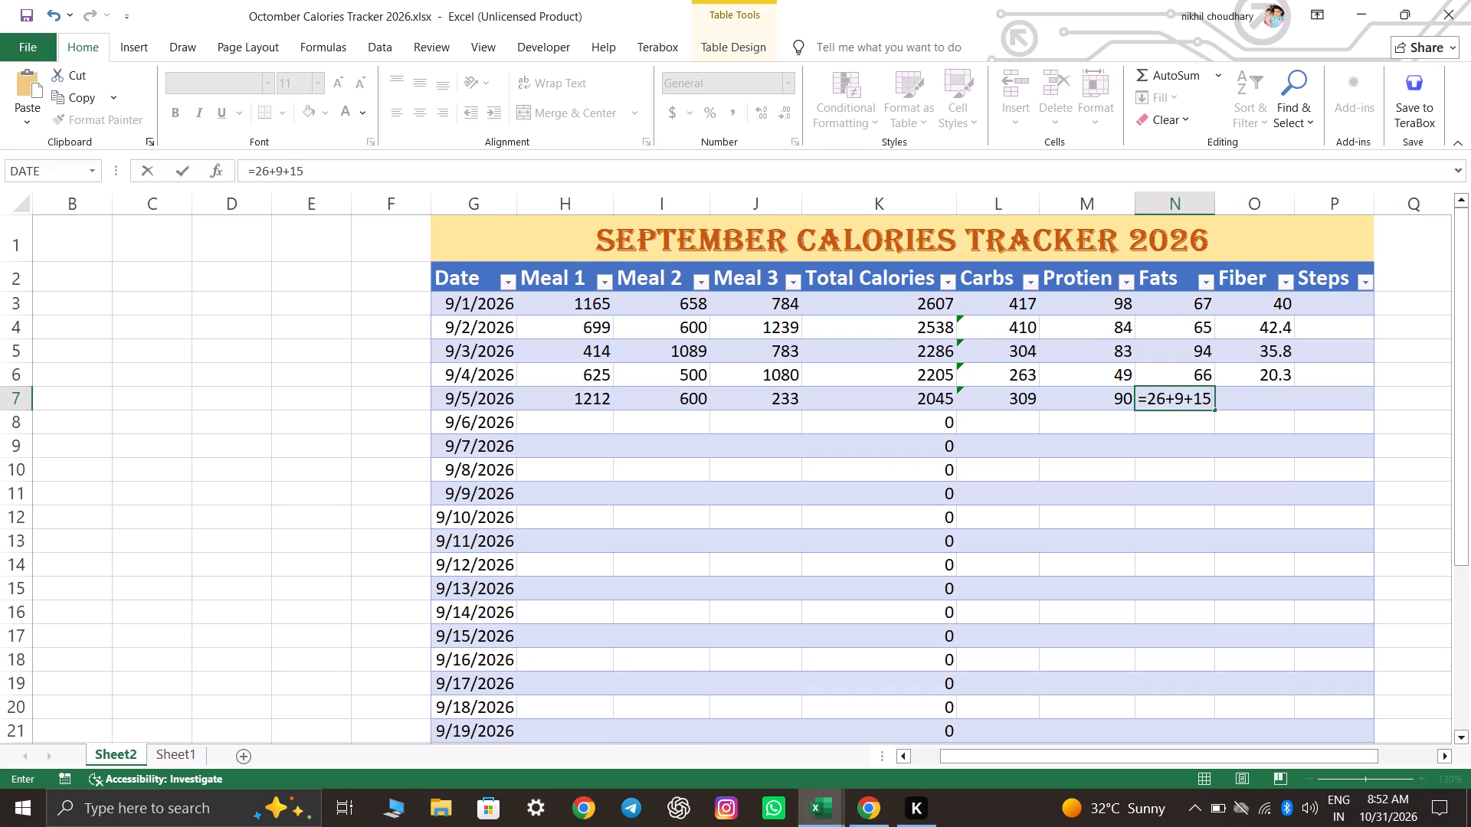
key(Right)
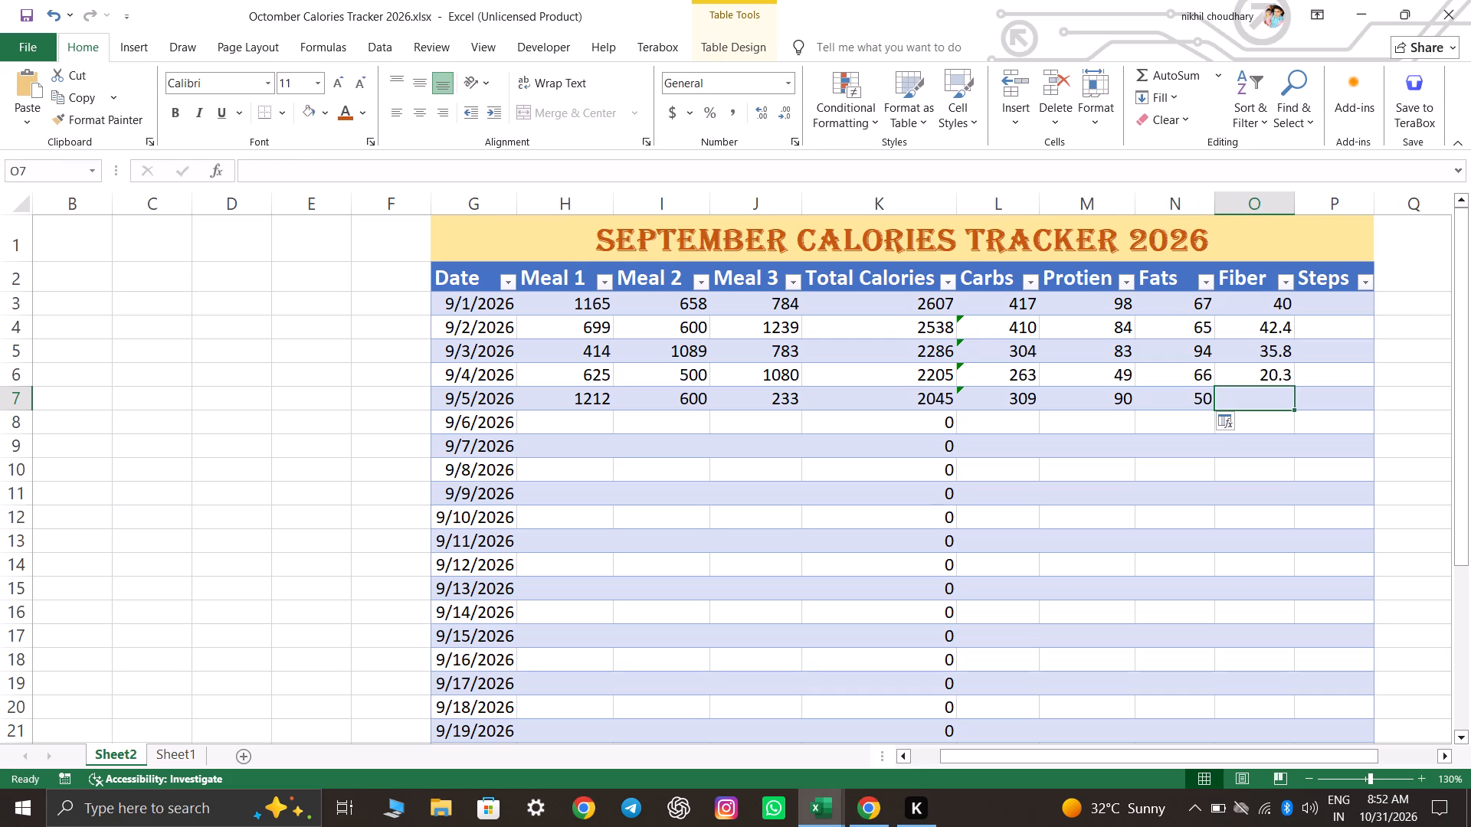
Enter the Fiber for 9/5/2026 as the sum =25.4+16.
key(equal)
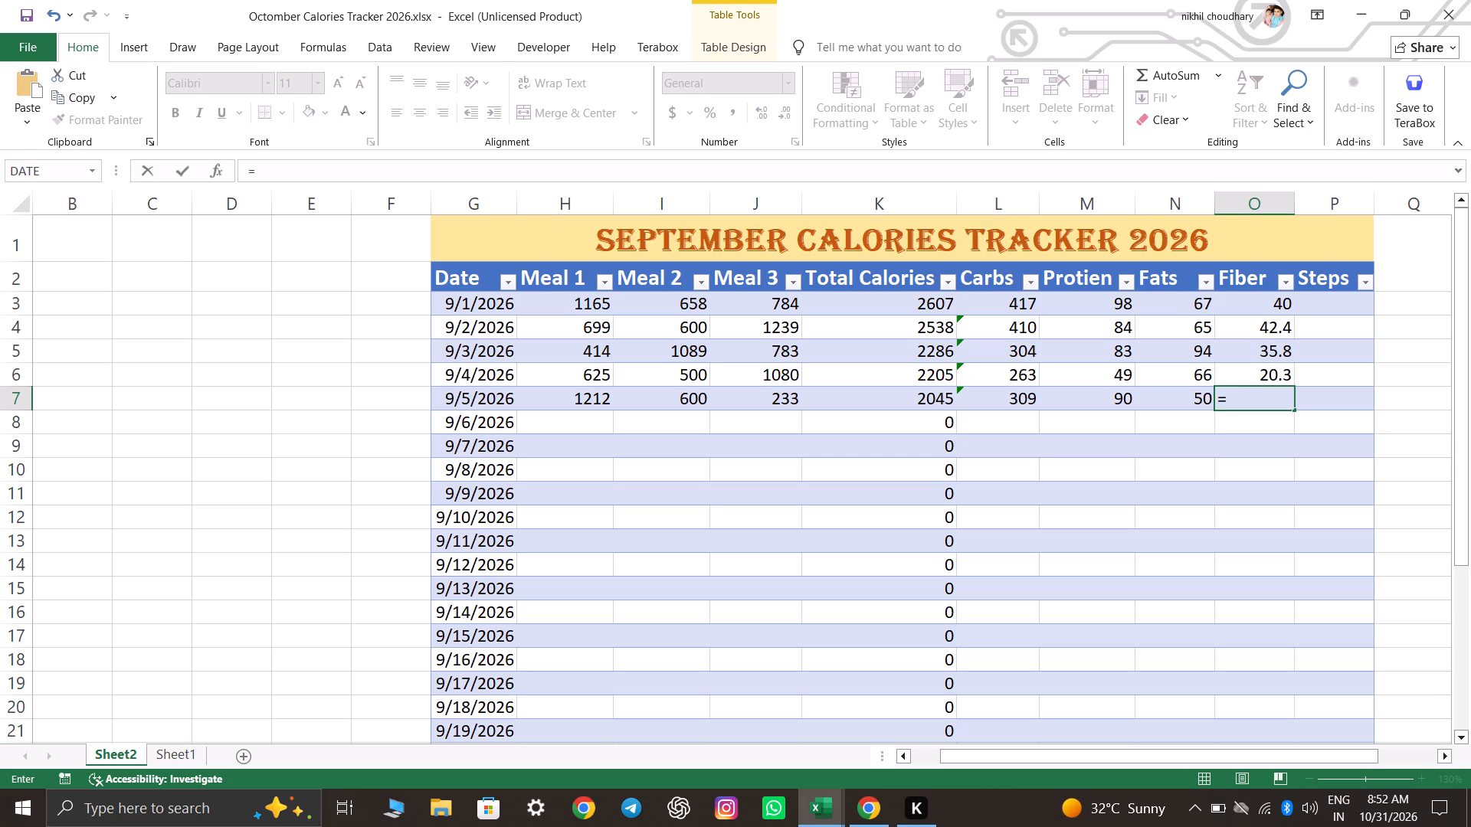
text(25.4+)
text(16+)
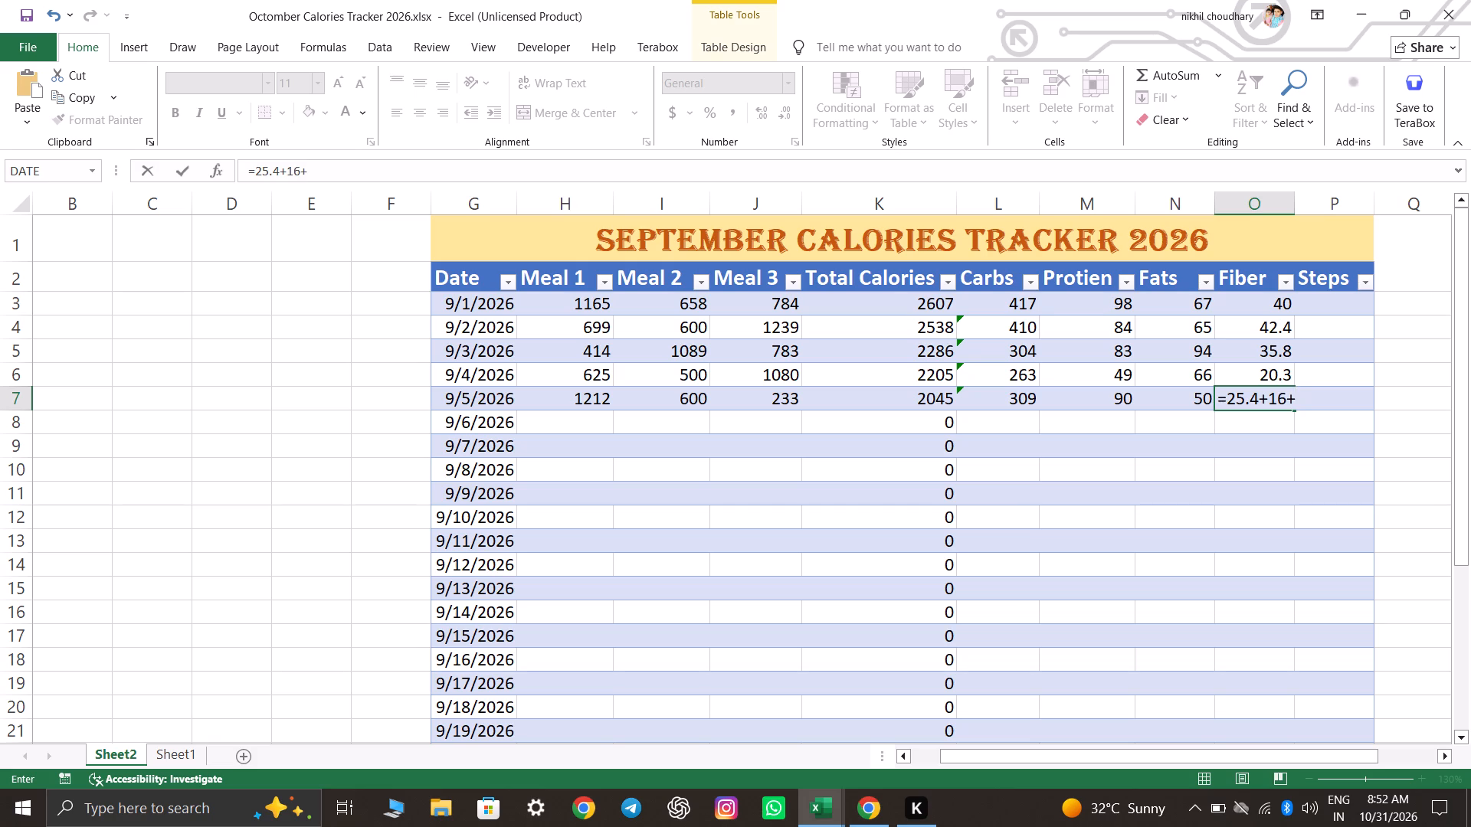
key(BackSpace)
key(Return)
Enter the 9/6/2026 meal calories: 730 for Meal 1, 800 for Meal 2 and 760 for Meal 3.
key(Left)
key(Left)
key(Left)
key(Left)
key(Left)
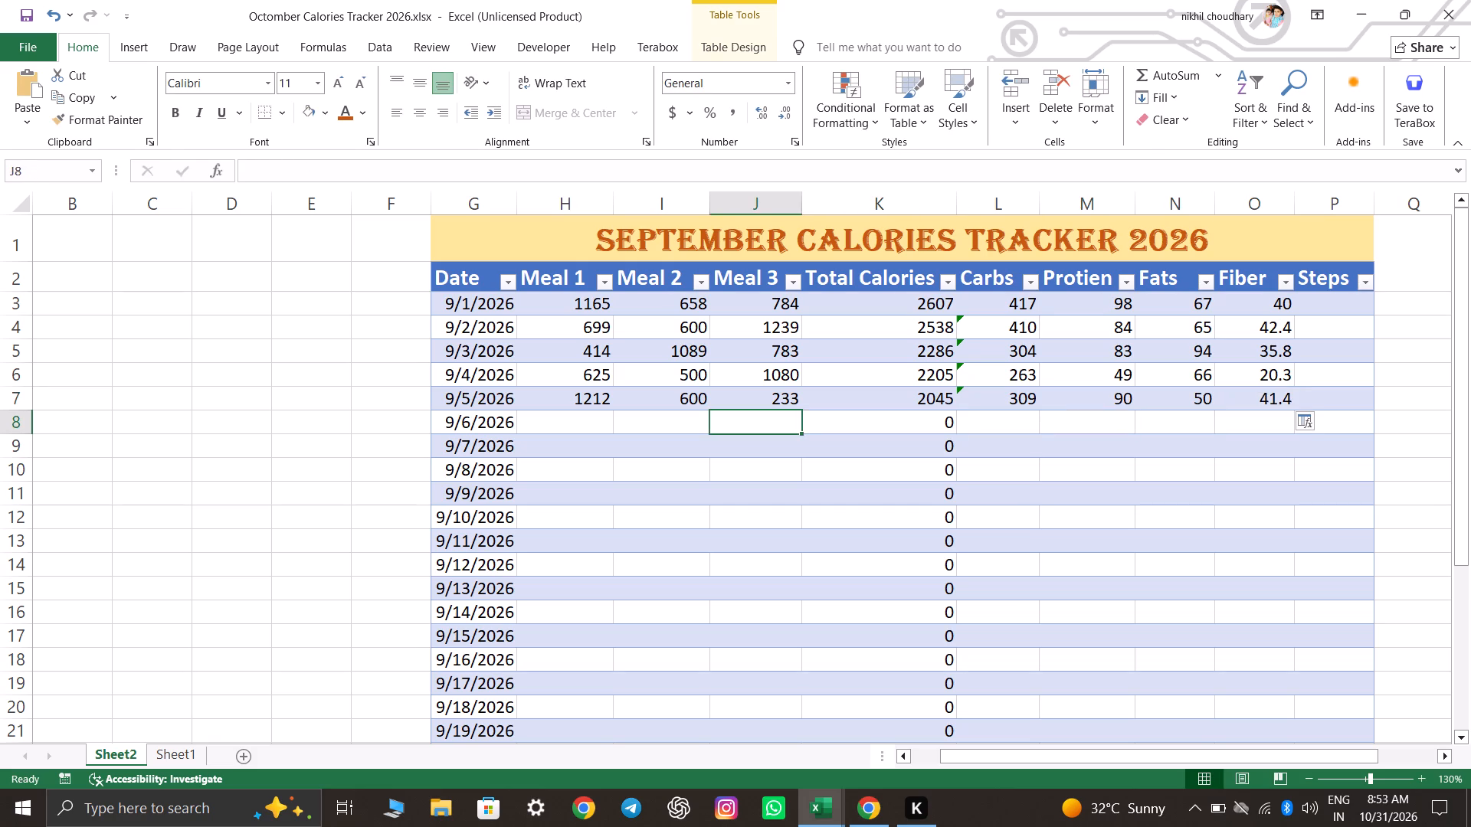
key(Left)
key(Left)
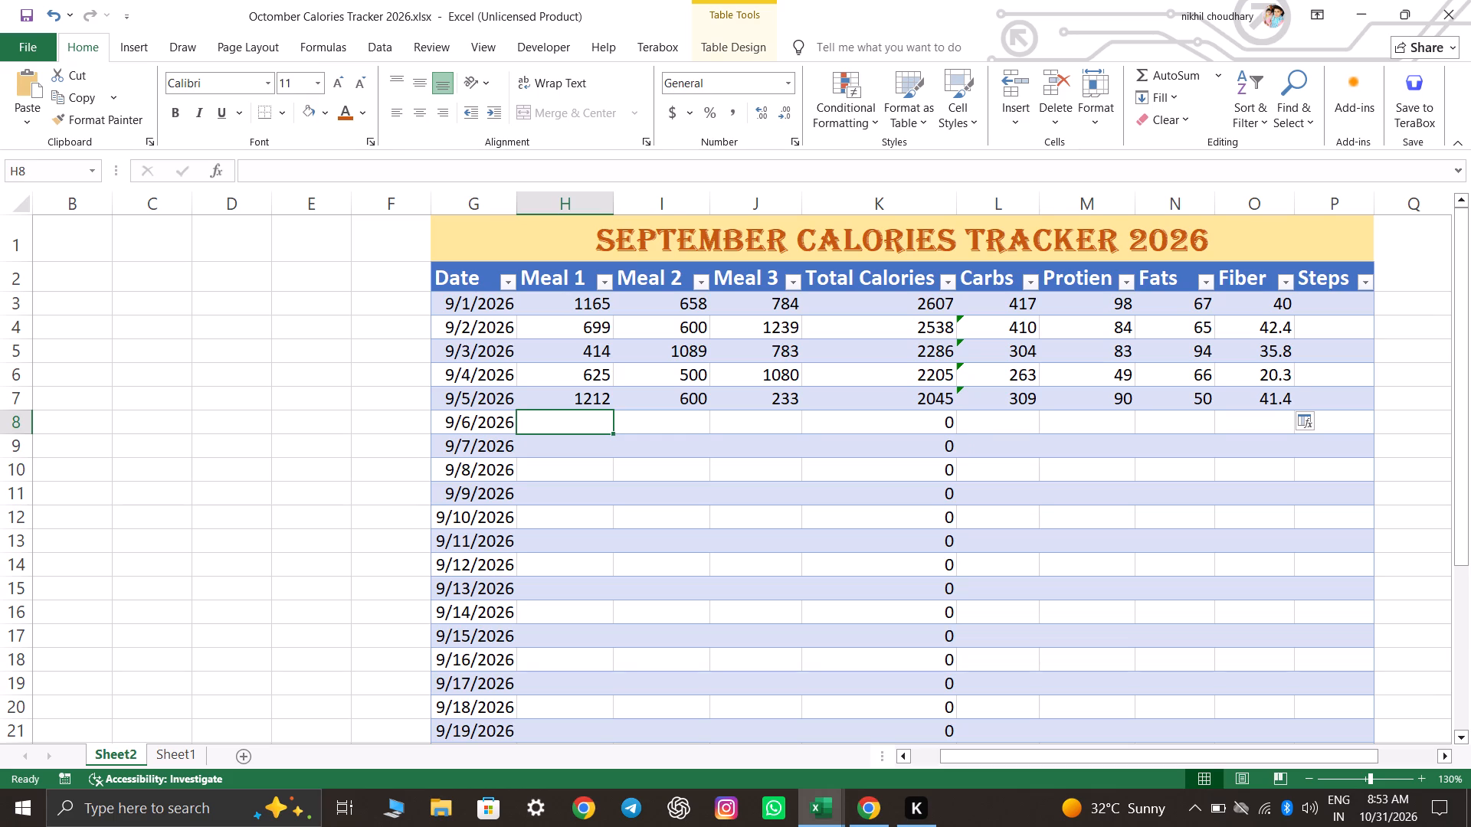
text(730)
key(Right)
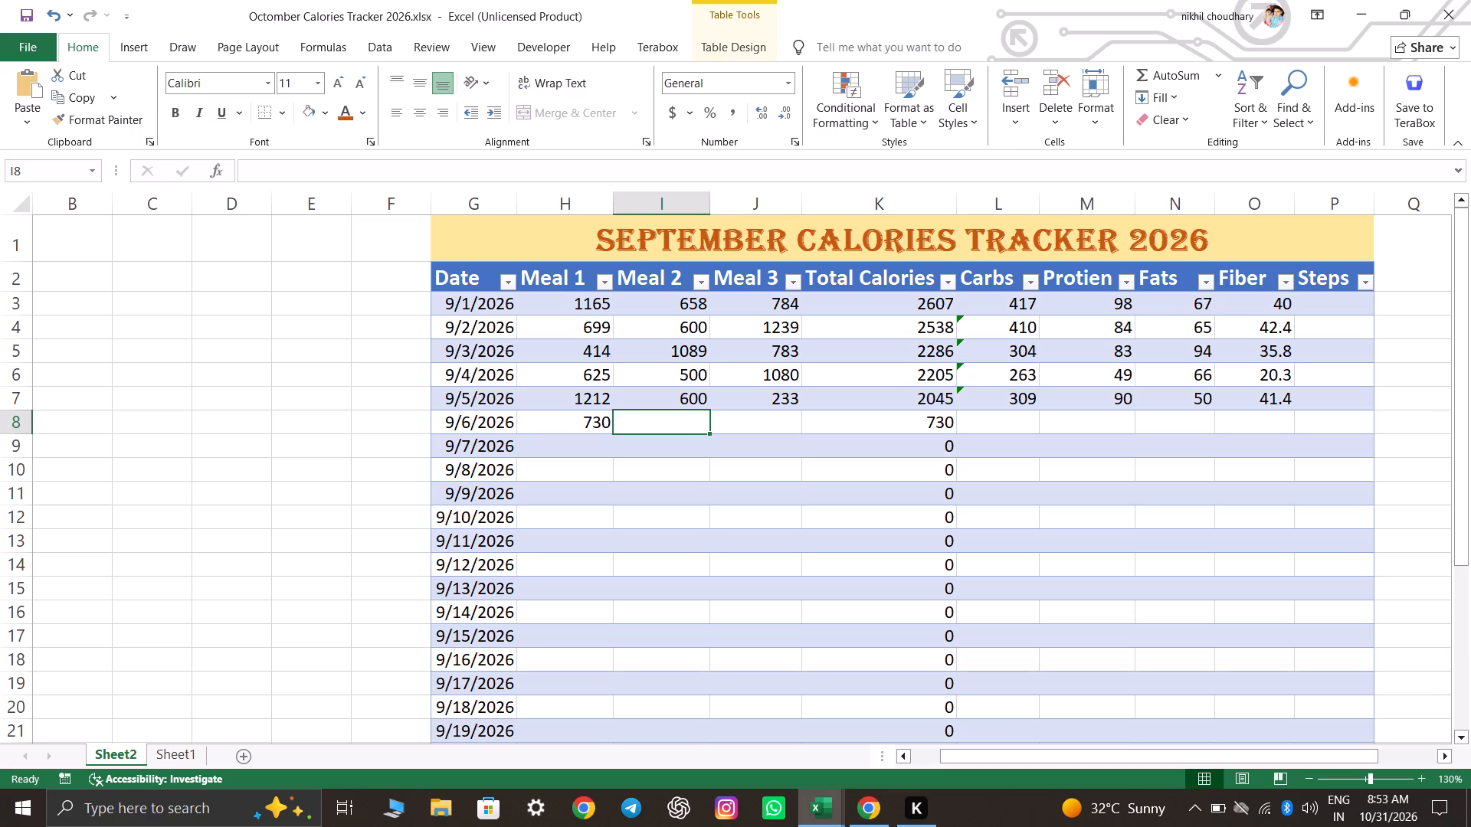
text(800)
key(Right)
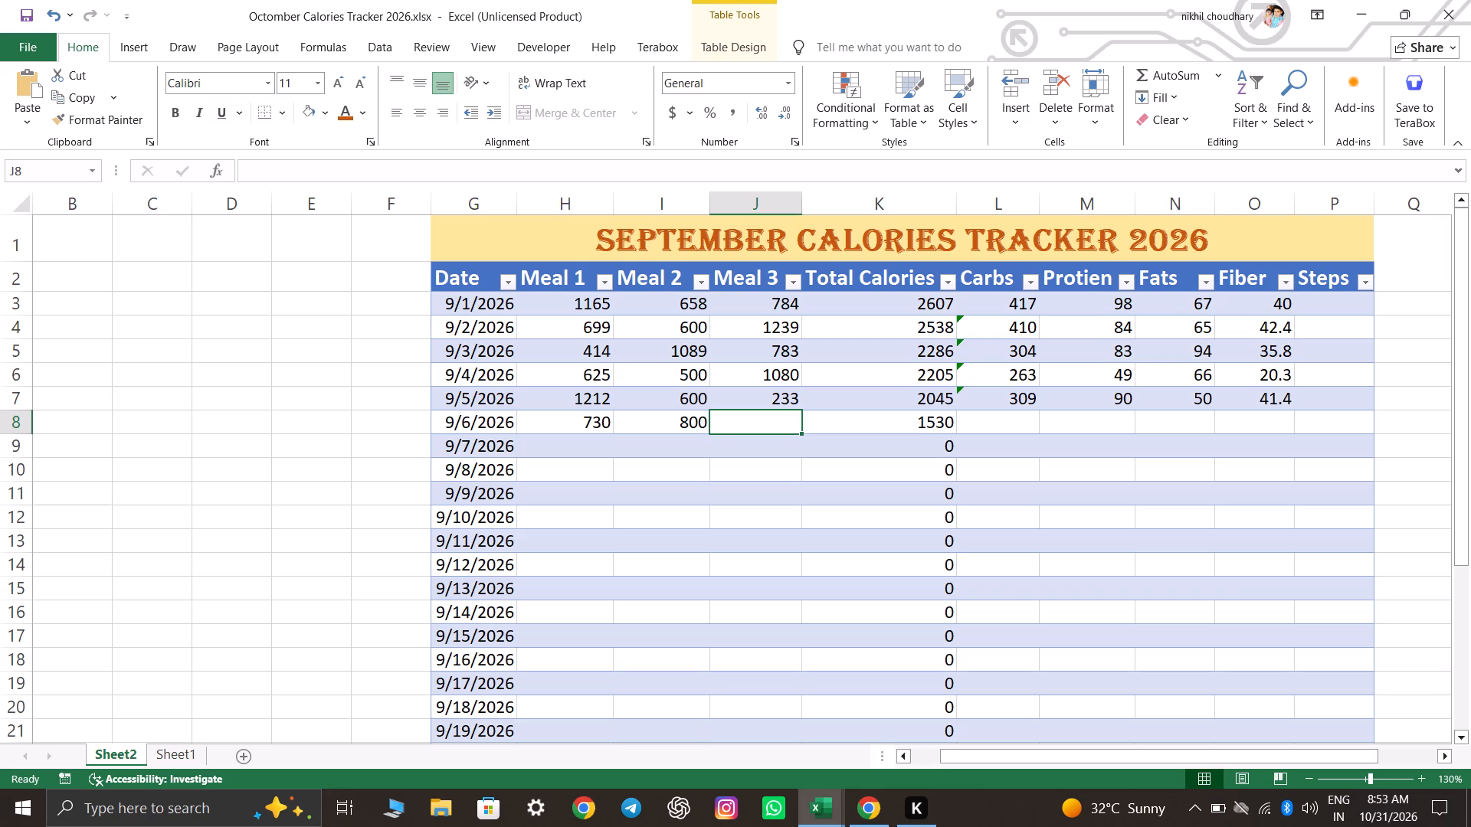
text(760)
key(Right)
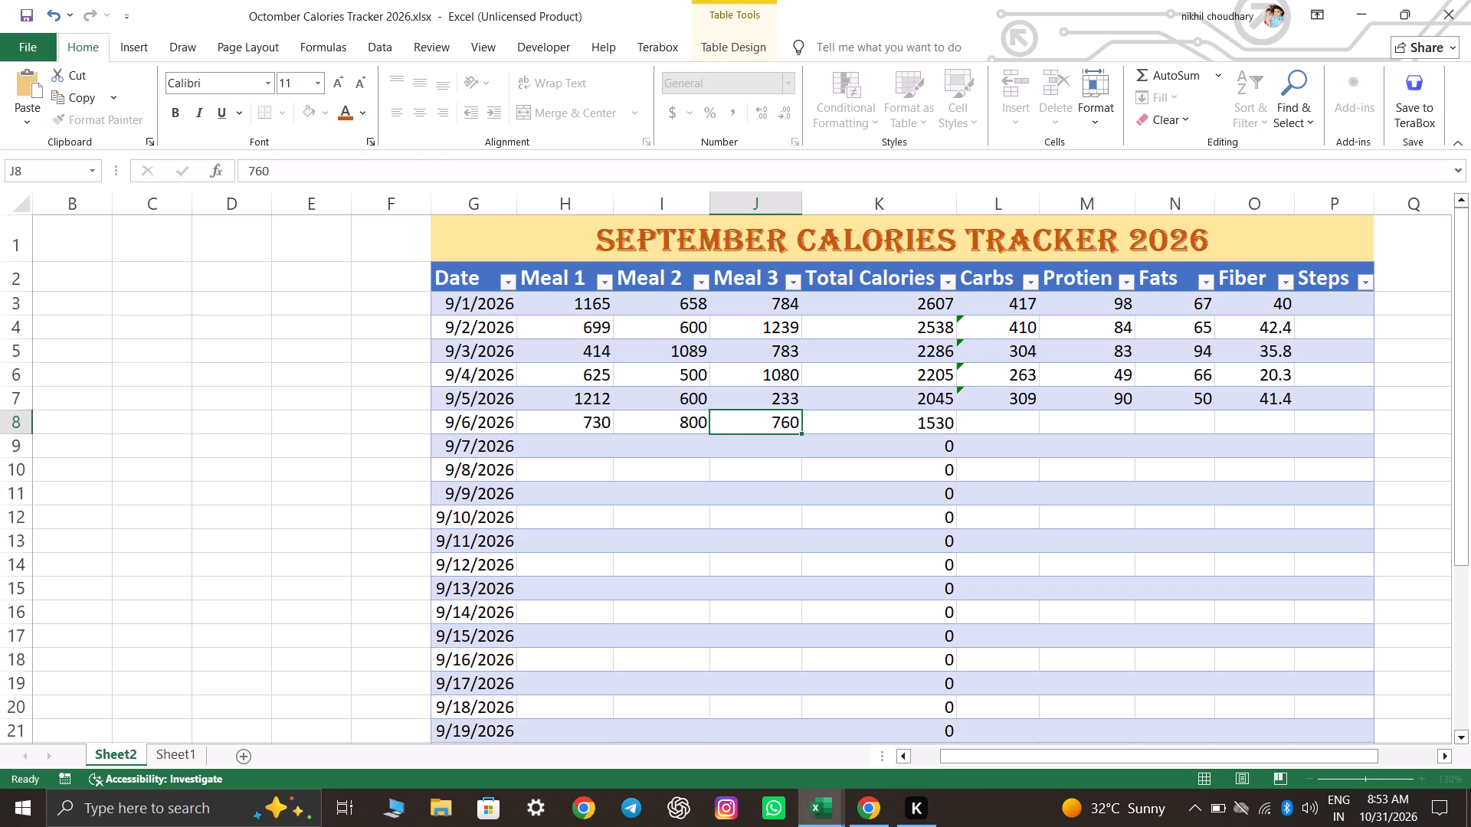
key(Right)
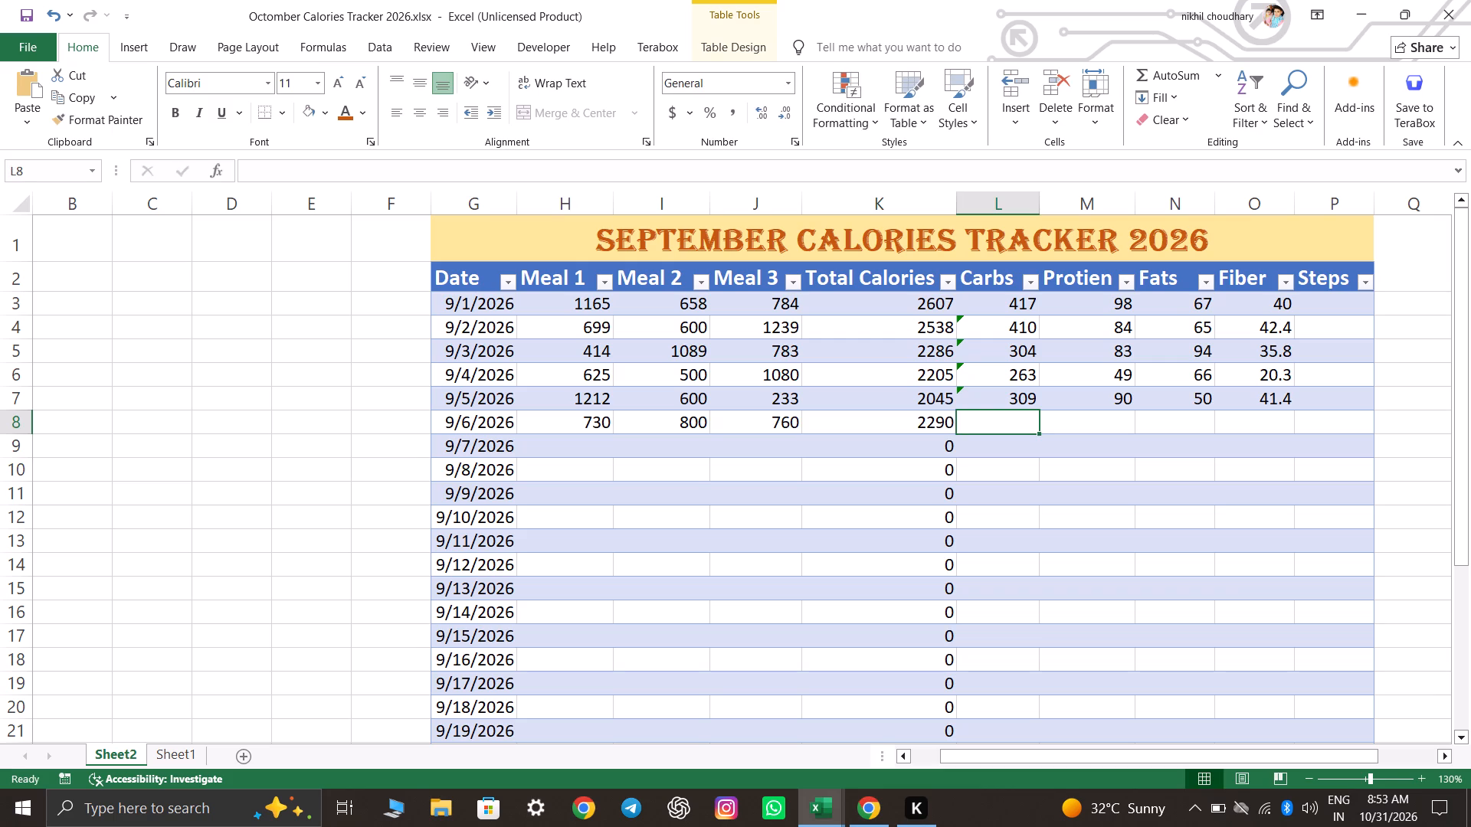
Enter the 9/6/2026 nutrition values: Carbs 358, Protien 77, Fats 66 and Fiber 36.8.
key(equal)
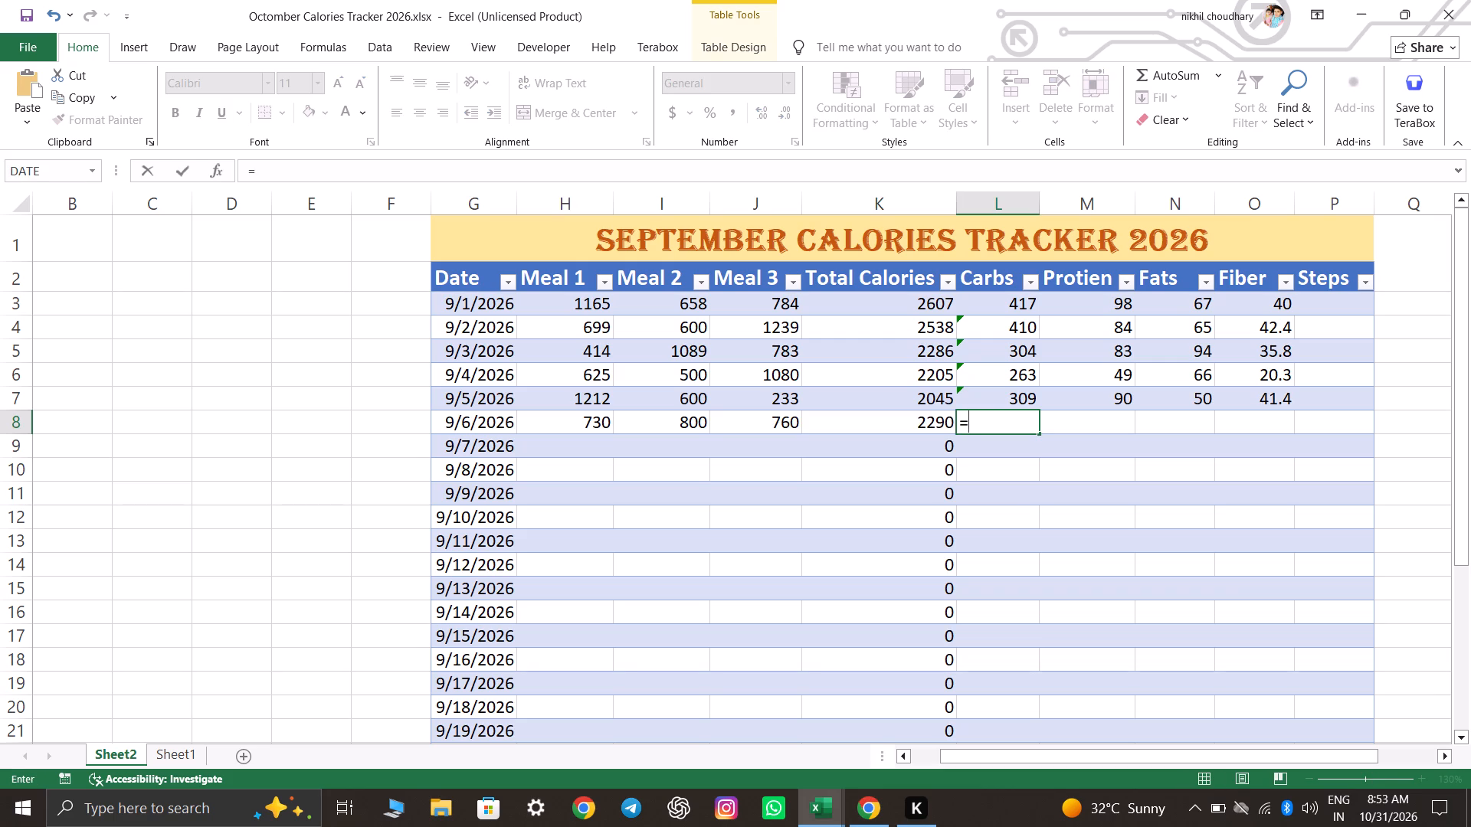
key(BackSpace)
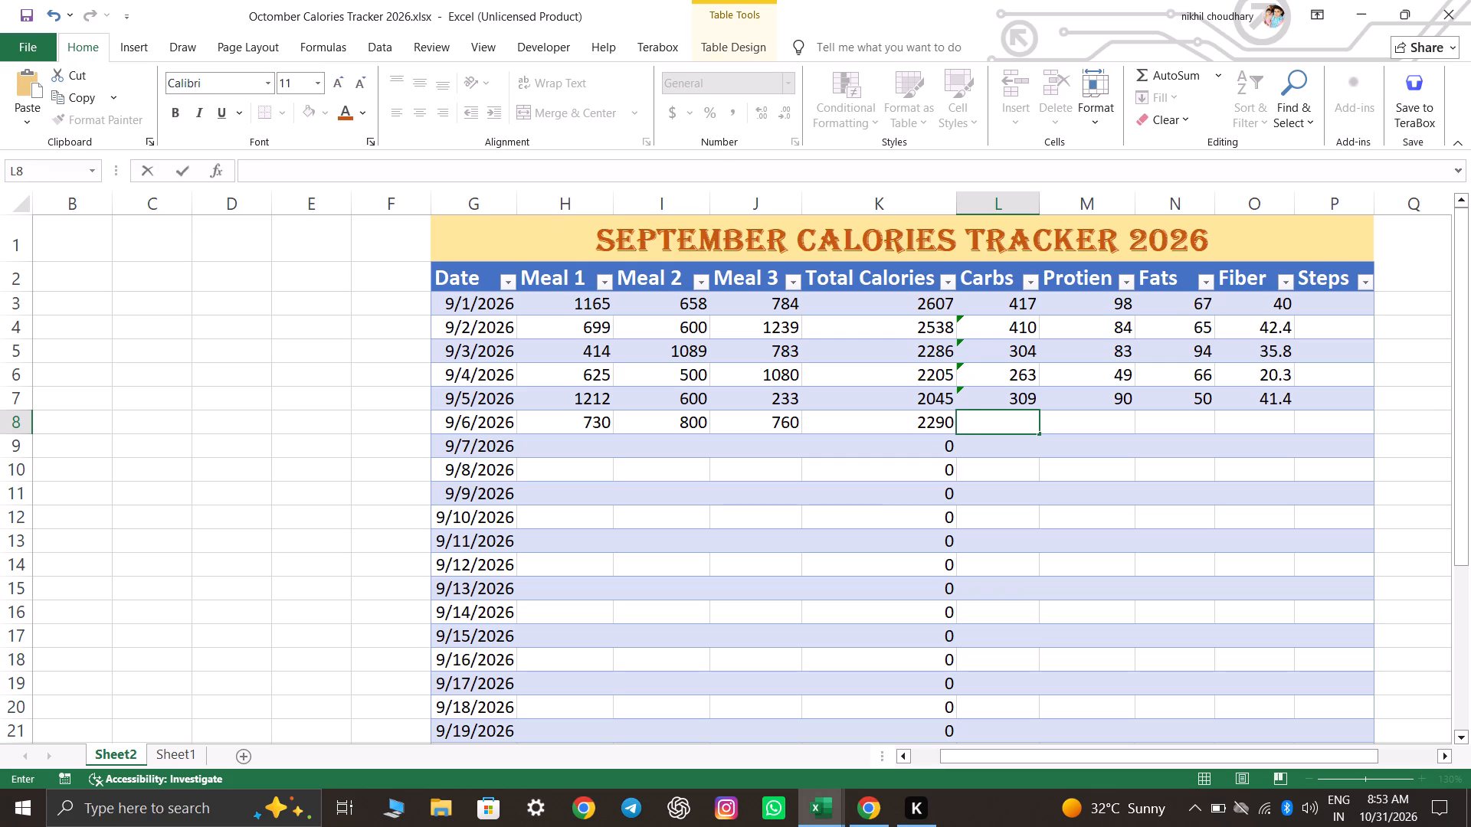
text(358)
key(Right)
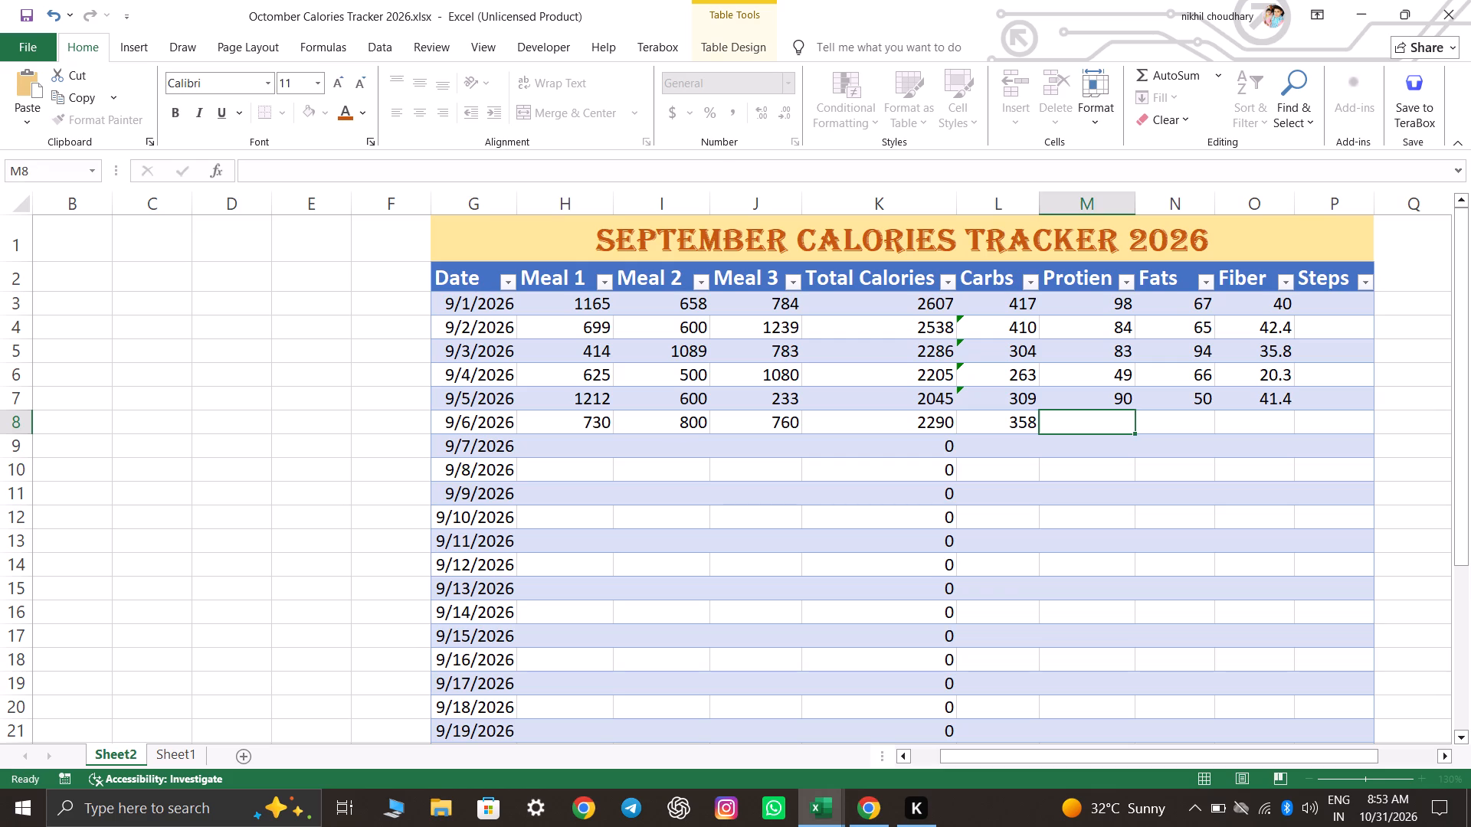
text(77)
key(Right)
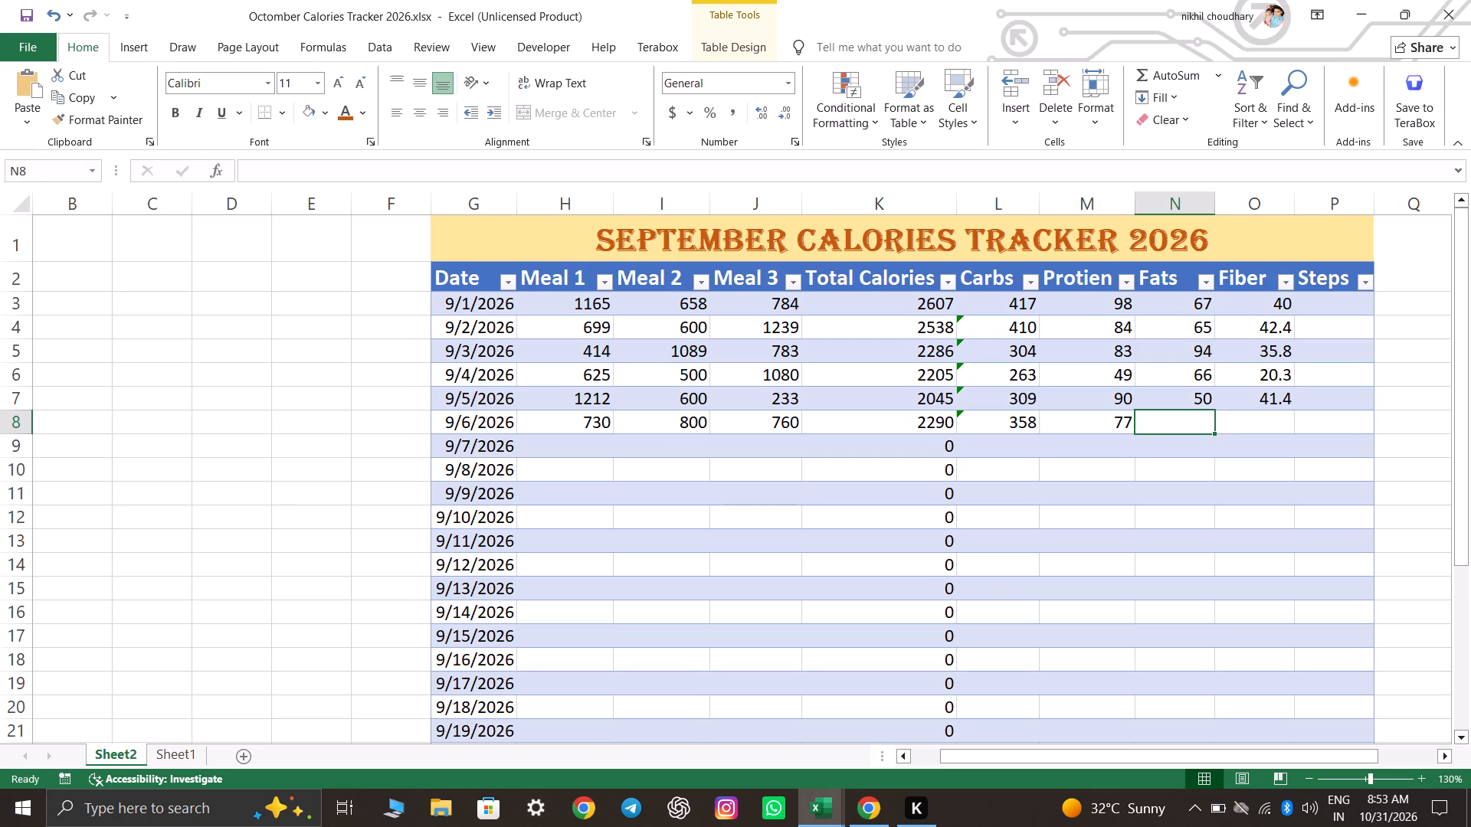
text(66)
key(Right)
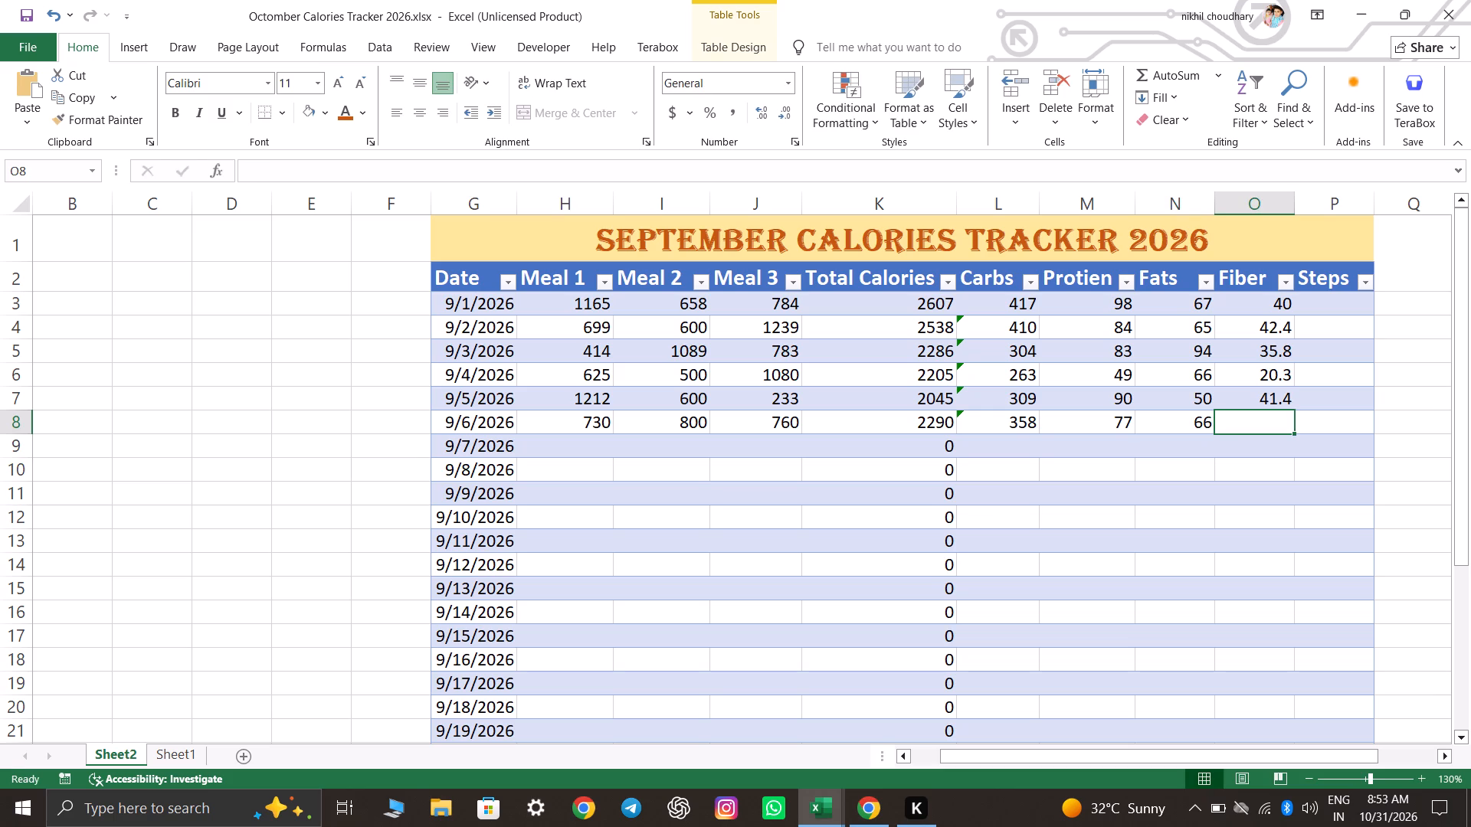
text(36.8)
key(Return)
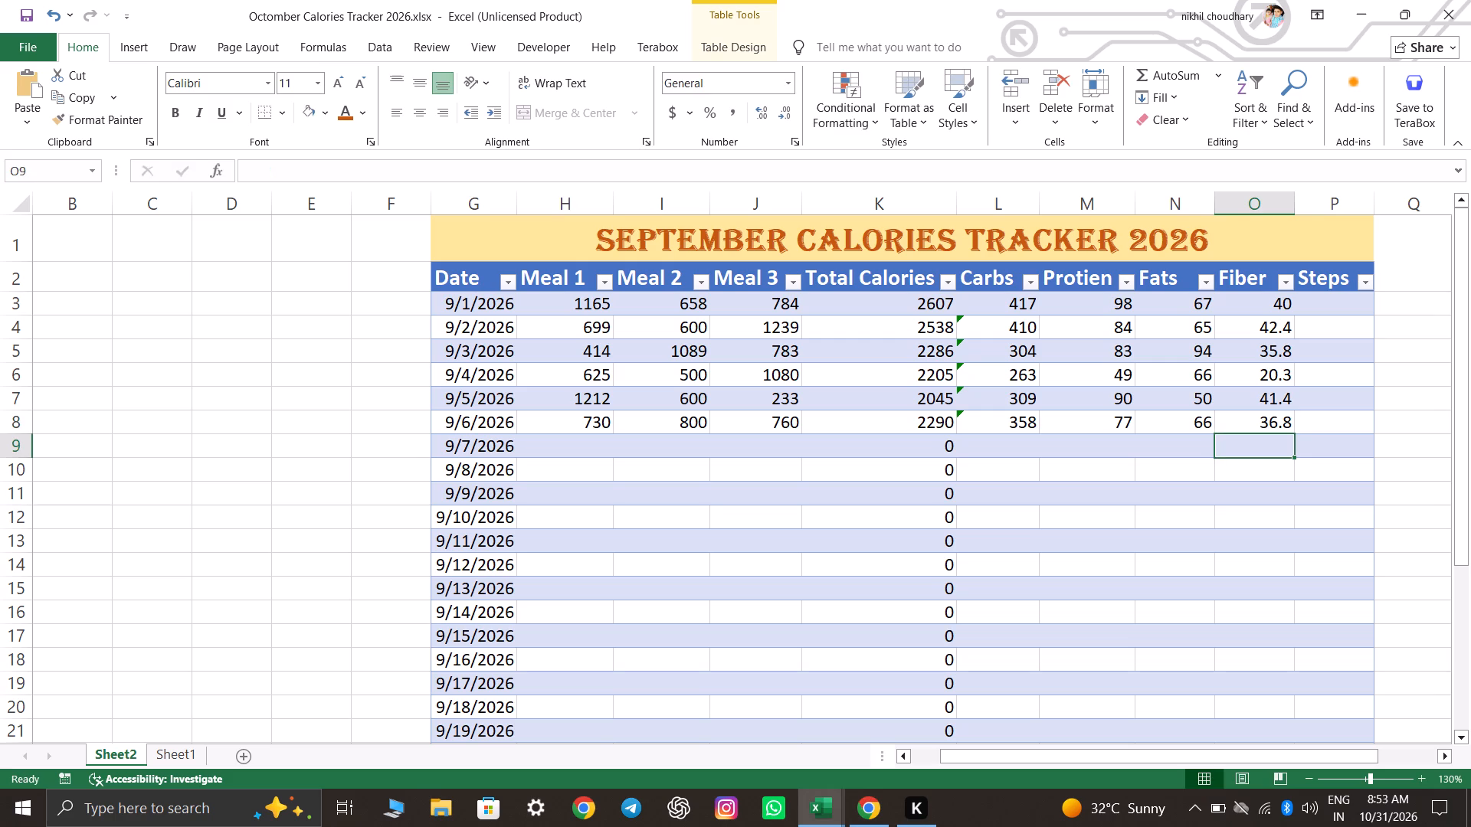
Enter the 9/7/2026 meal calories: 1100 for Meal 1, 1043 for Meal 2 and 77 for Meal 3.
key(Left)
key(Left)
key(Left)
key(Left)
key(Left)
key(Left)
key(Left)
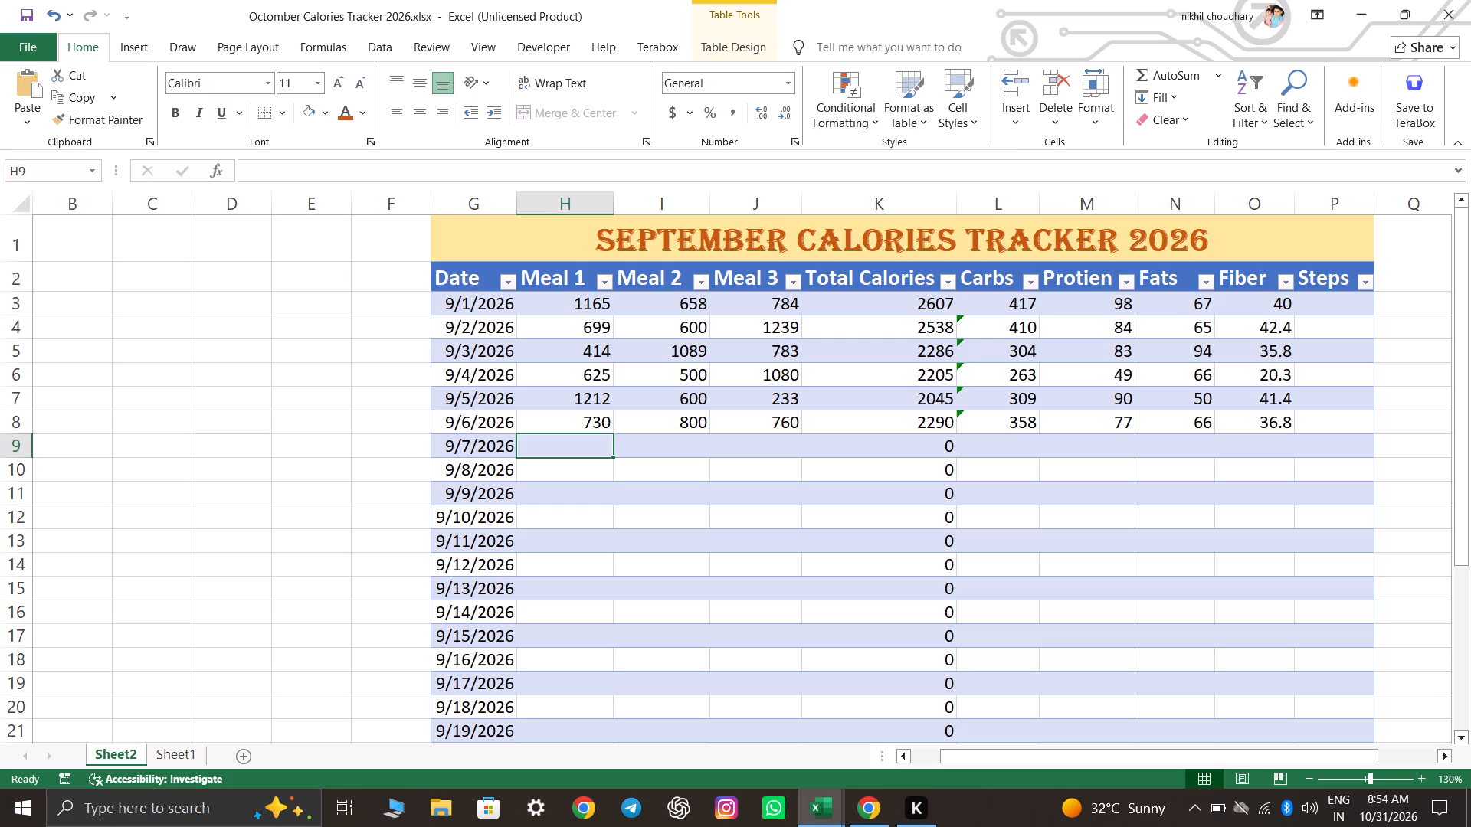
key(1)
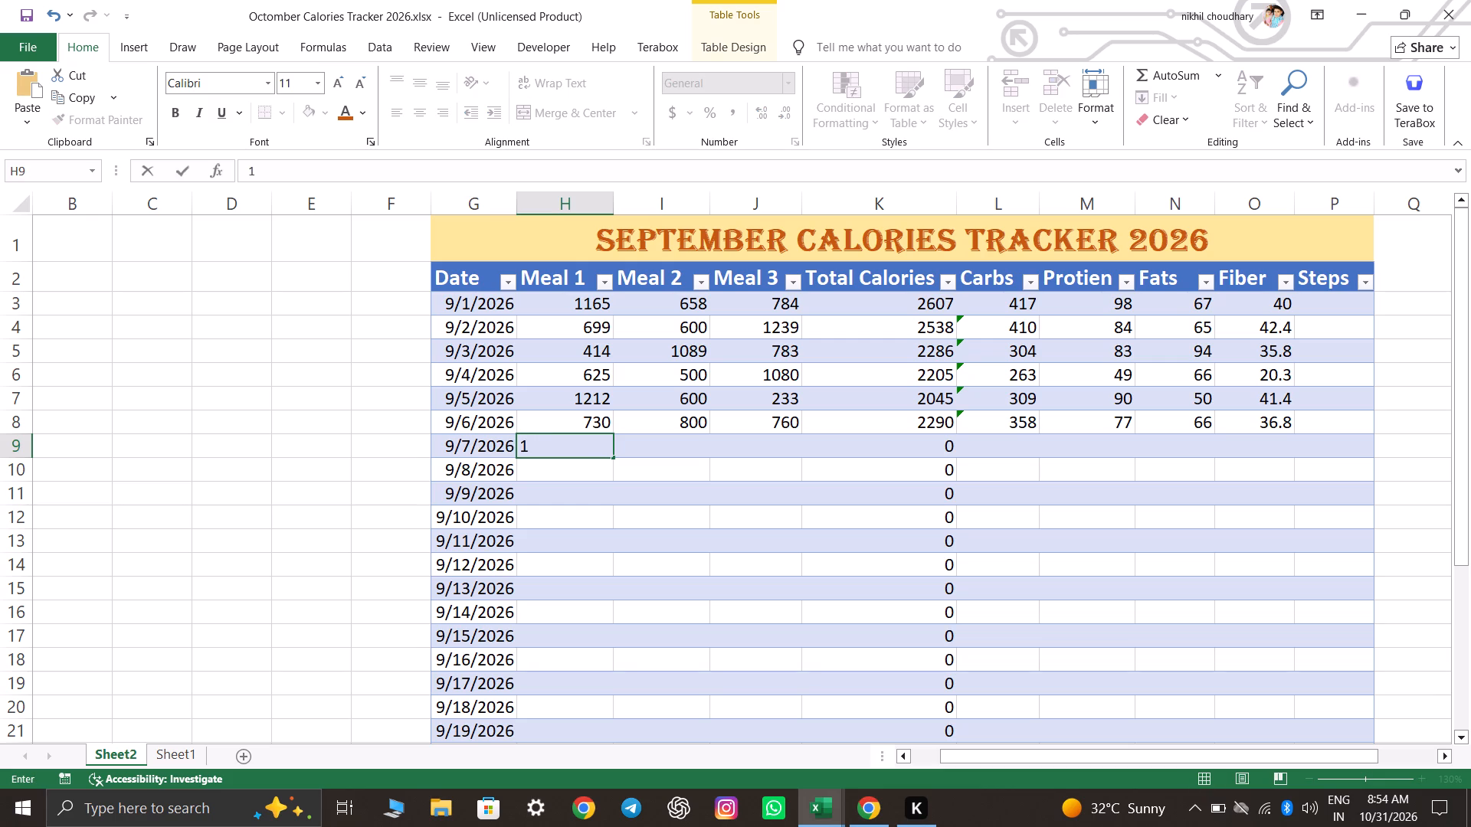
text(100)
key(Right)
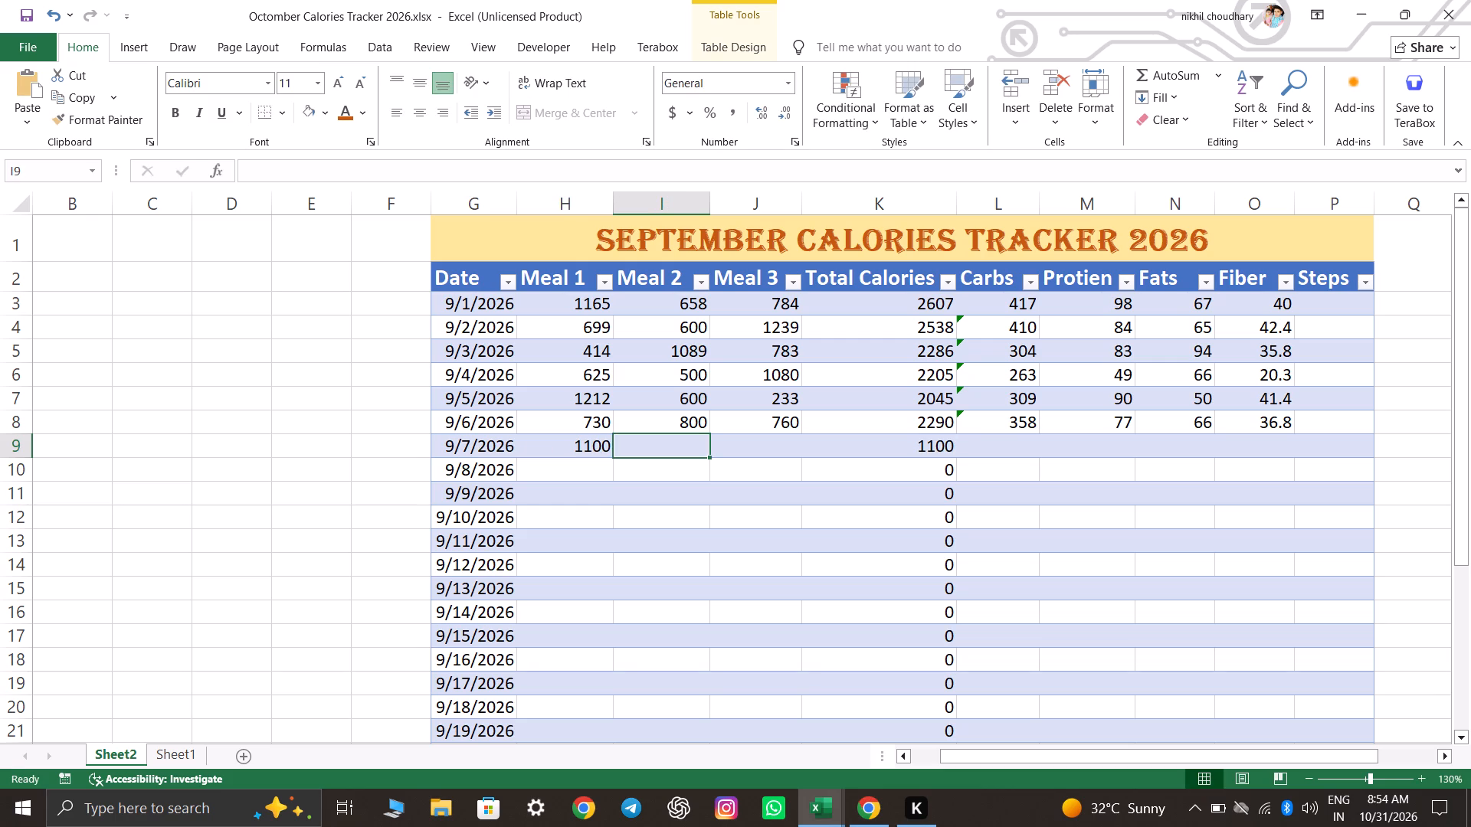
text(10)
text(43)
key(Right)
text(77)
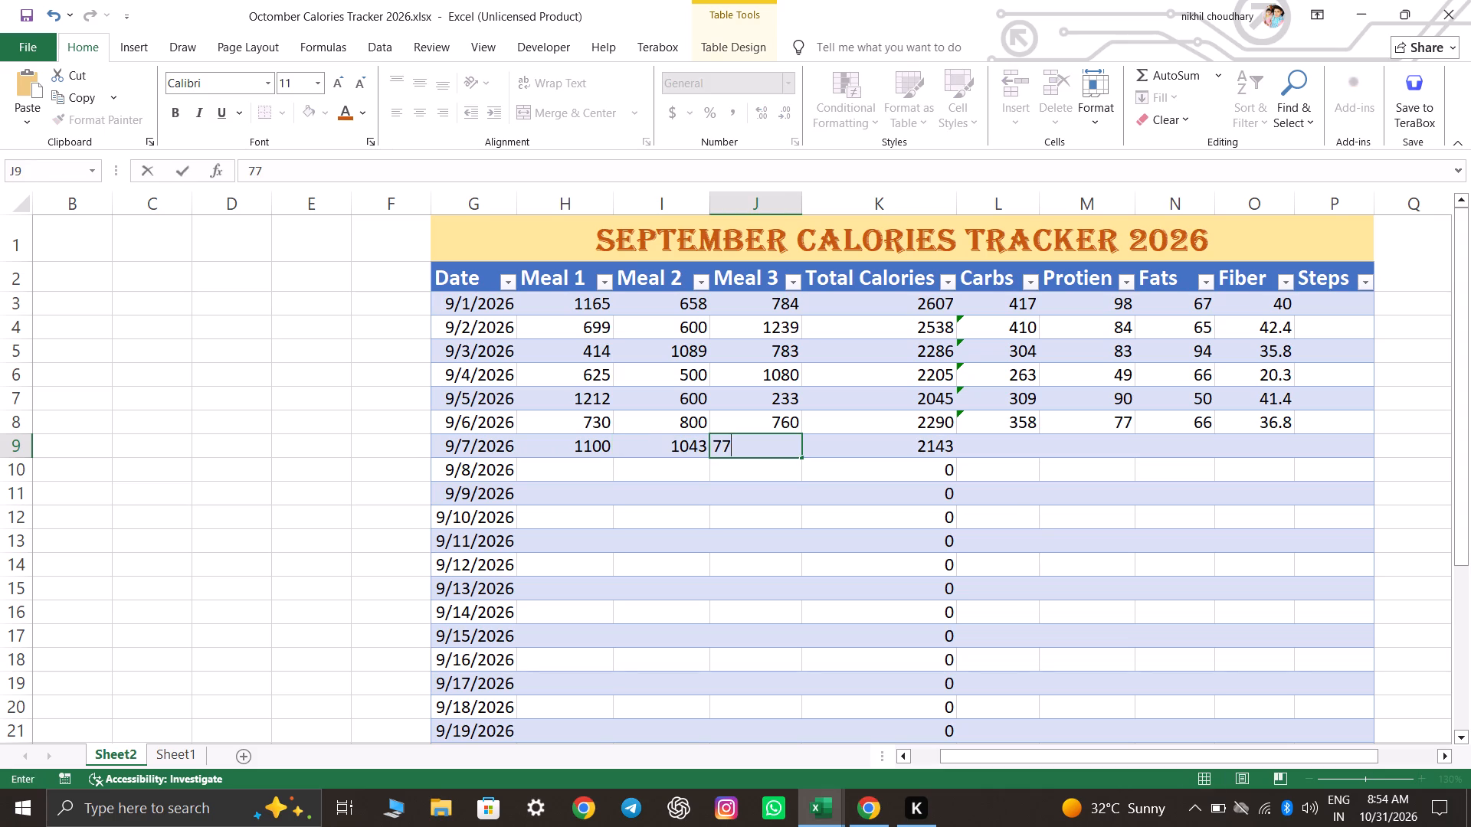
key(Right)
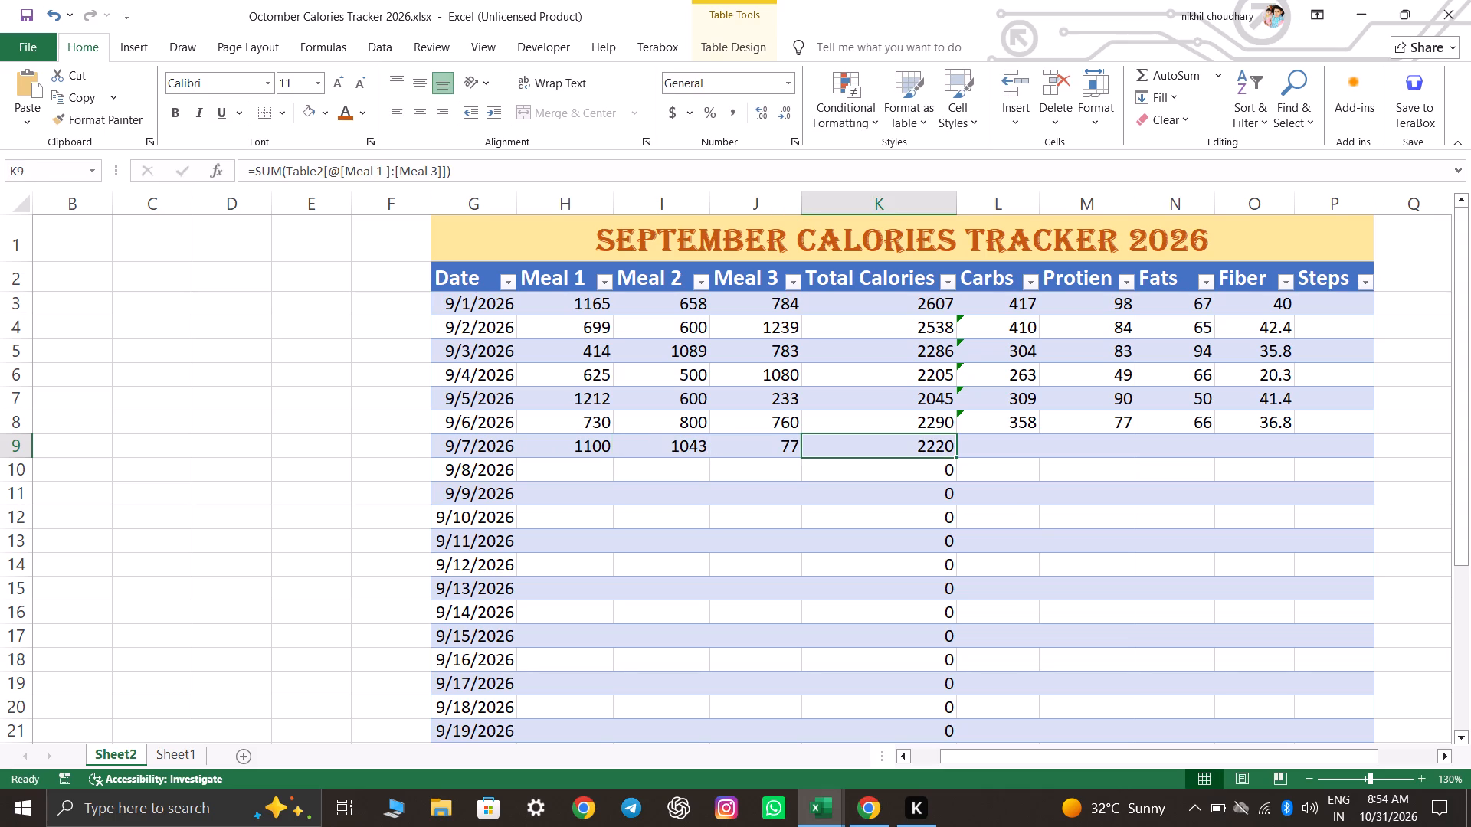
Enter the 9/7/2026 nutrition values: Carbs 392, Protien as the sum =65+16, Fats 64 and Fiber 42.7.
key(Right)
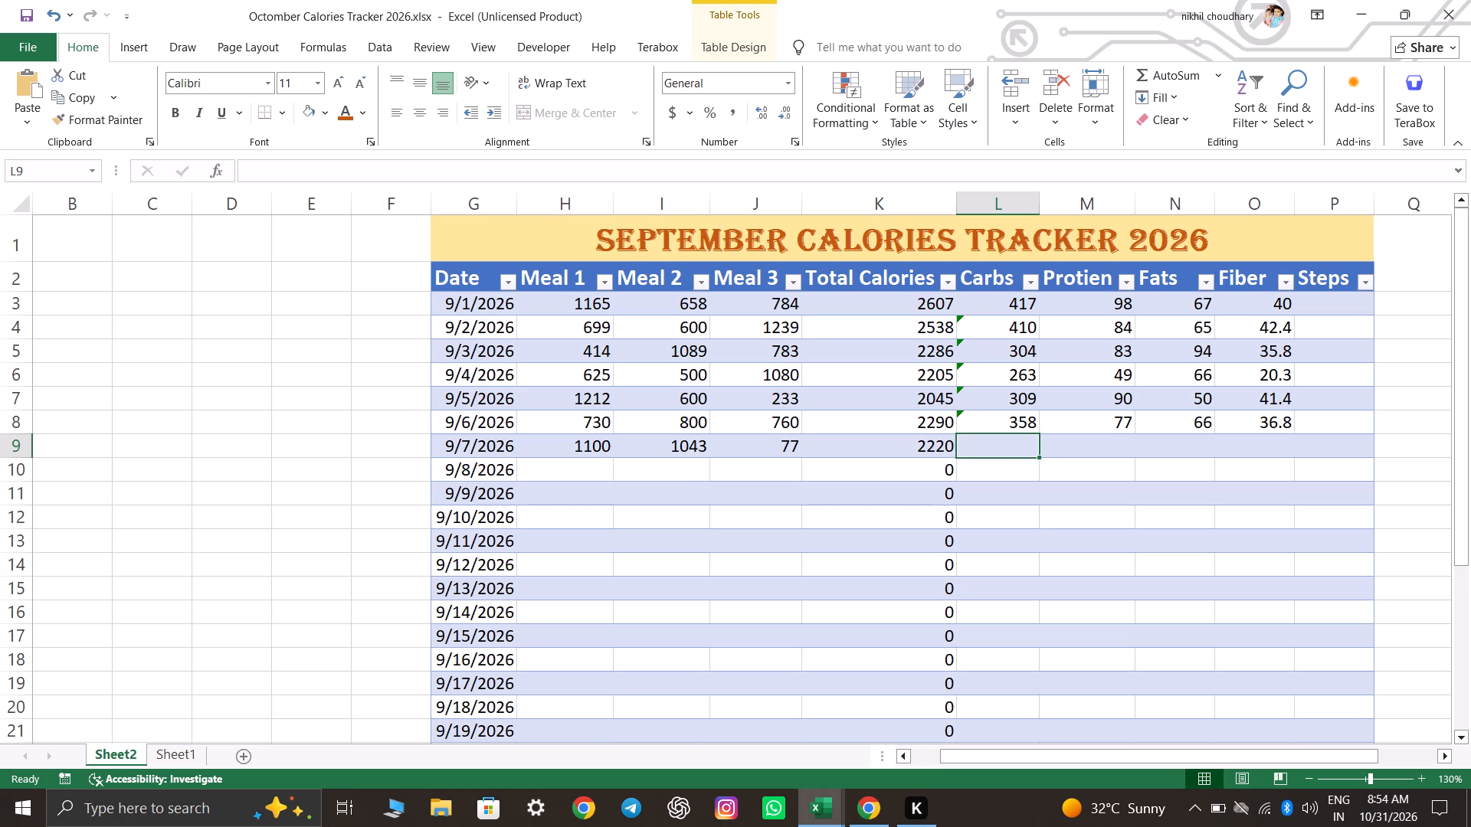
text(392)
key(Right)
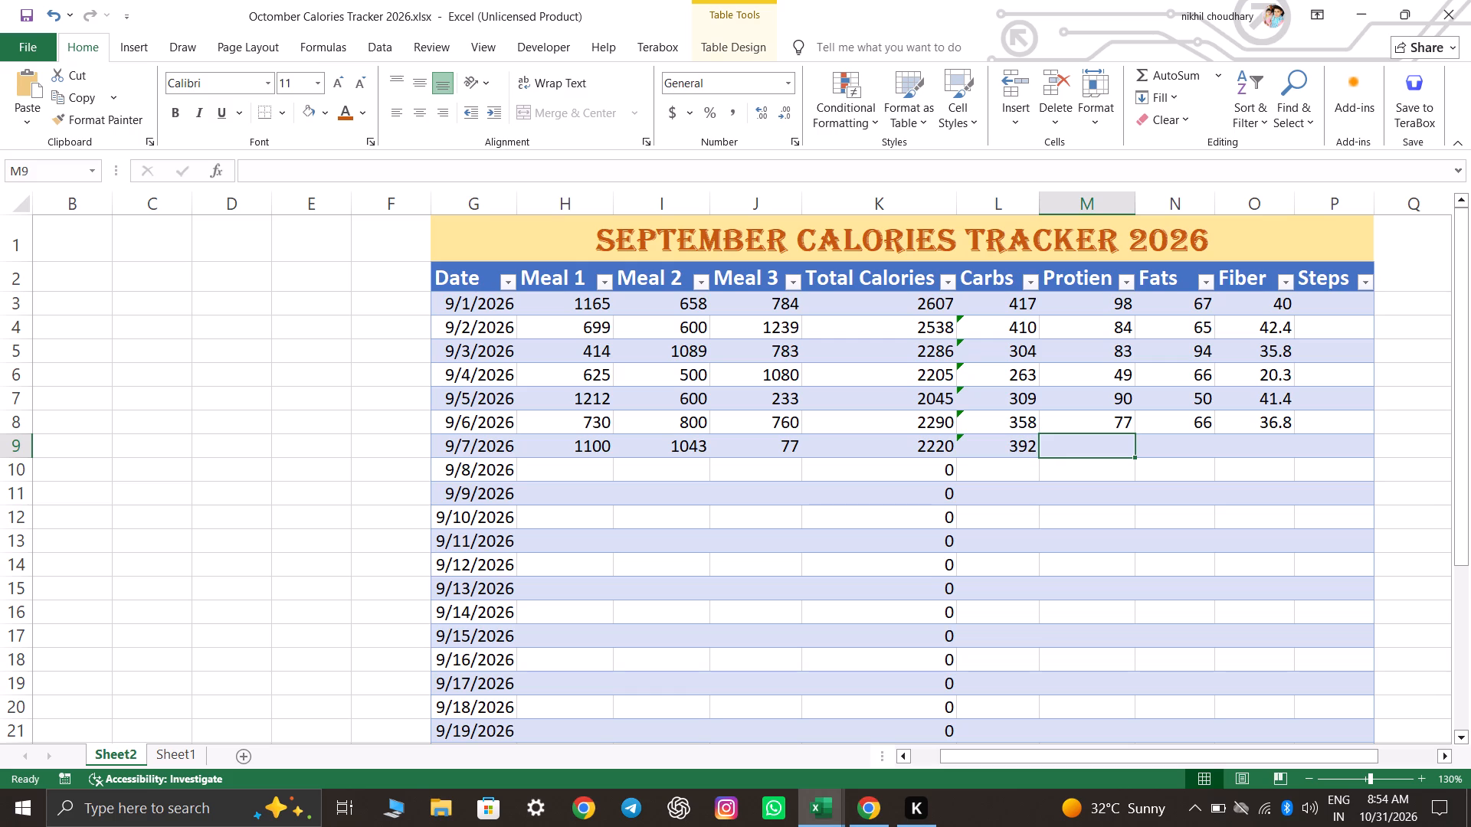
key(equal)
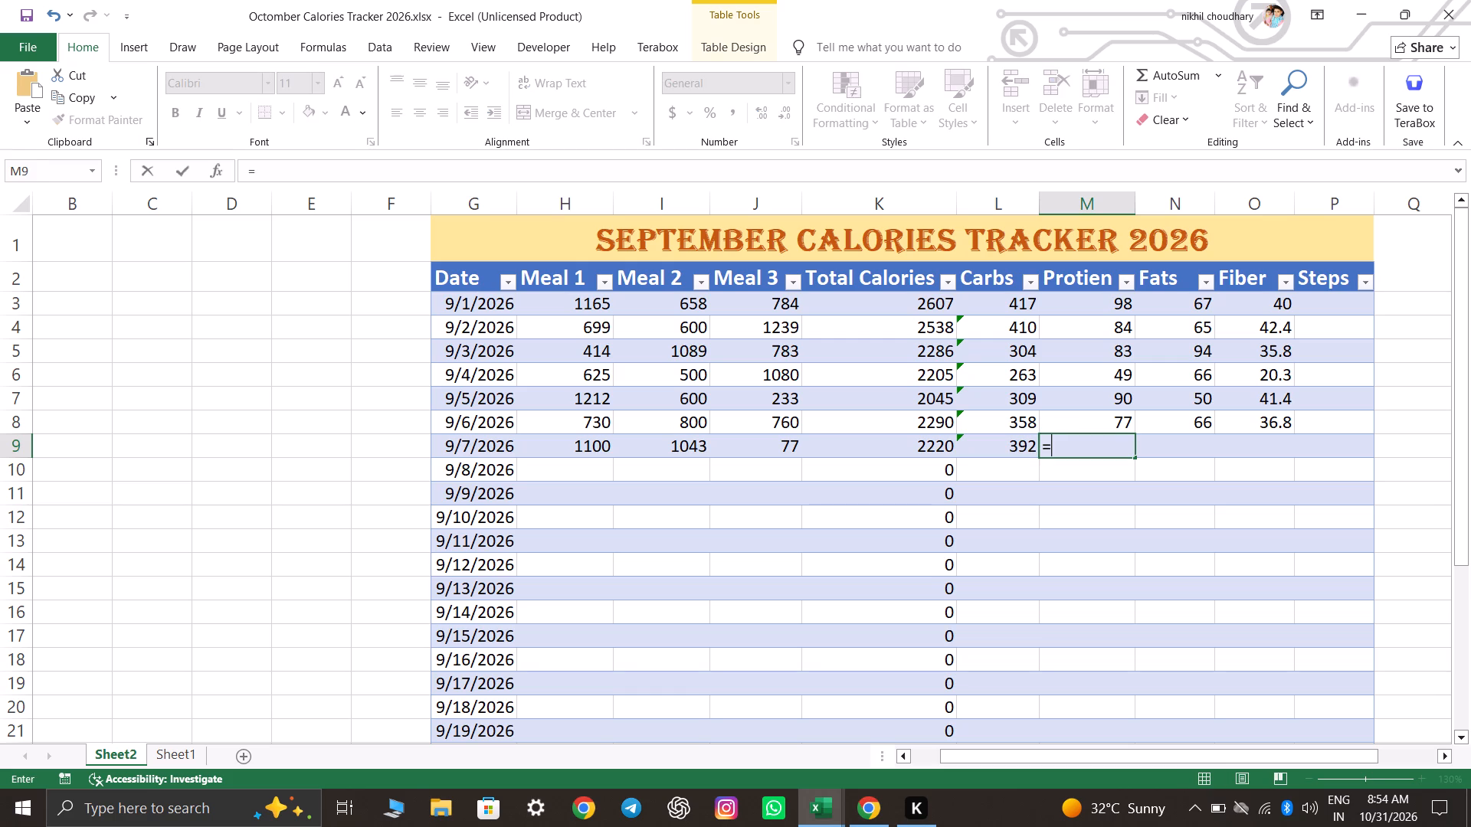
text(65)
text(+16)
key(Right)
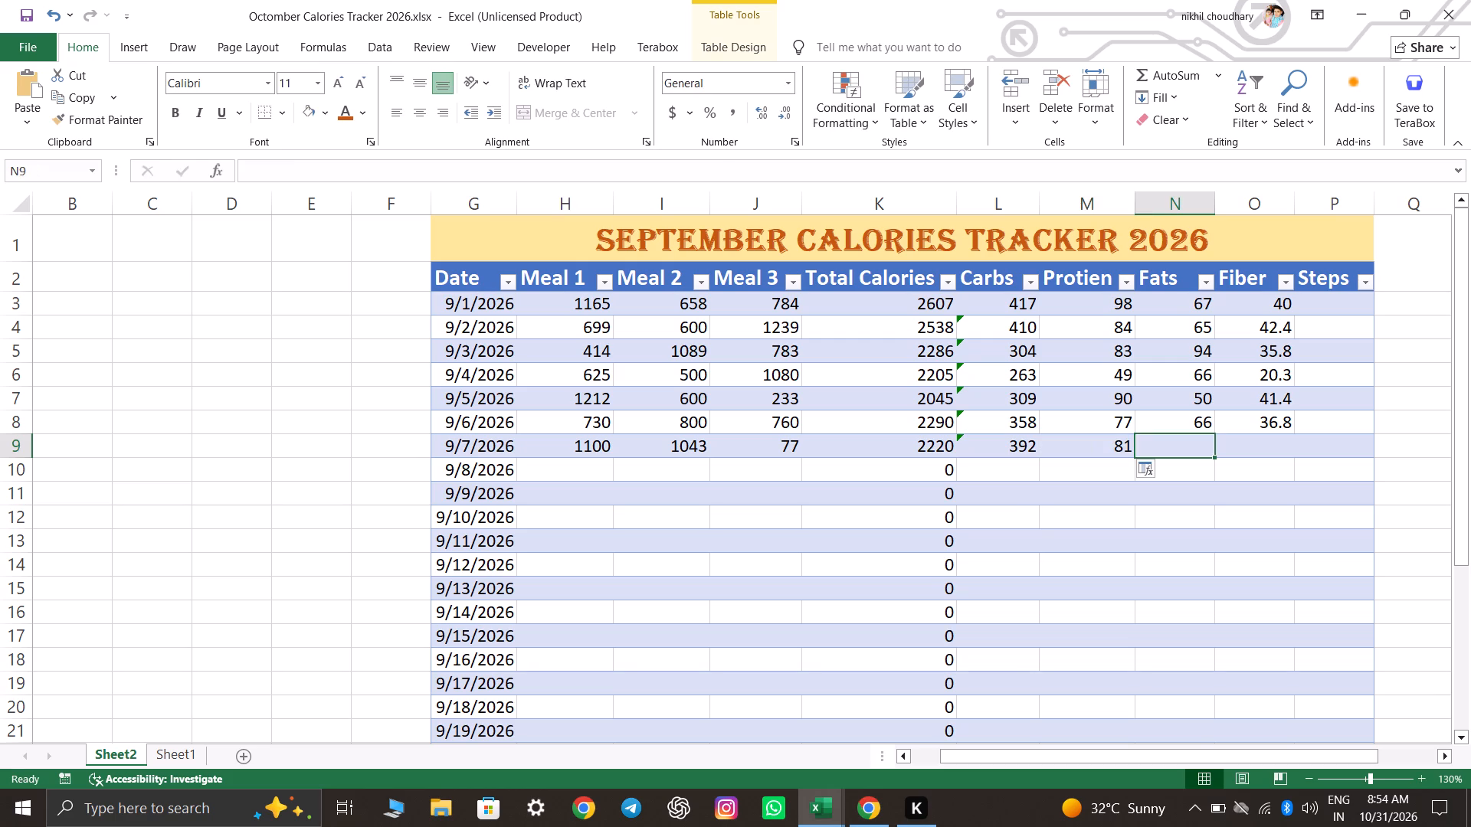
text(64)
key(Right)
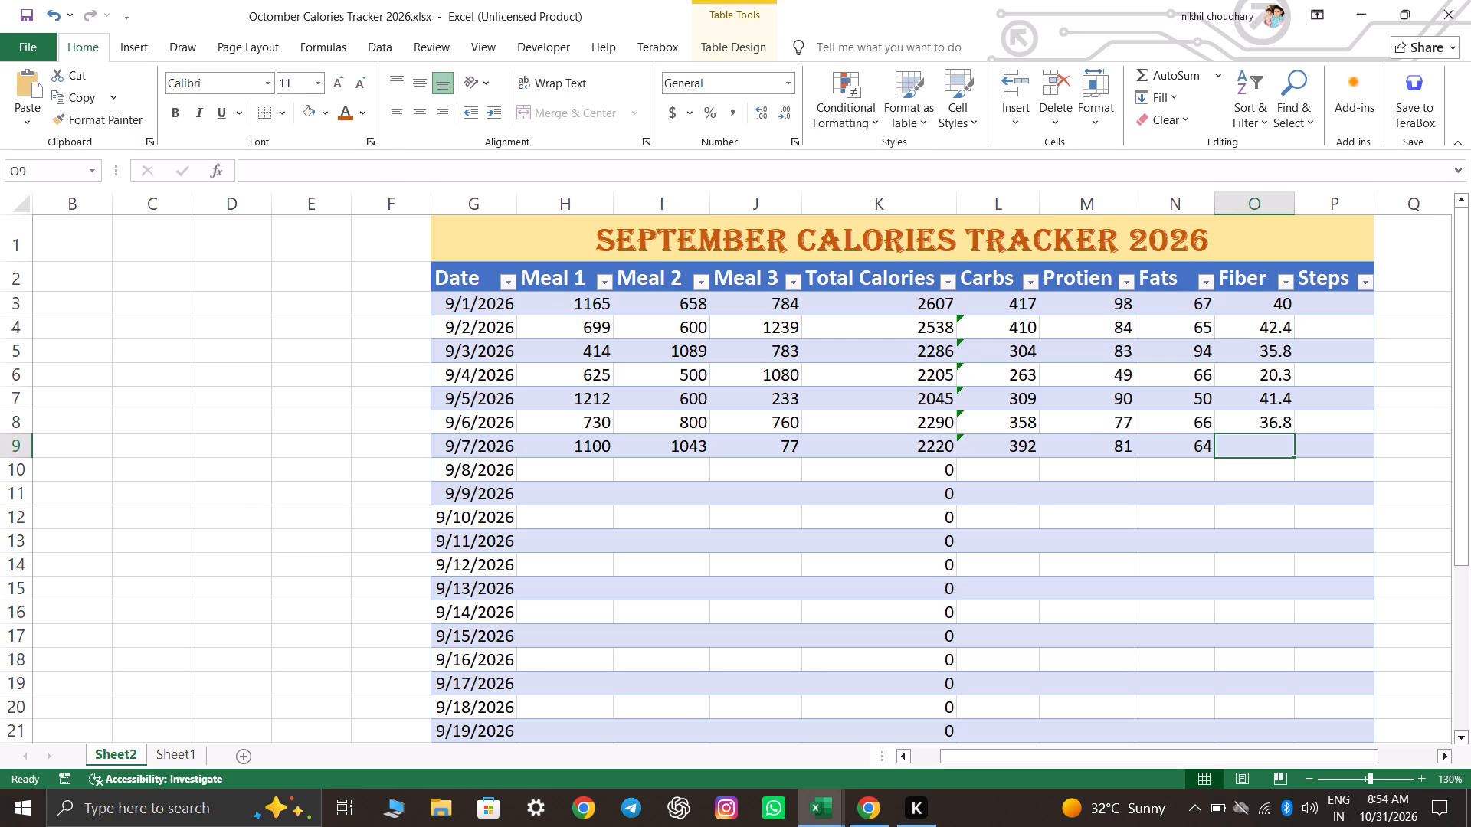
text(42.7)
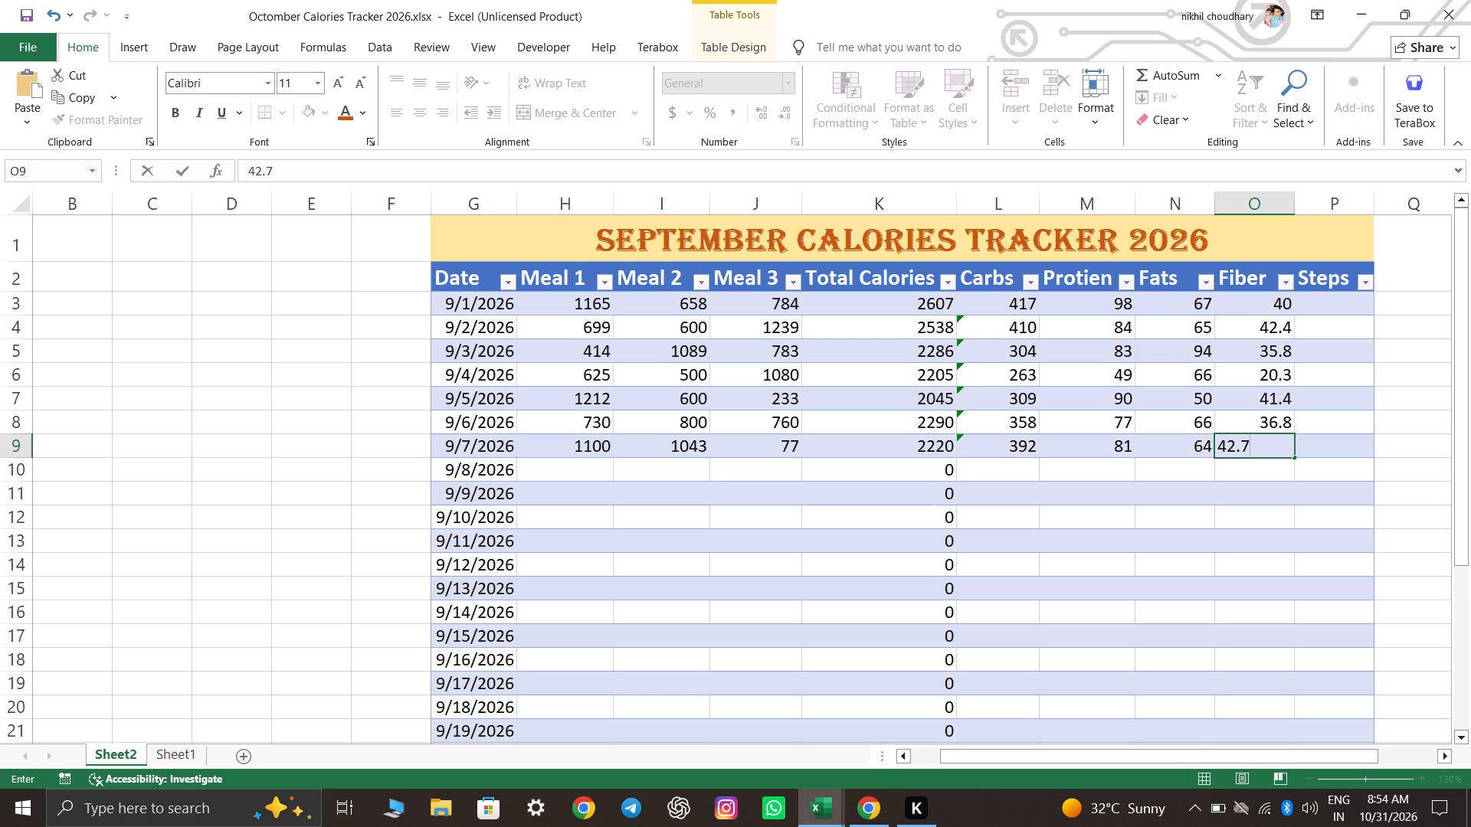
key(Return)
Enter the 9/8/2026 meal calories: 874 for Meal 1, 700 for Meal 2 and 800 for Meal 3.
key(Left)
key(Left)
key(Left)
key(Left)
key(Left)
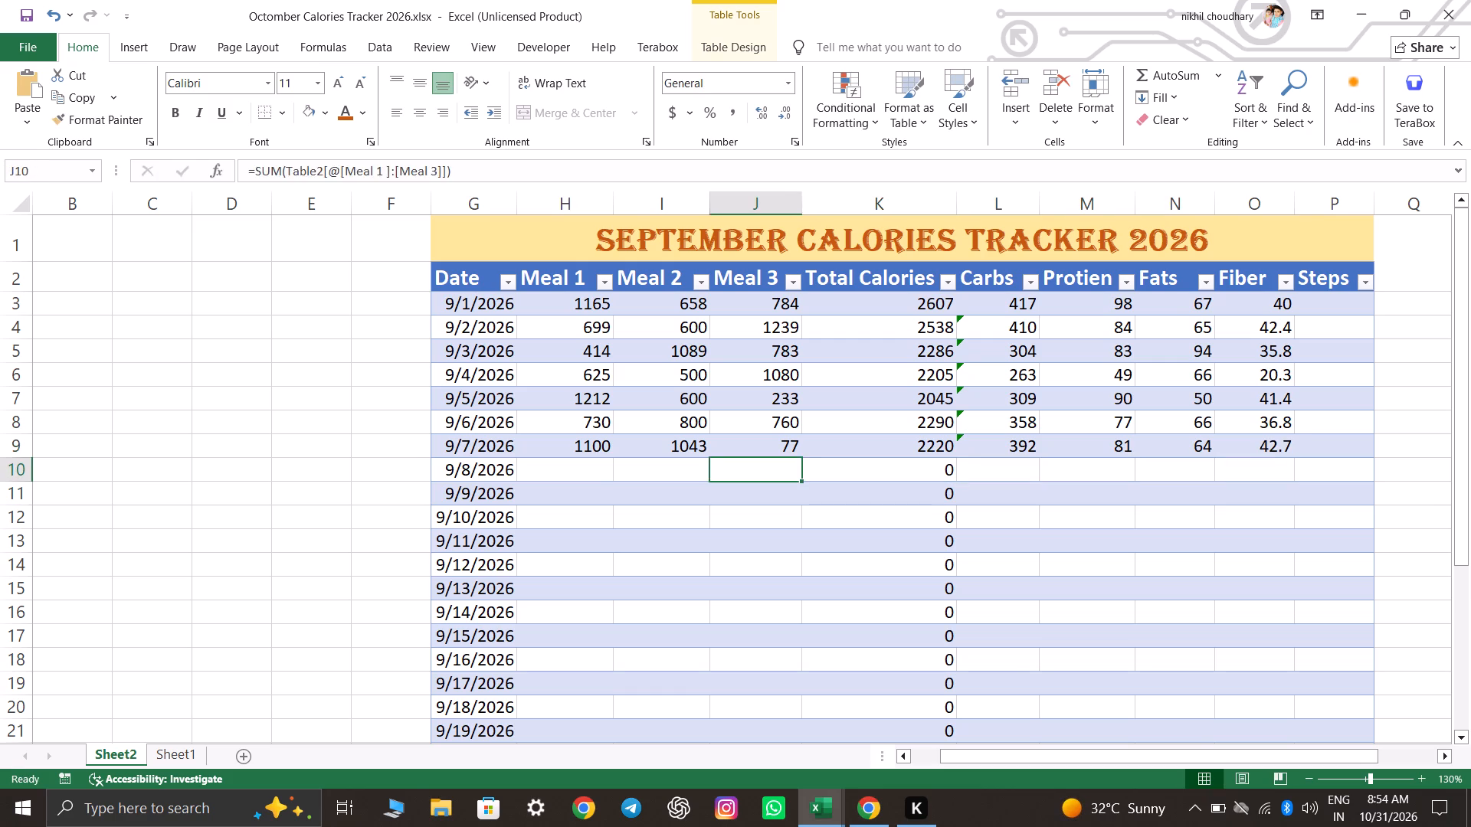
key(Left)
key(Left)
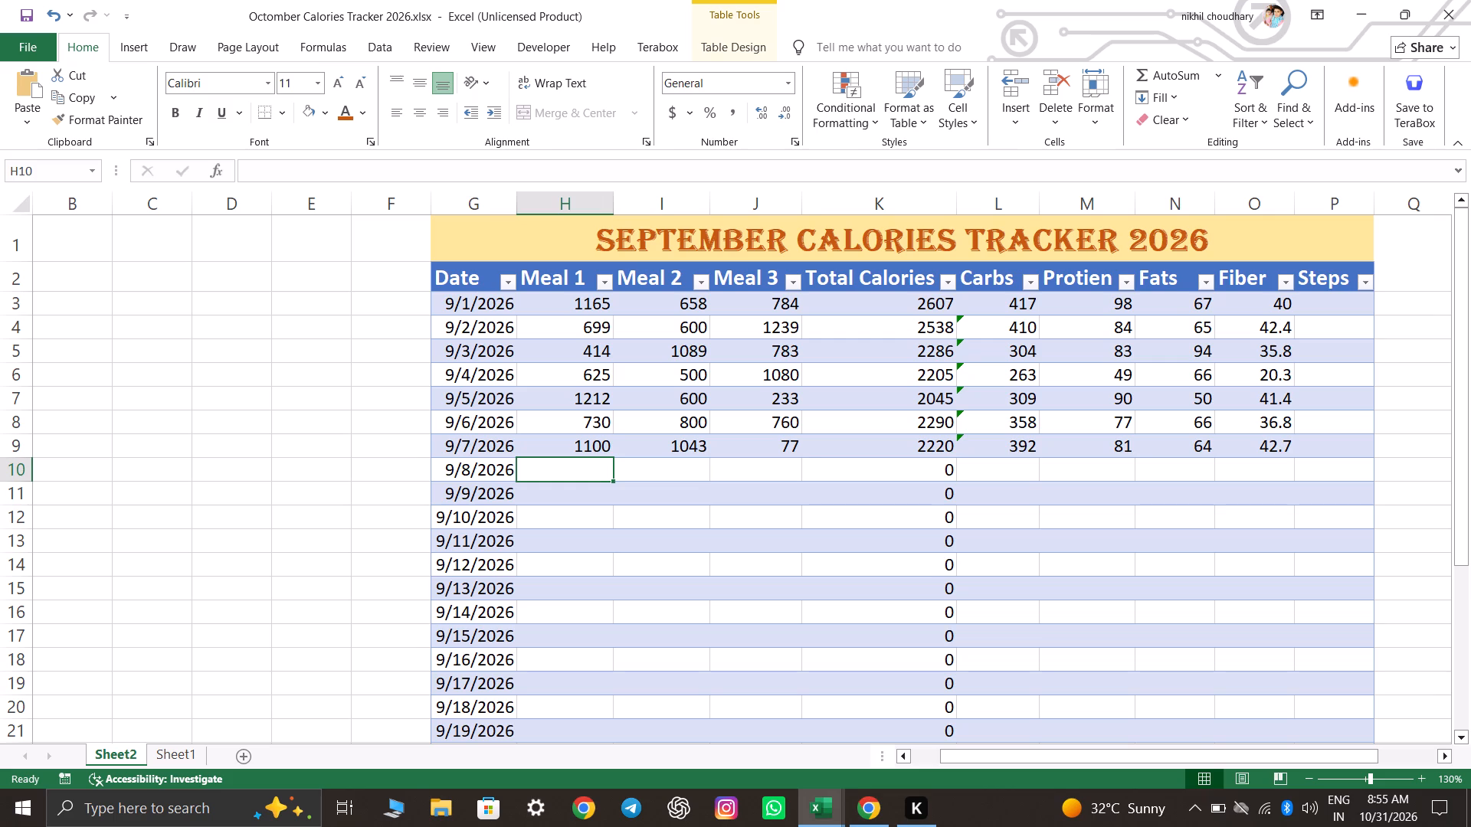
text(874)
key(Right)
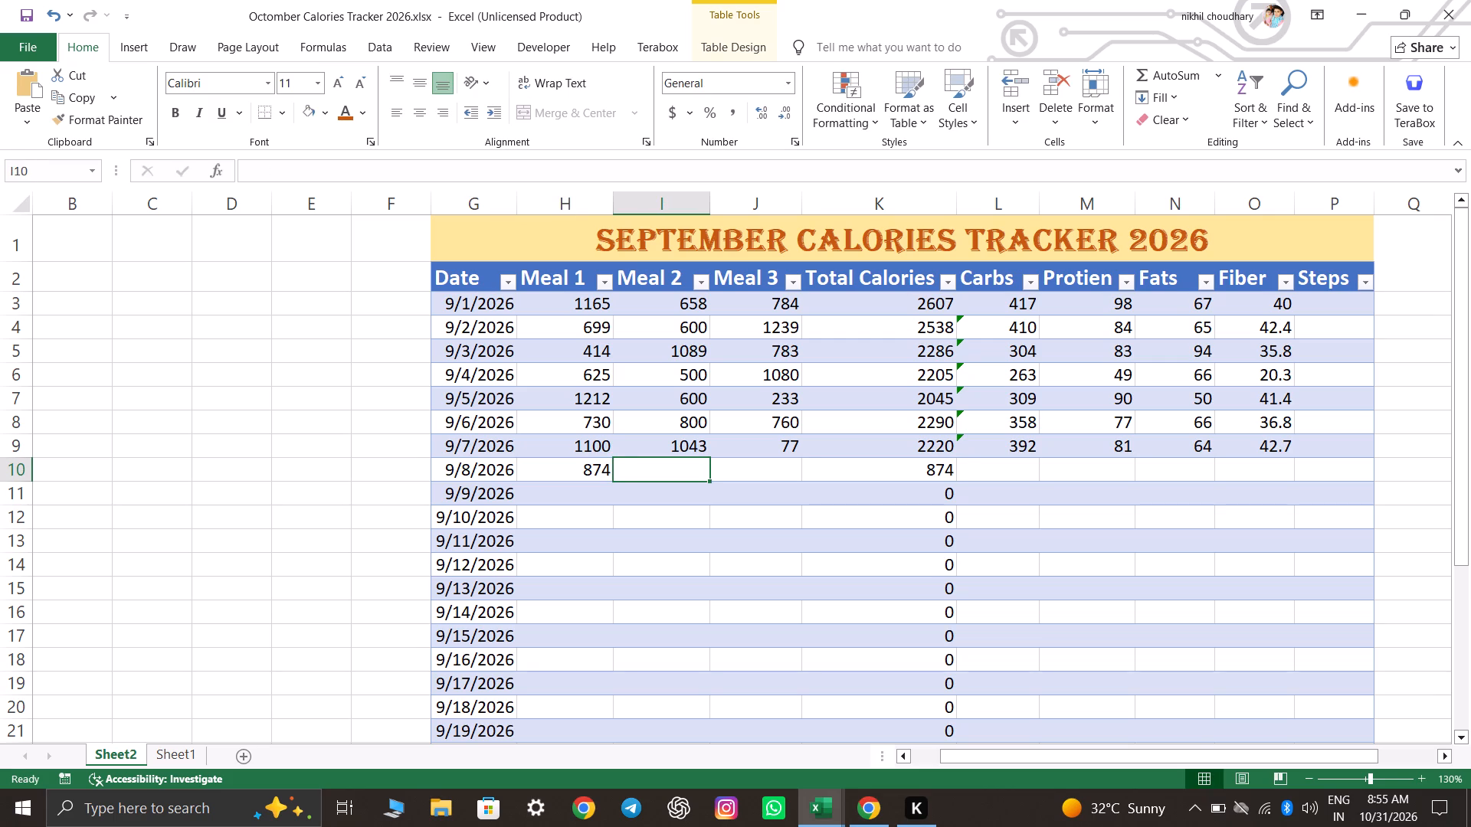
text(700)
key(Right)
text(800)
key(Right)
Enter the 9/8/2026 nutrition values: Carbs 426, Protien 90, Fats 41 and Fiber 45.8.
key(Right)
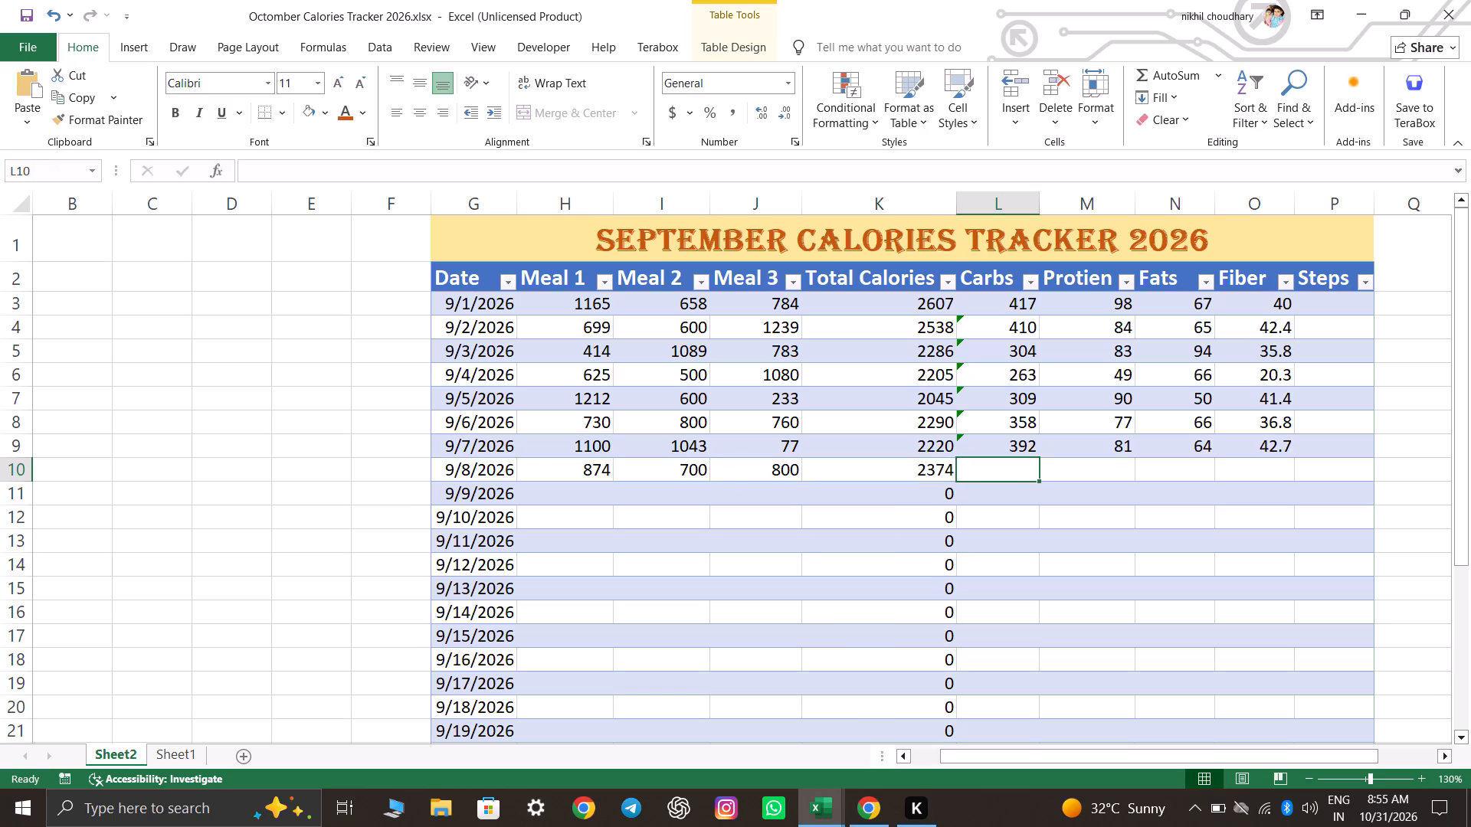
text(426)
key(Right)
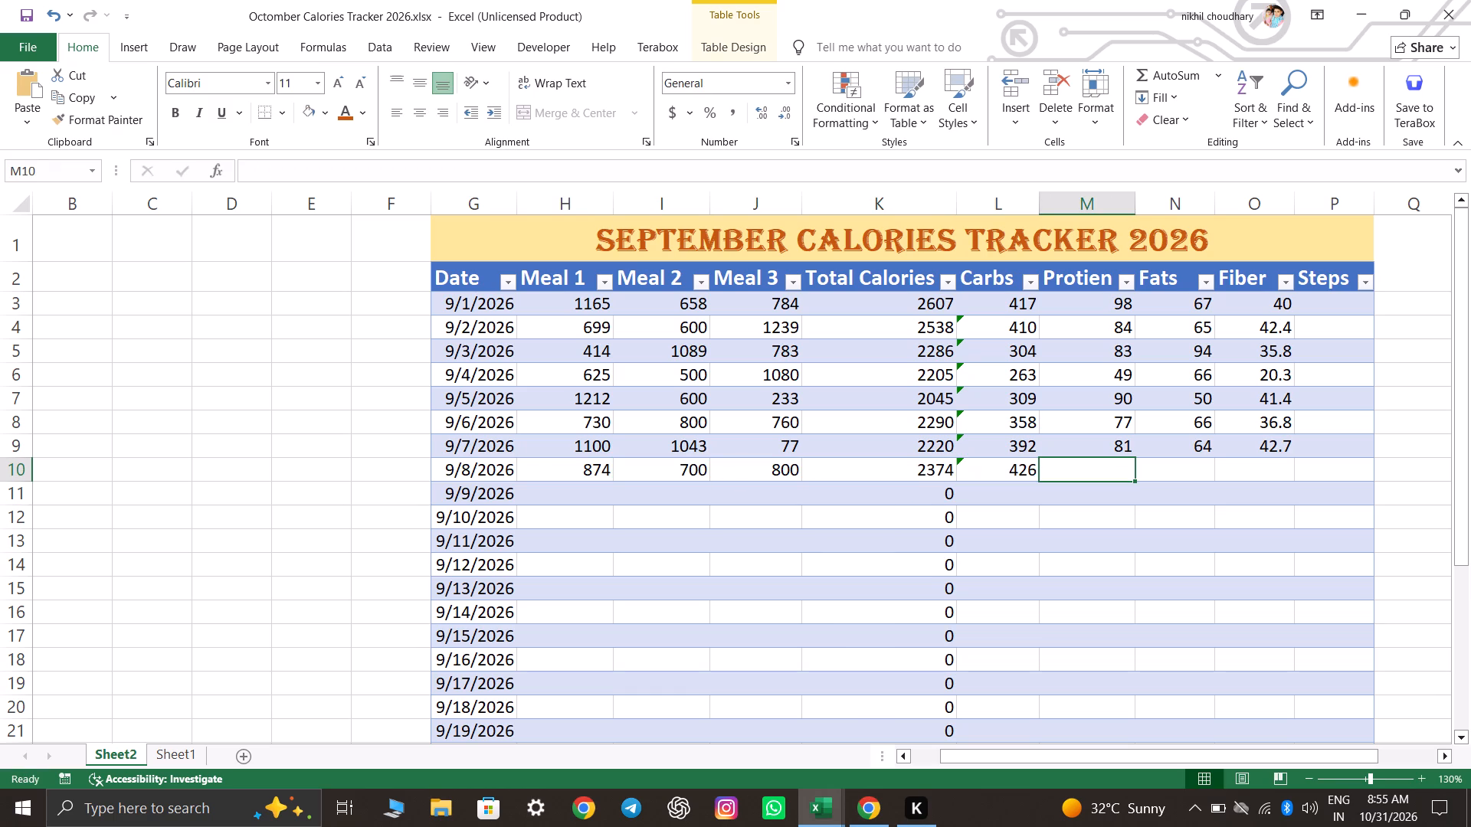
text(90)
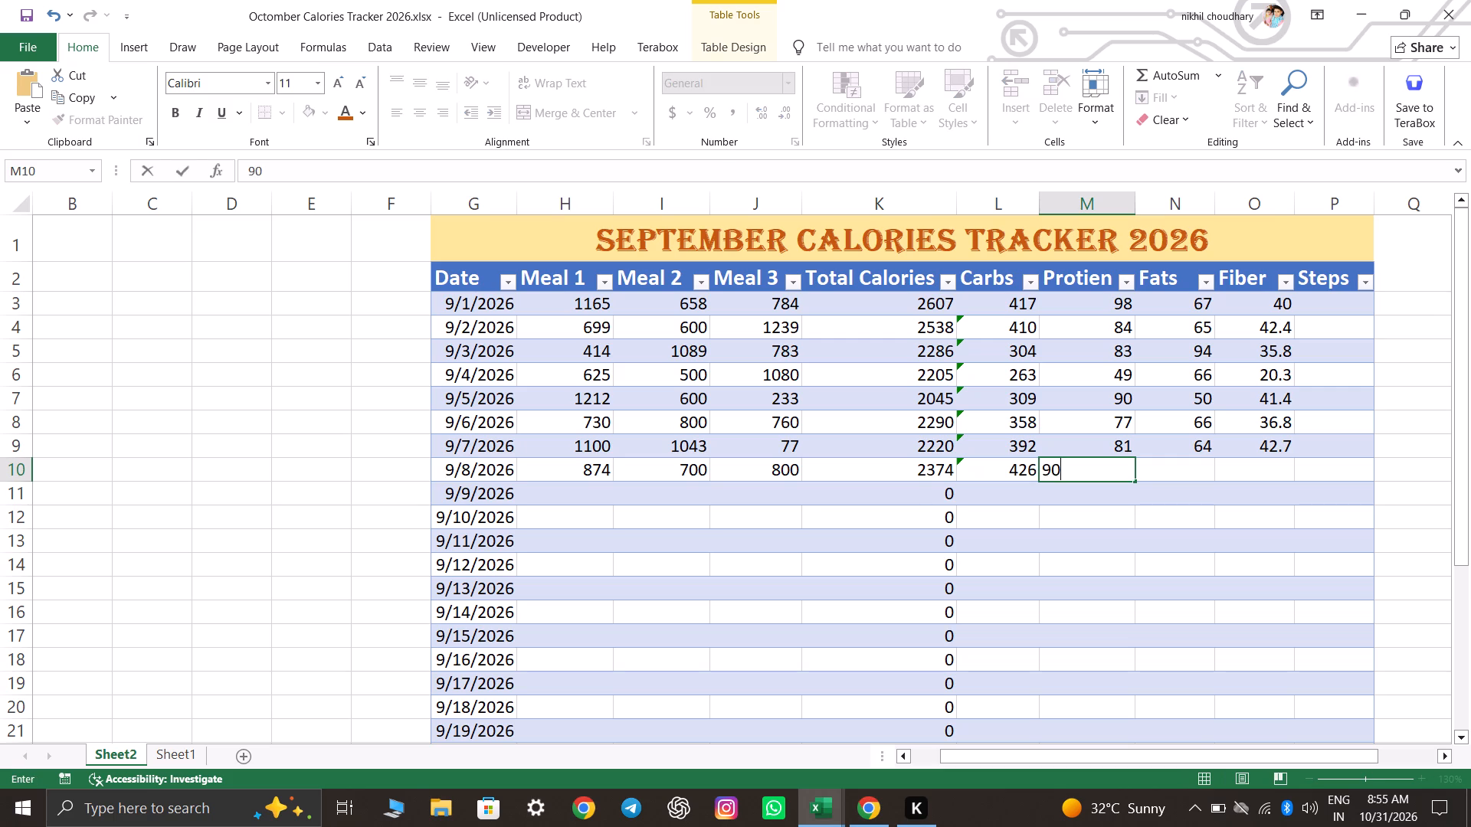
key(Right)
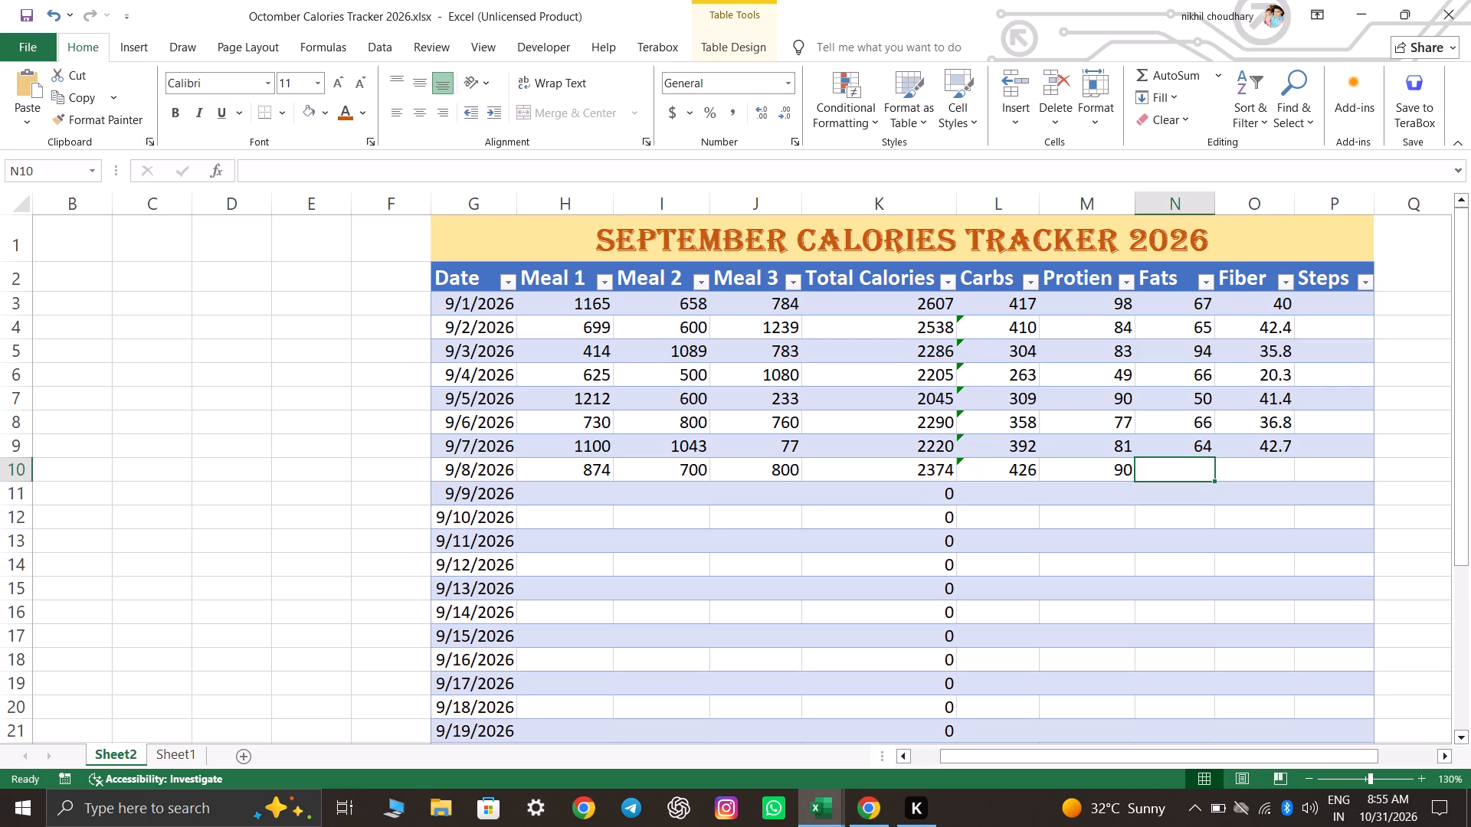
text(41)
key(Right)
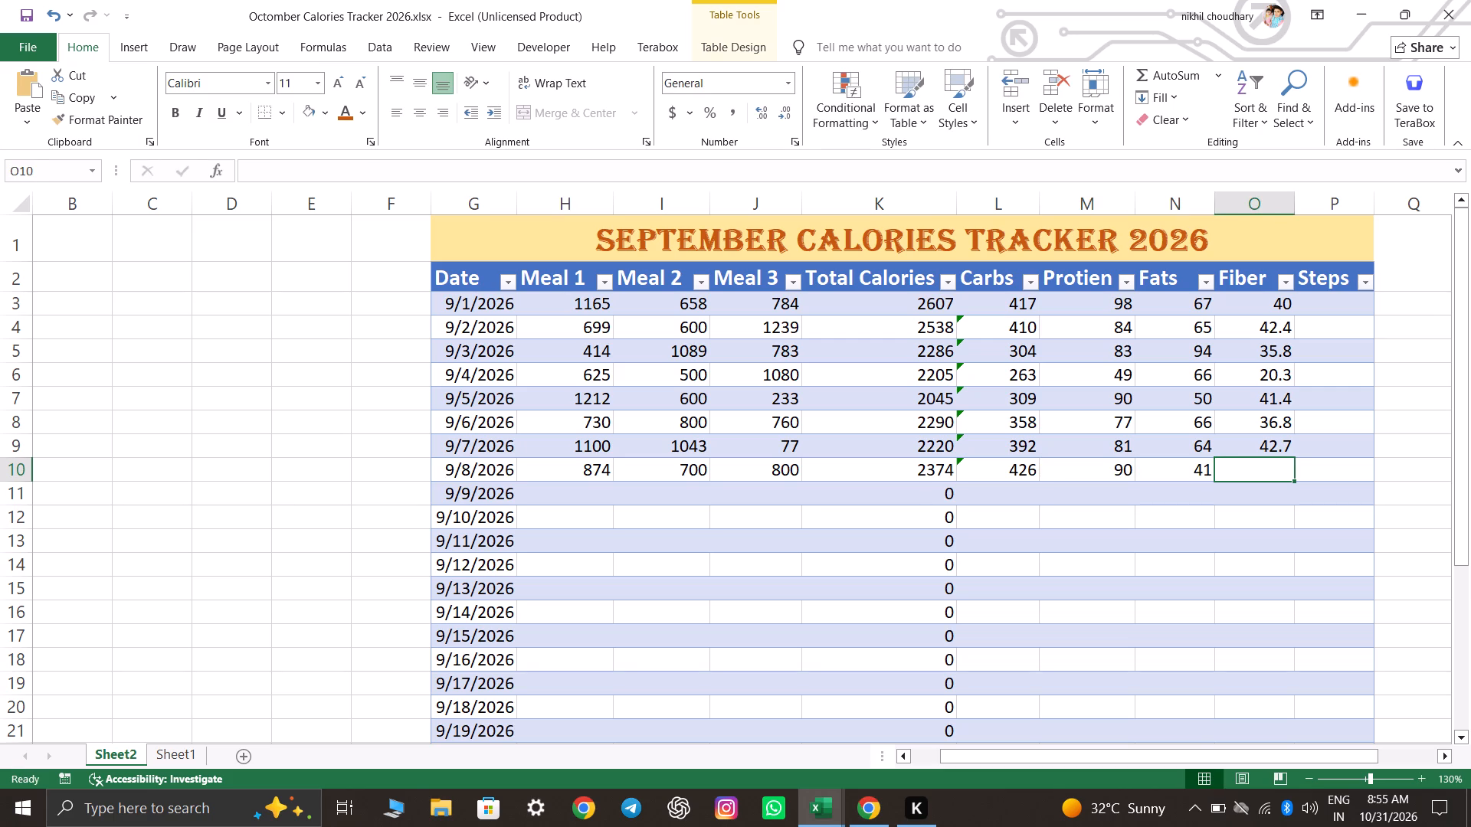
text(45.8)
key(Return)
Enter the 9/9/2026 meal calories: 1000 for Meal 1, 831 for Meal 2 and 700 for Meal 3.
key(Left)
key(Left)
key(Left)
key(Left)
key(Left)
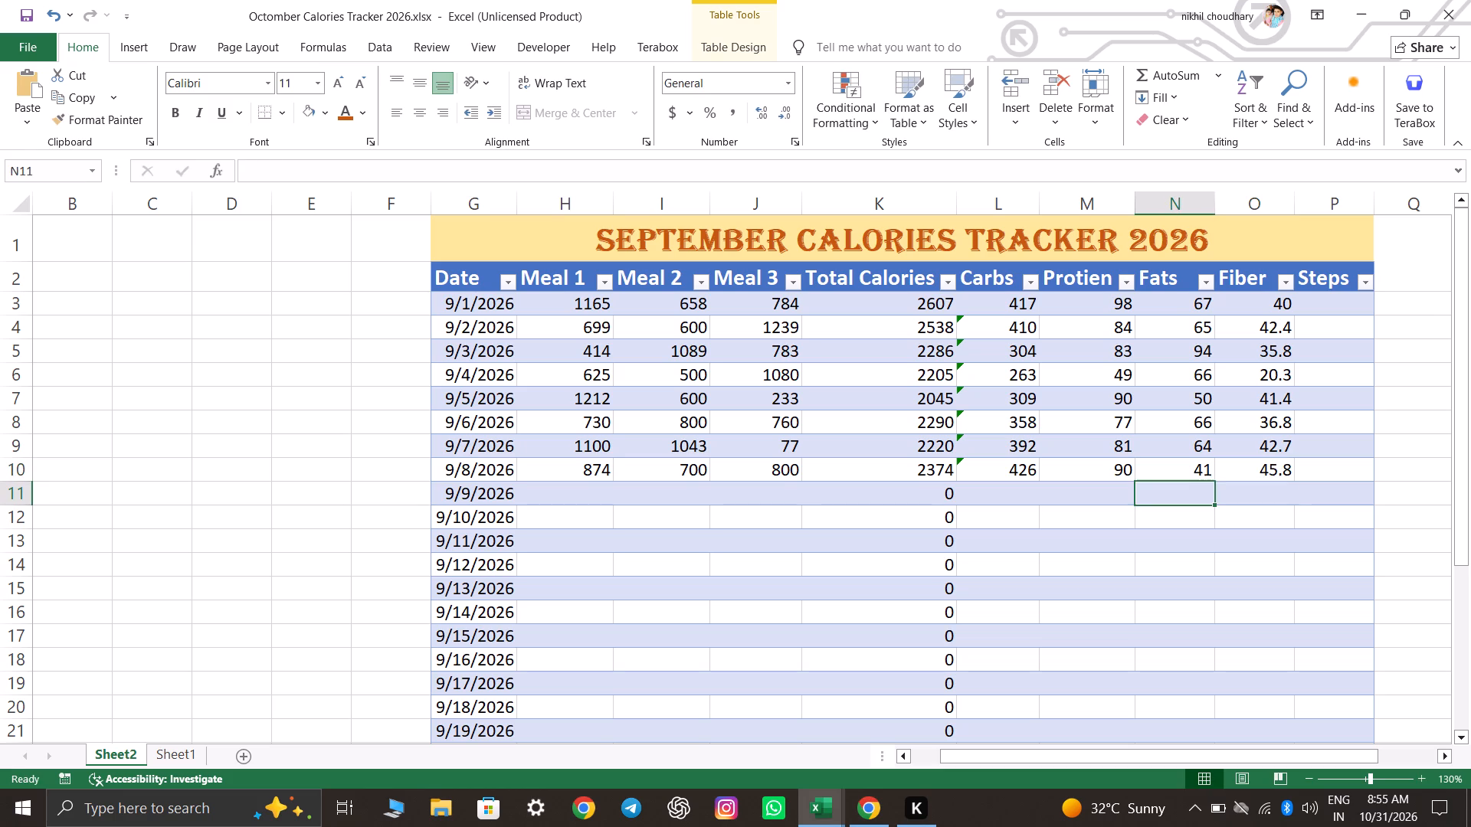
key(Left)
key(Left)
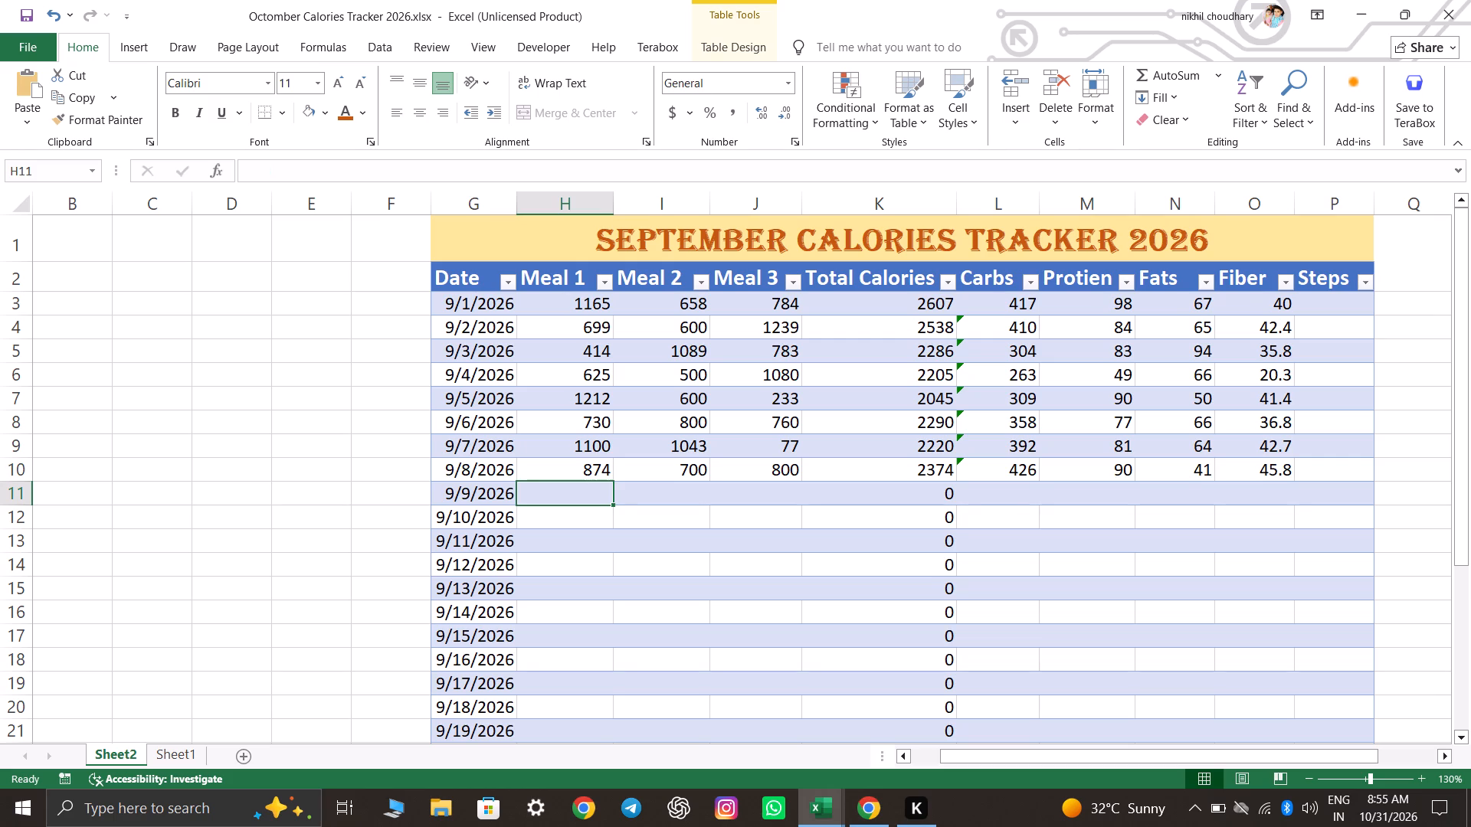
text(1000)
key(Right)
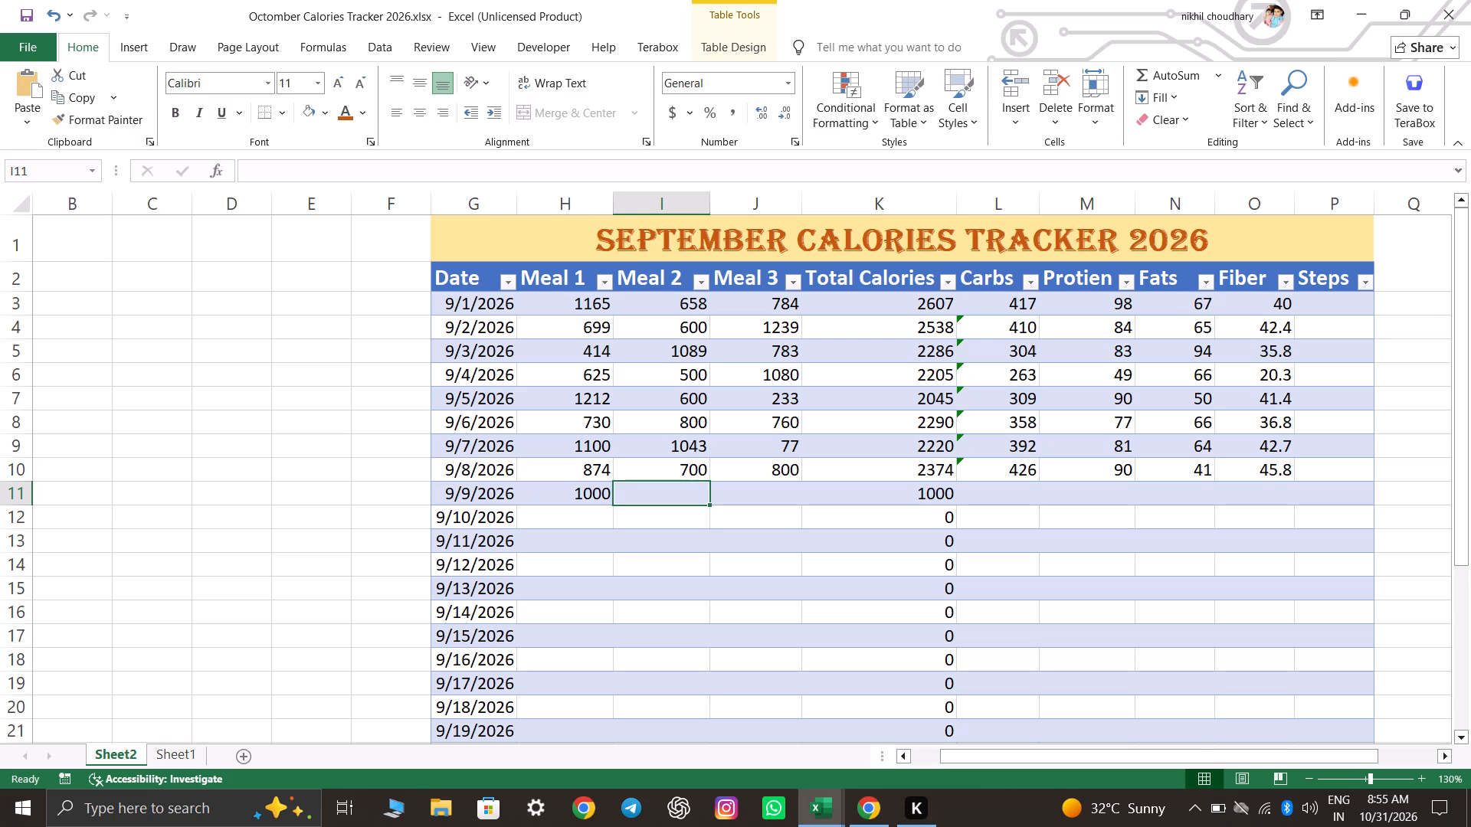
key(8)
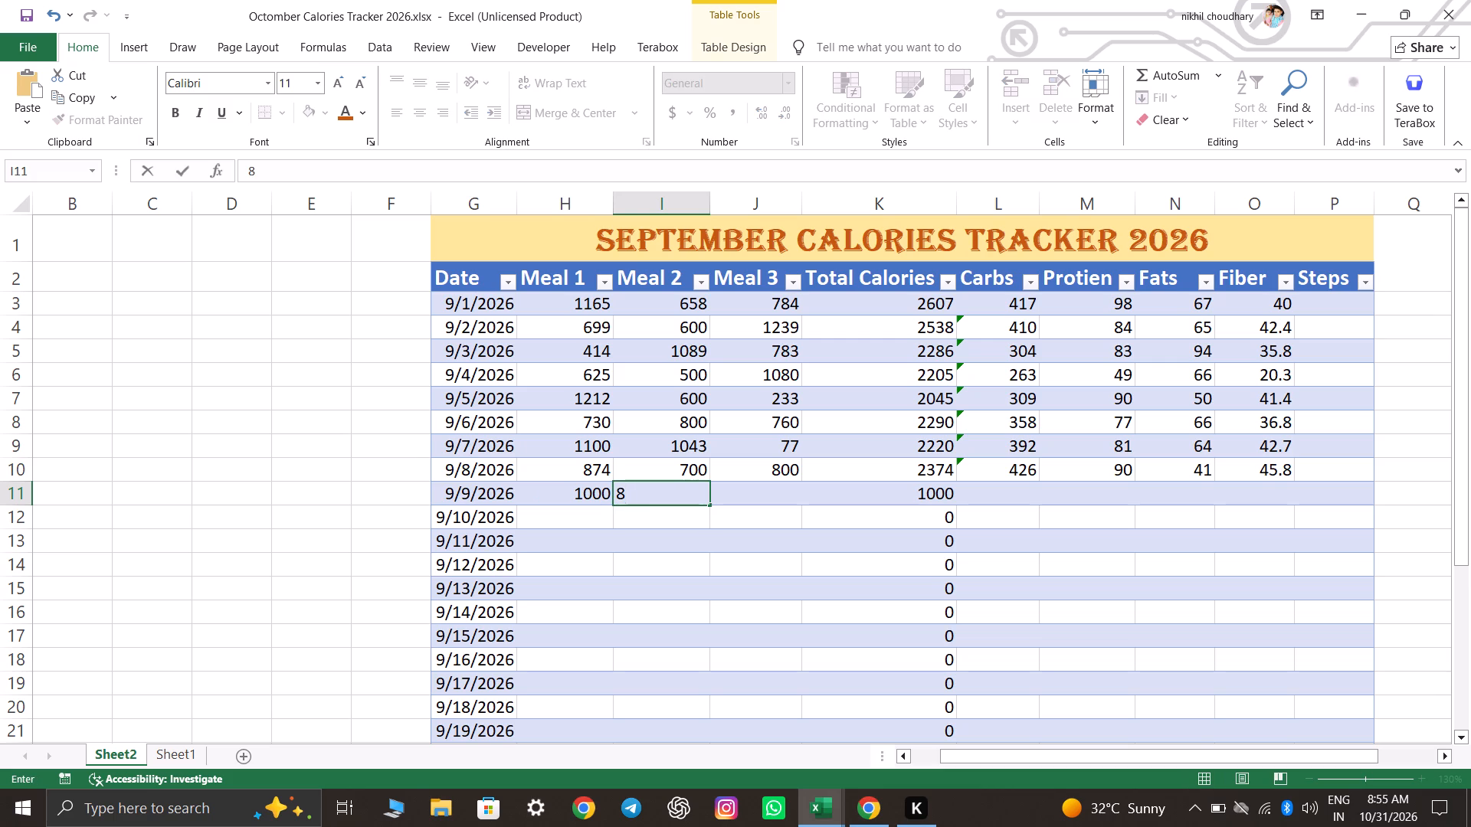
text(31)
key(Right)
text(700)
key(Right)
Enter the 9/9/2026 nutrition values: Carbs 462, Protien 76, Fats 37 and Fiber 41.7.
key(Right)
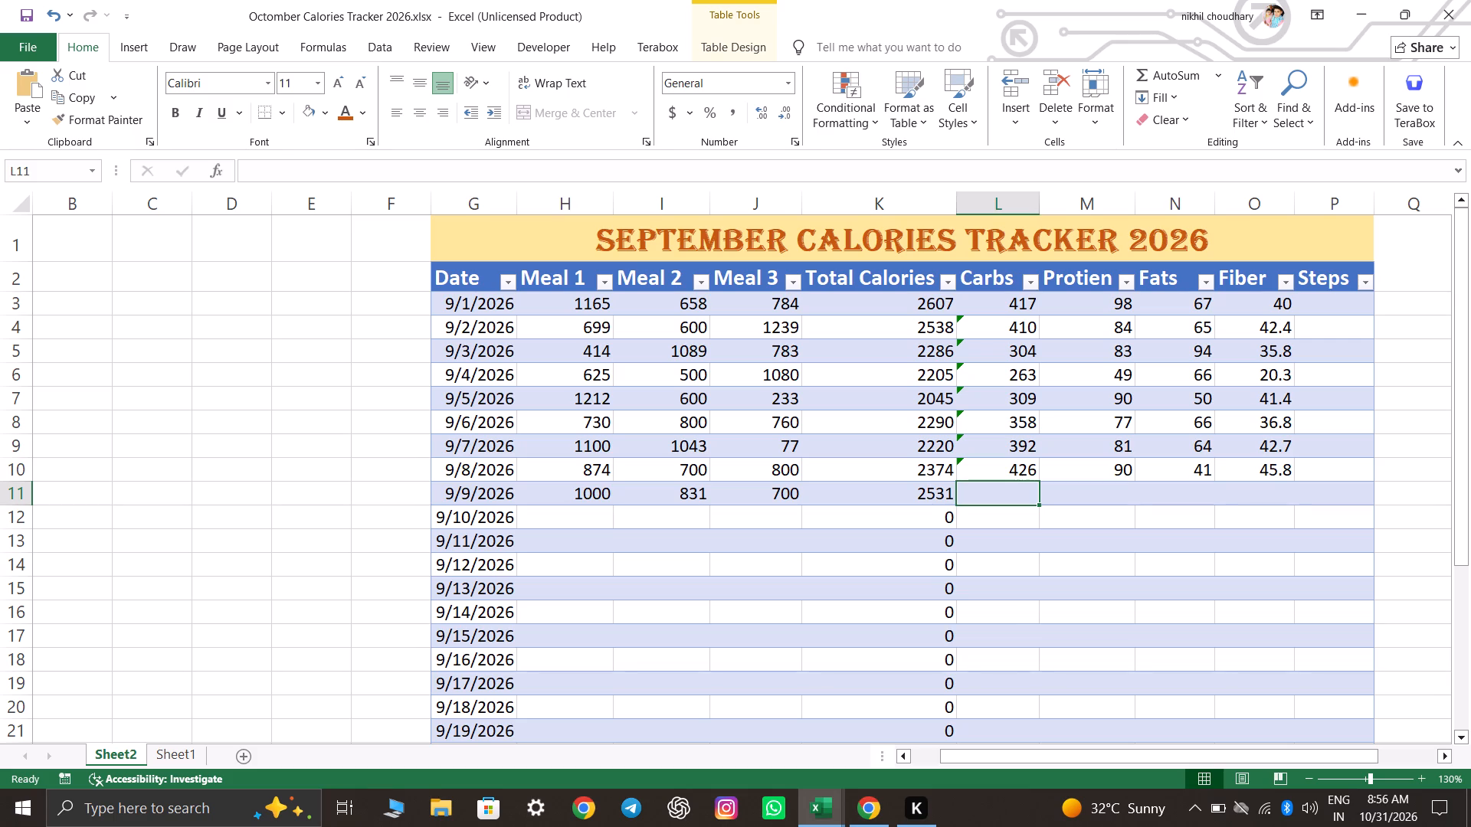
key(4)
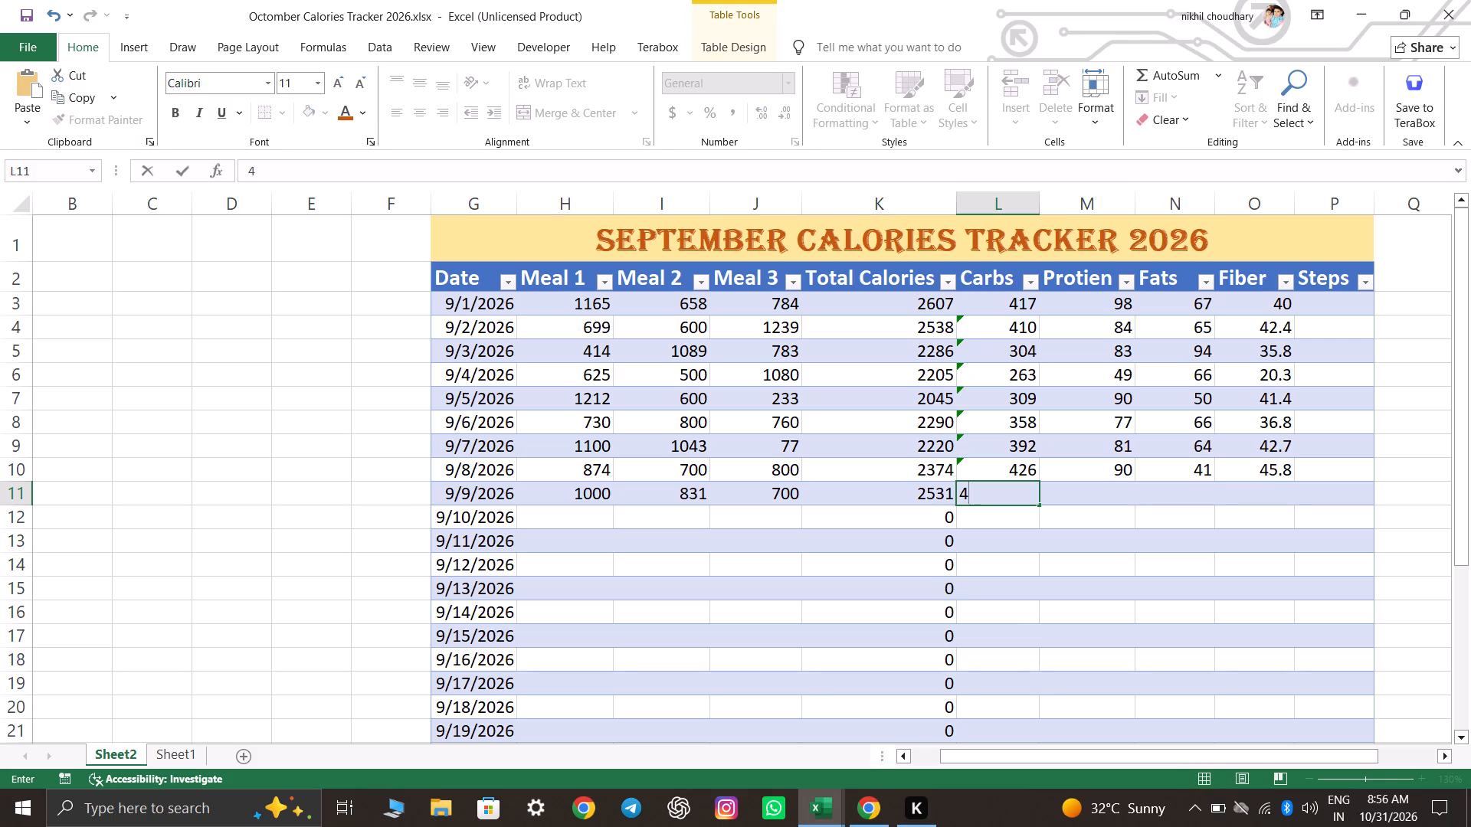
text(62)
key(Right)
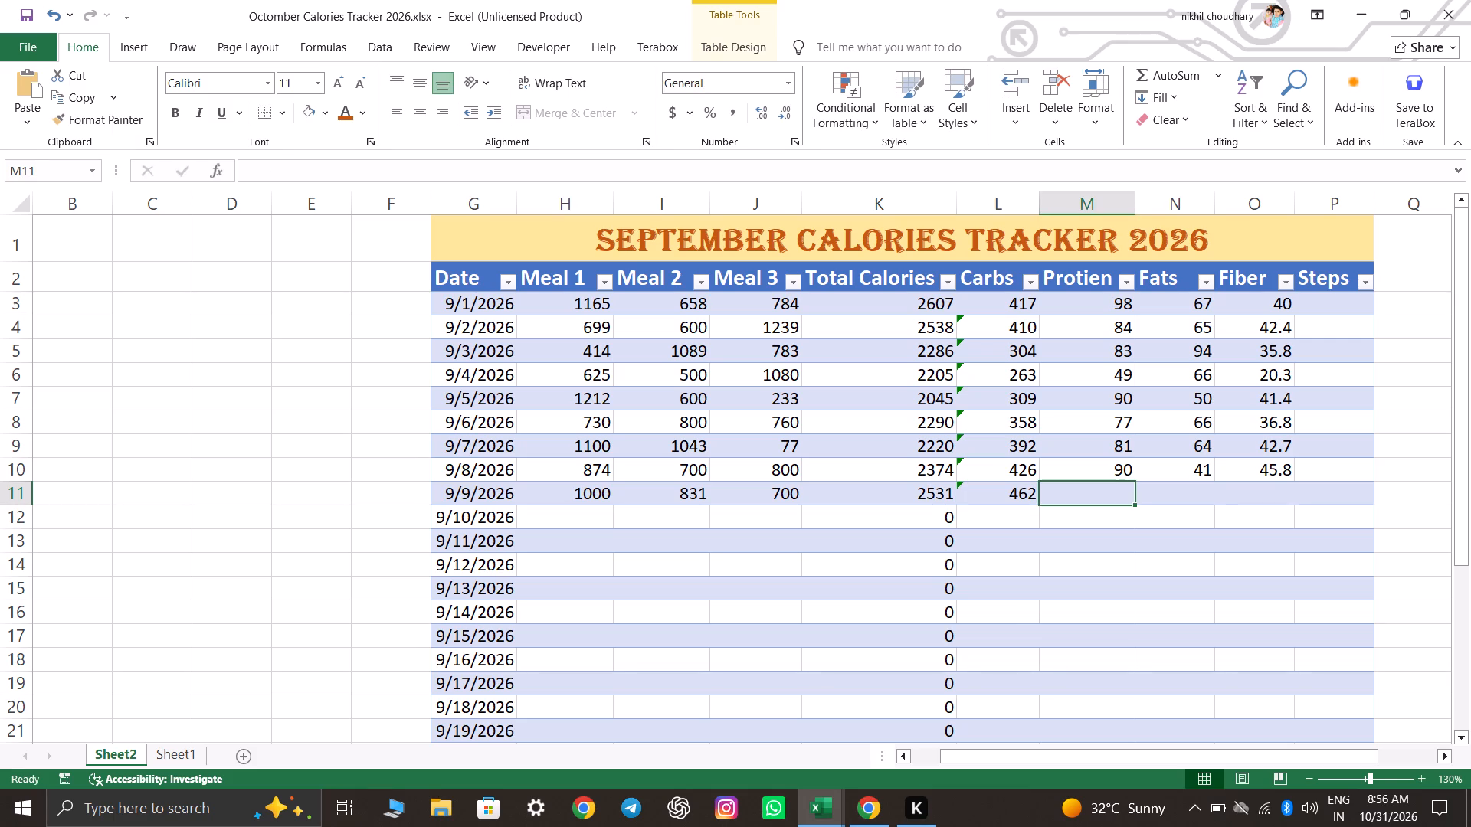
text(76)
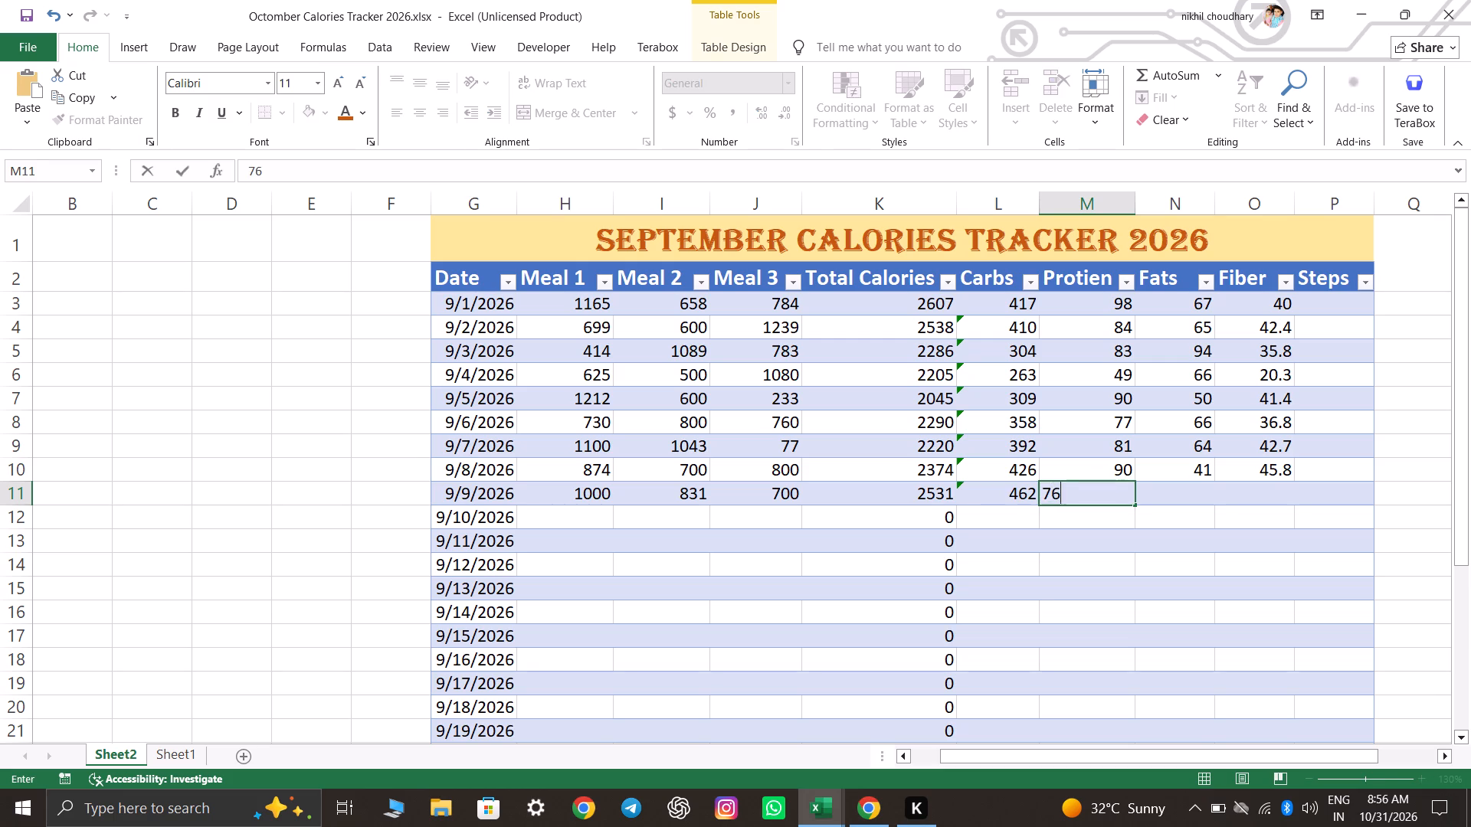
key(Right)
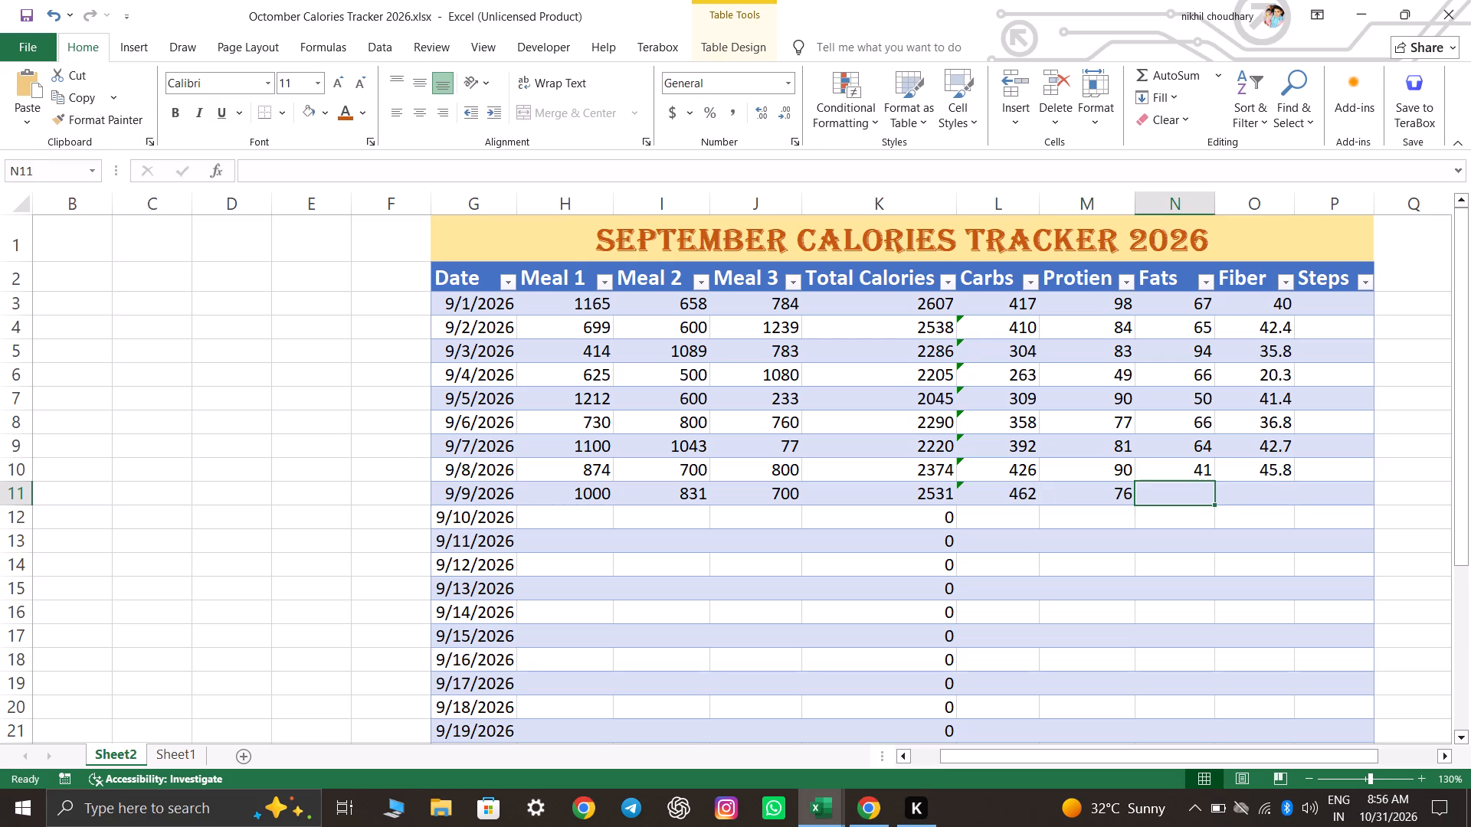
text(37)
key(Right)
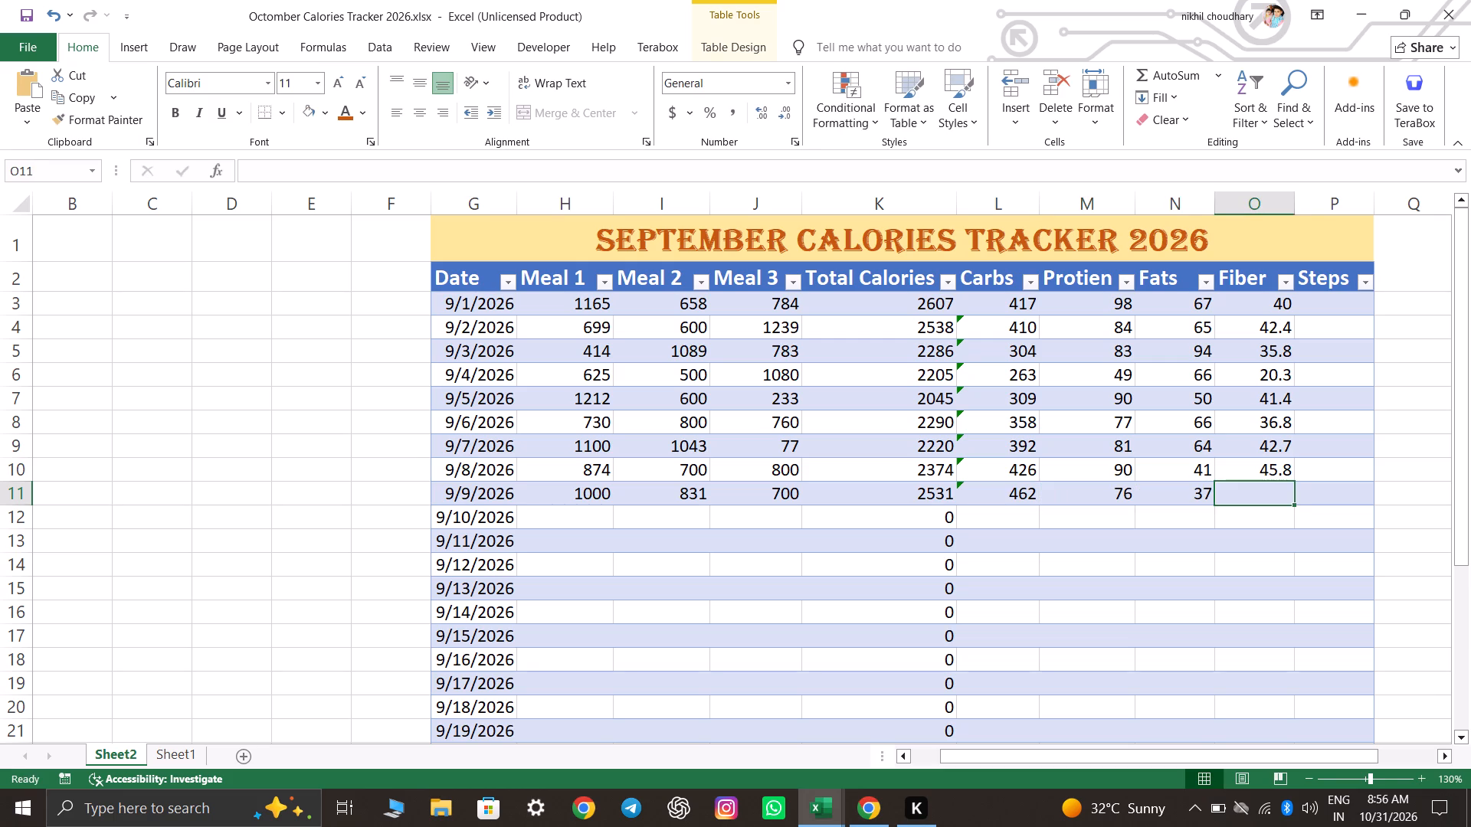
text(41.7)
key(Return)
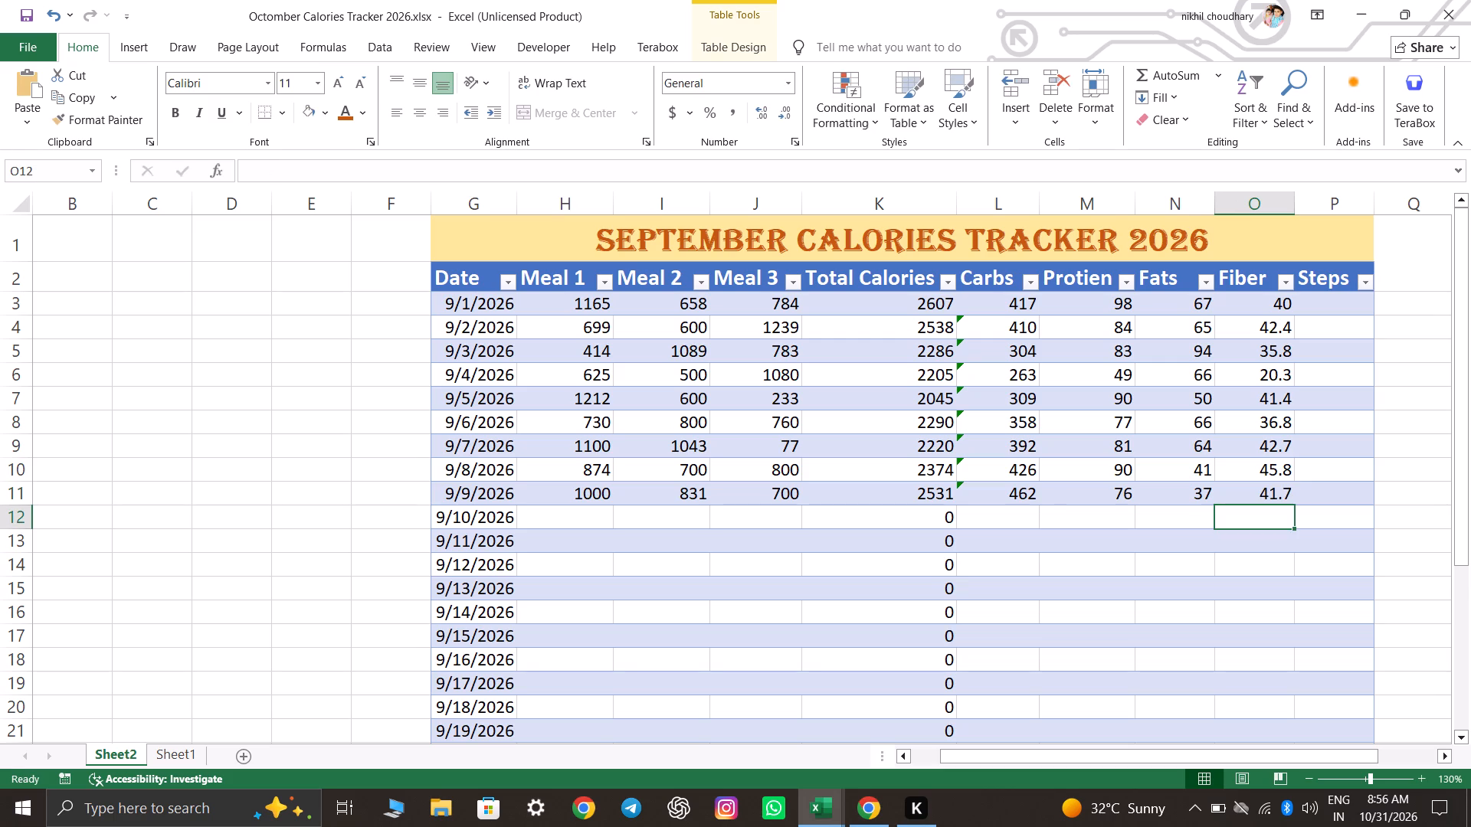
Enter the 9/10/2026 meal calories: 732 for Meal 1, 715 for Meal 2 and 865 for Meal 3.
key(Left)
key(Left)
key(Left)
key(Left)
key(Left)
key(Left)
key(Left)
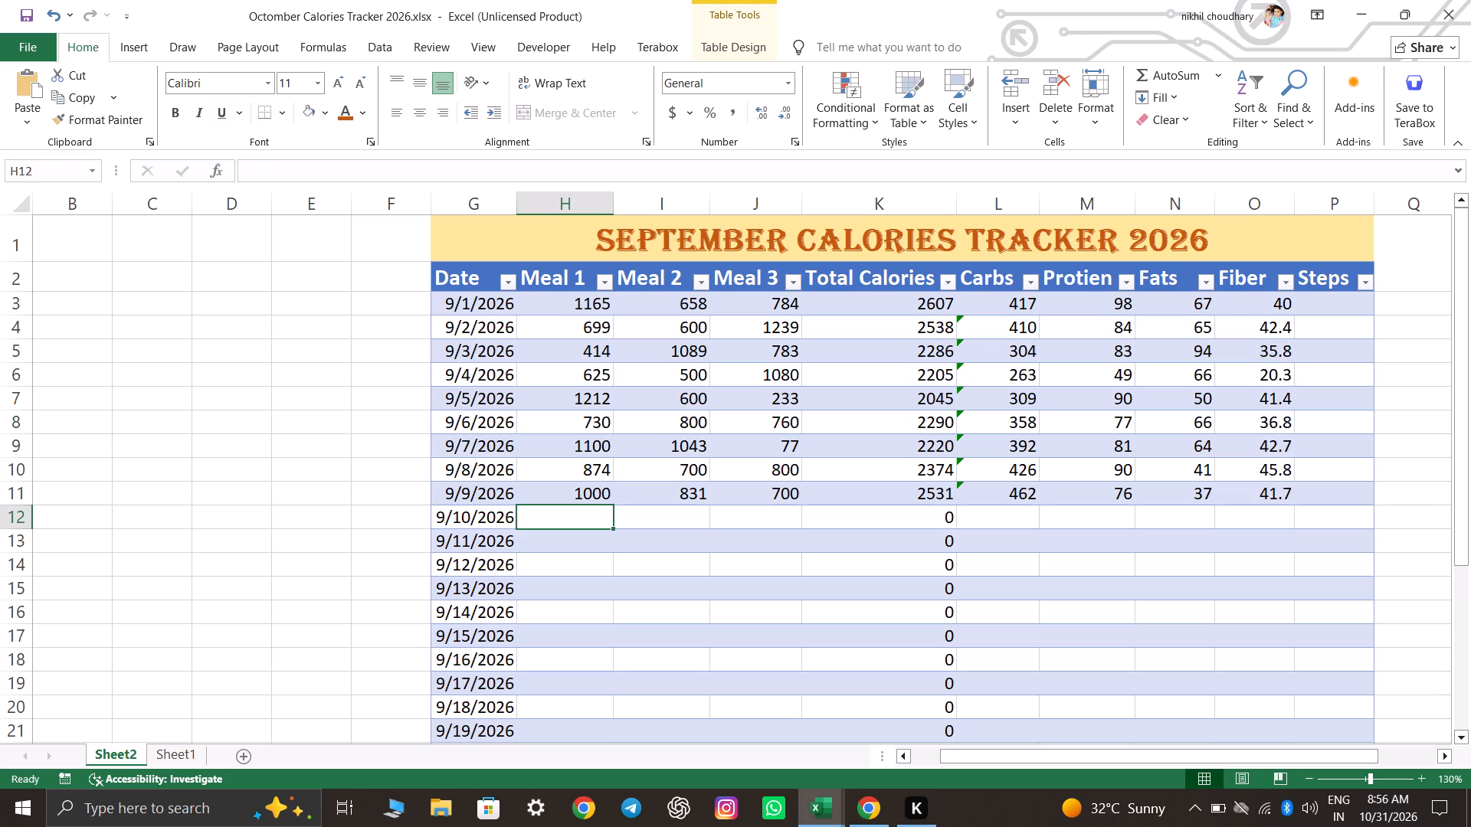
text(732)
key(Right)
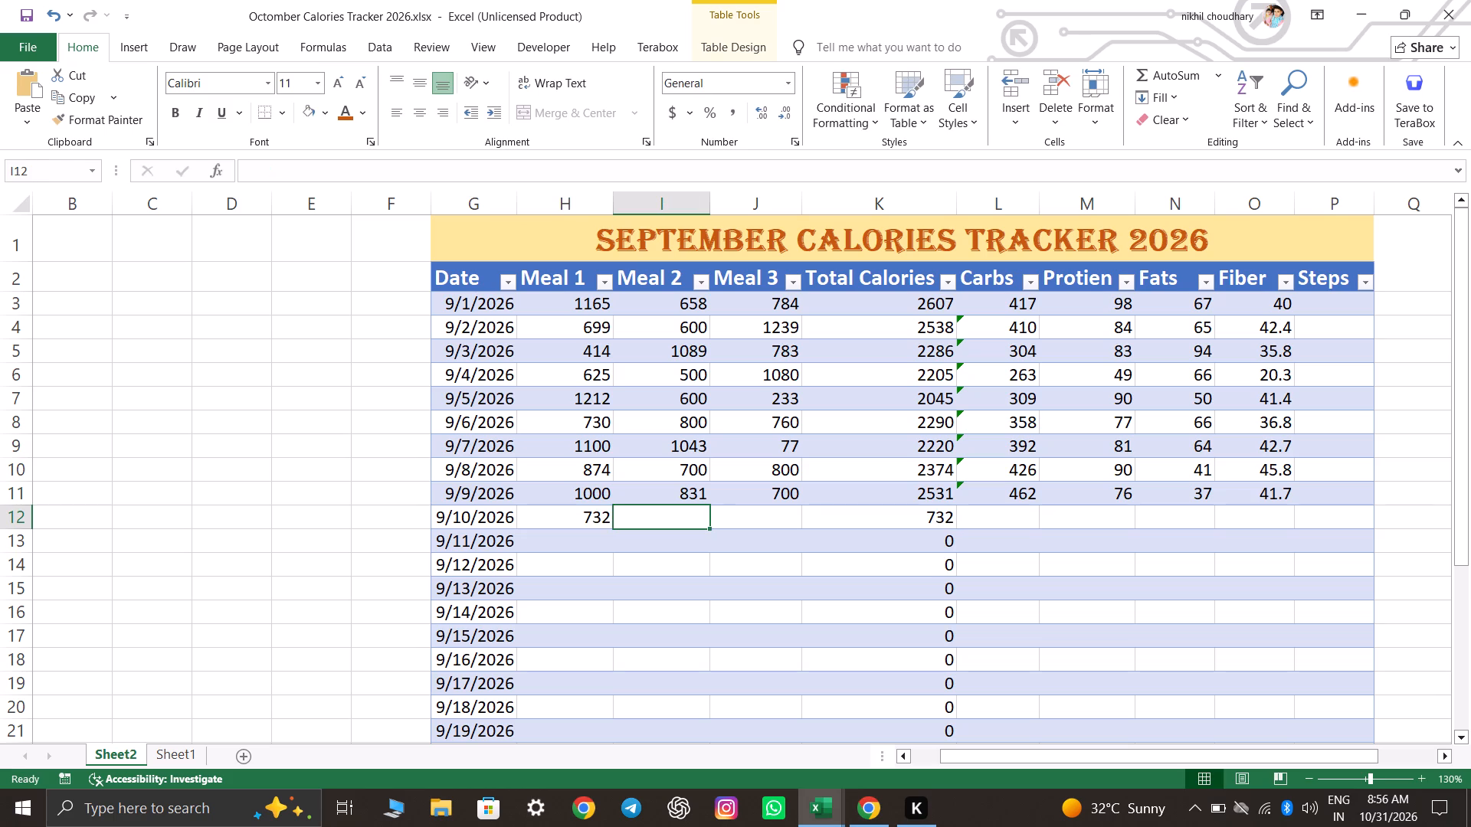
text(715)
key(Right)
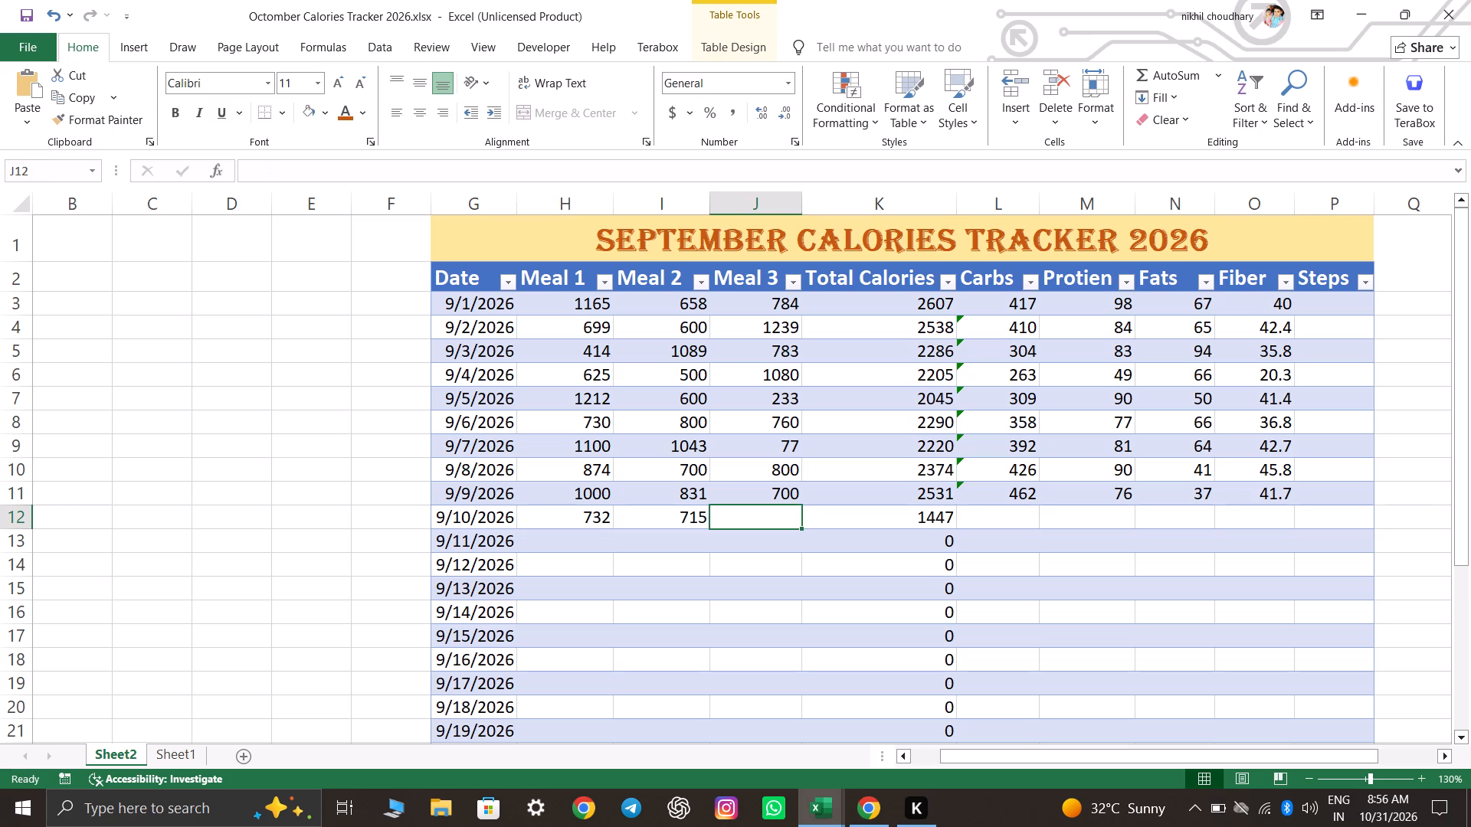
text(865)
key(Right)
Enter the 9/10/2026 Carbs as the sum =119+122+125 and Protien as =20+20+35.
key(Right)
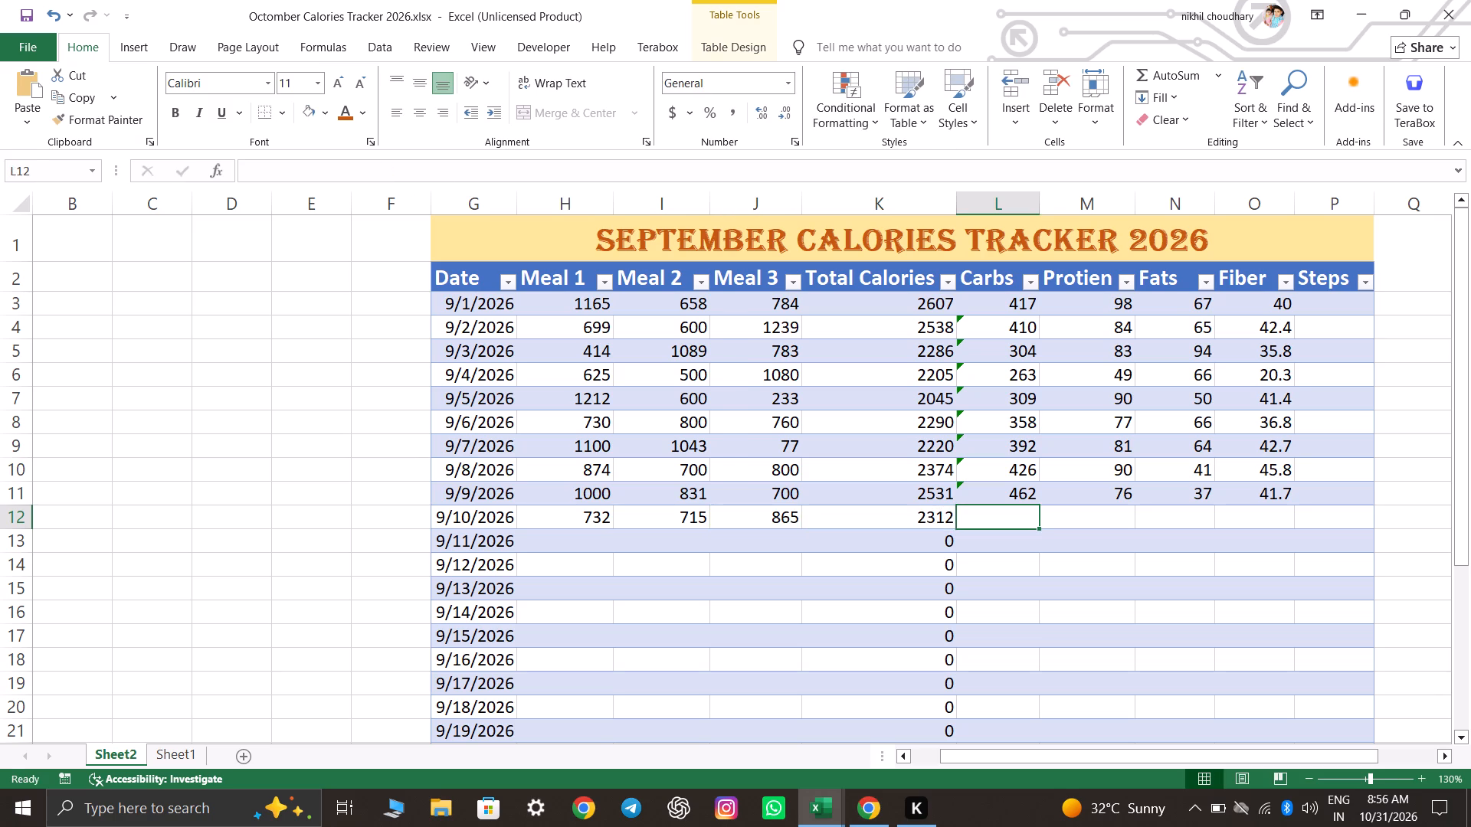
key(equal)
text(119)
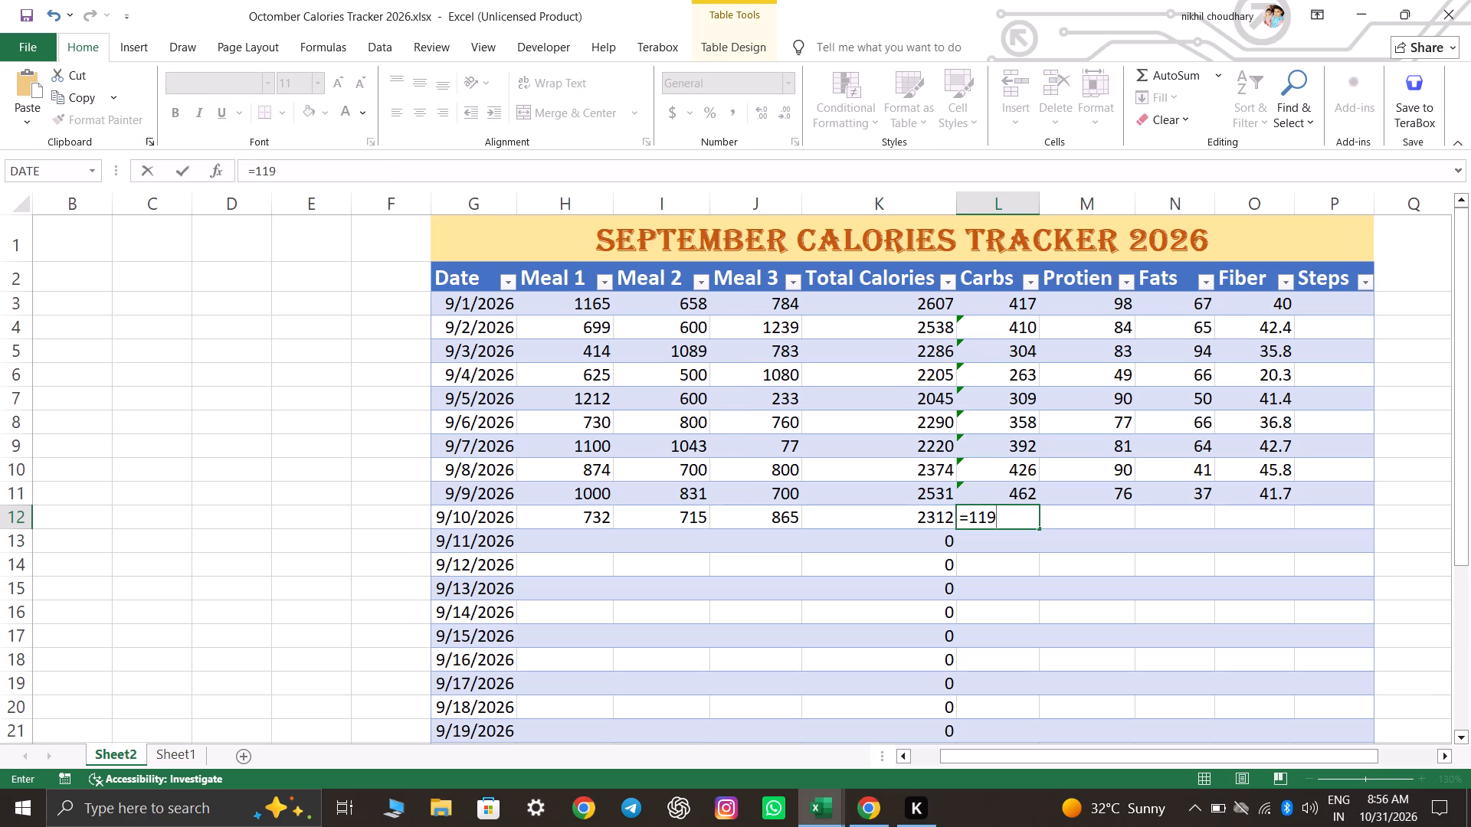
text(+122+)
text(125)
key(Right)
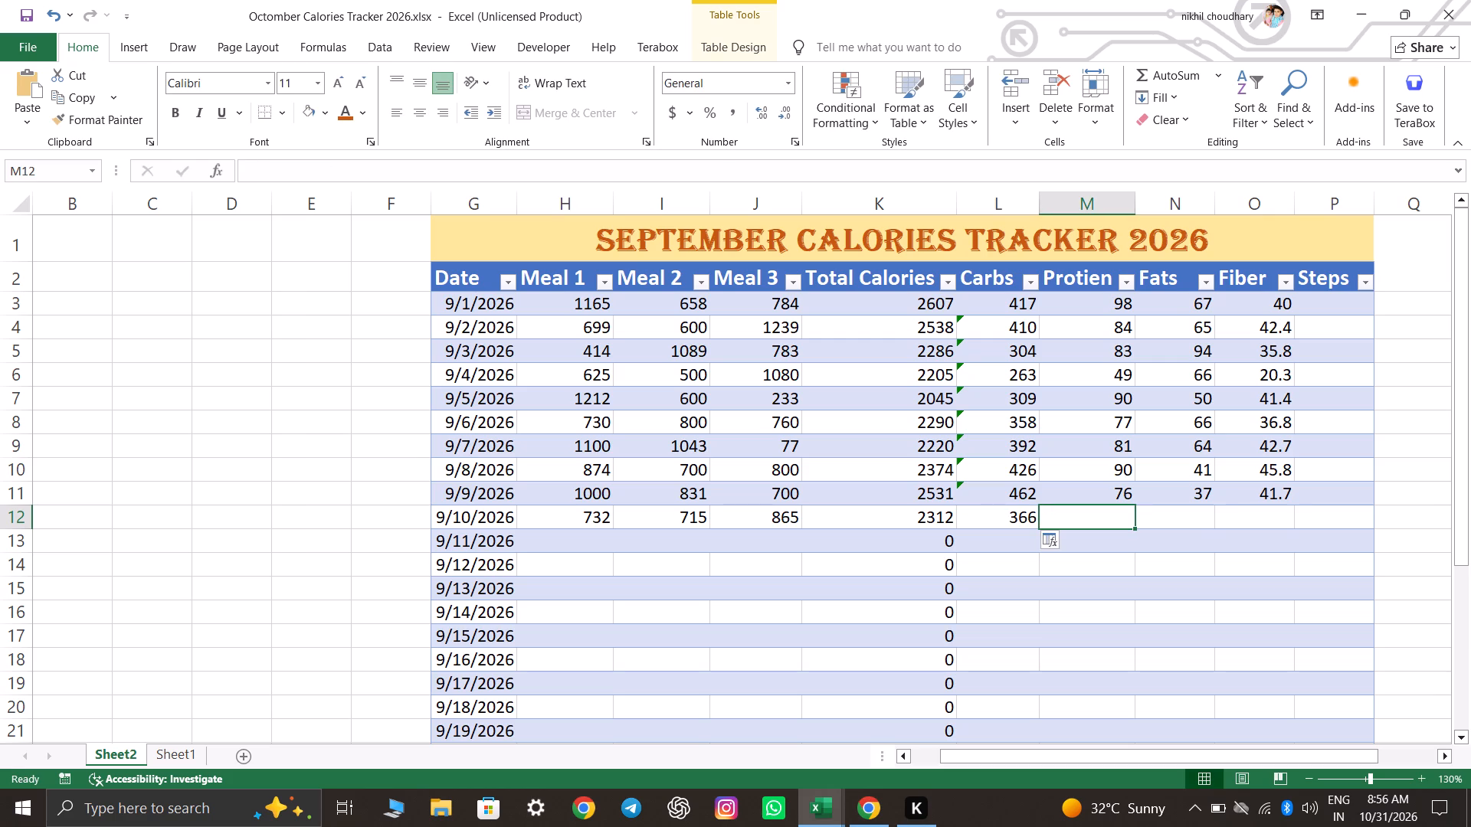
key(equal)
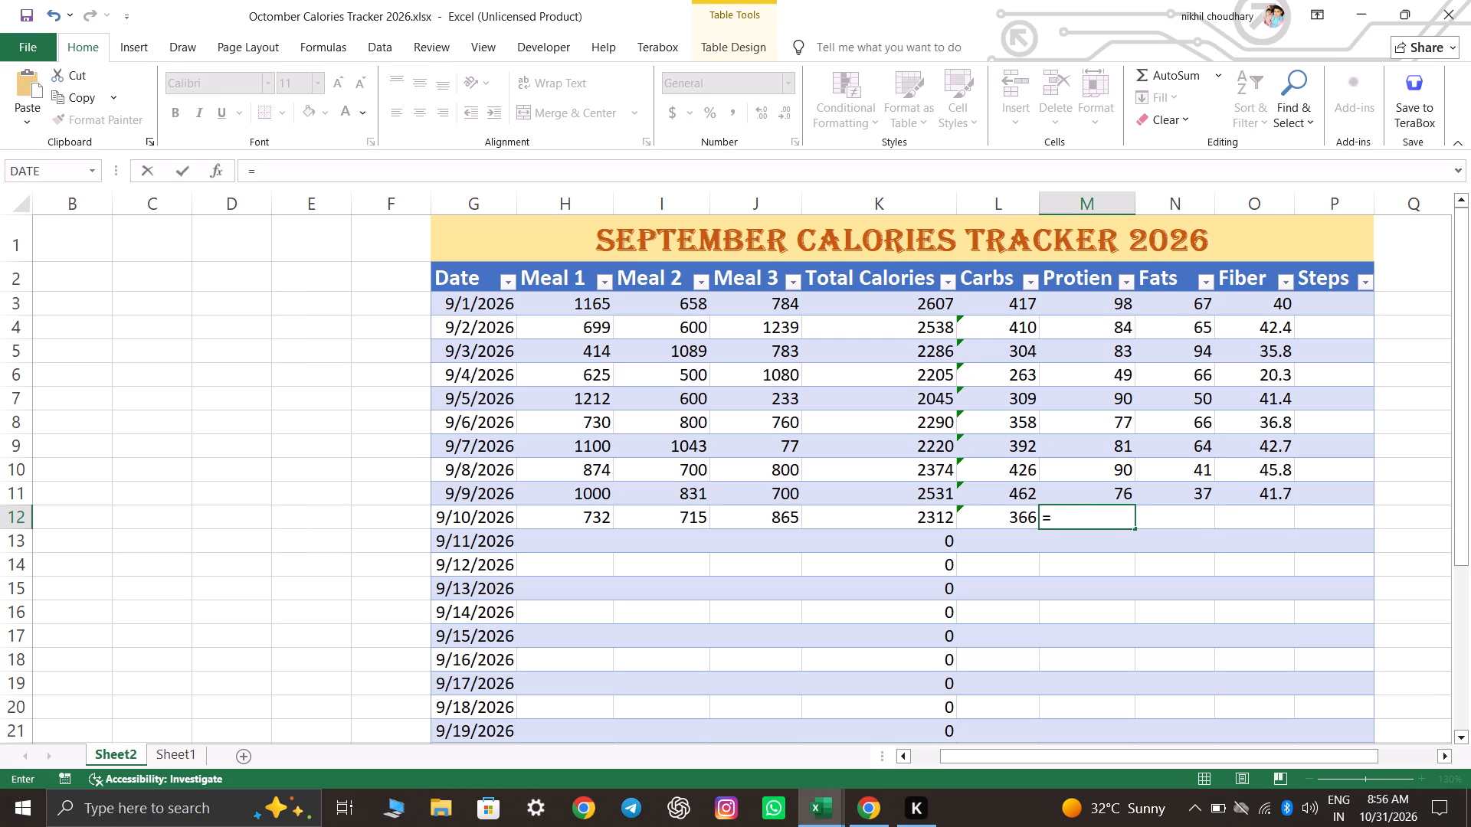
text(20+)
text(20+)
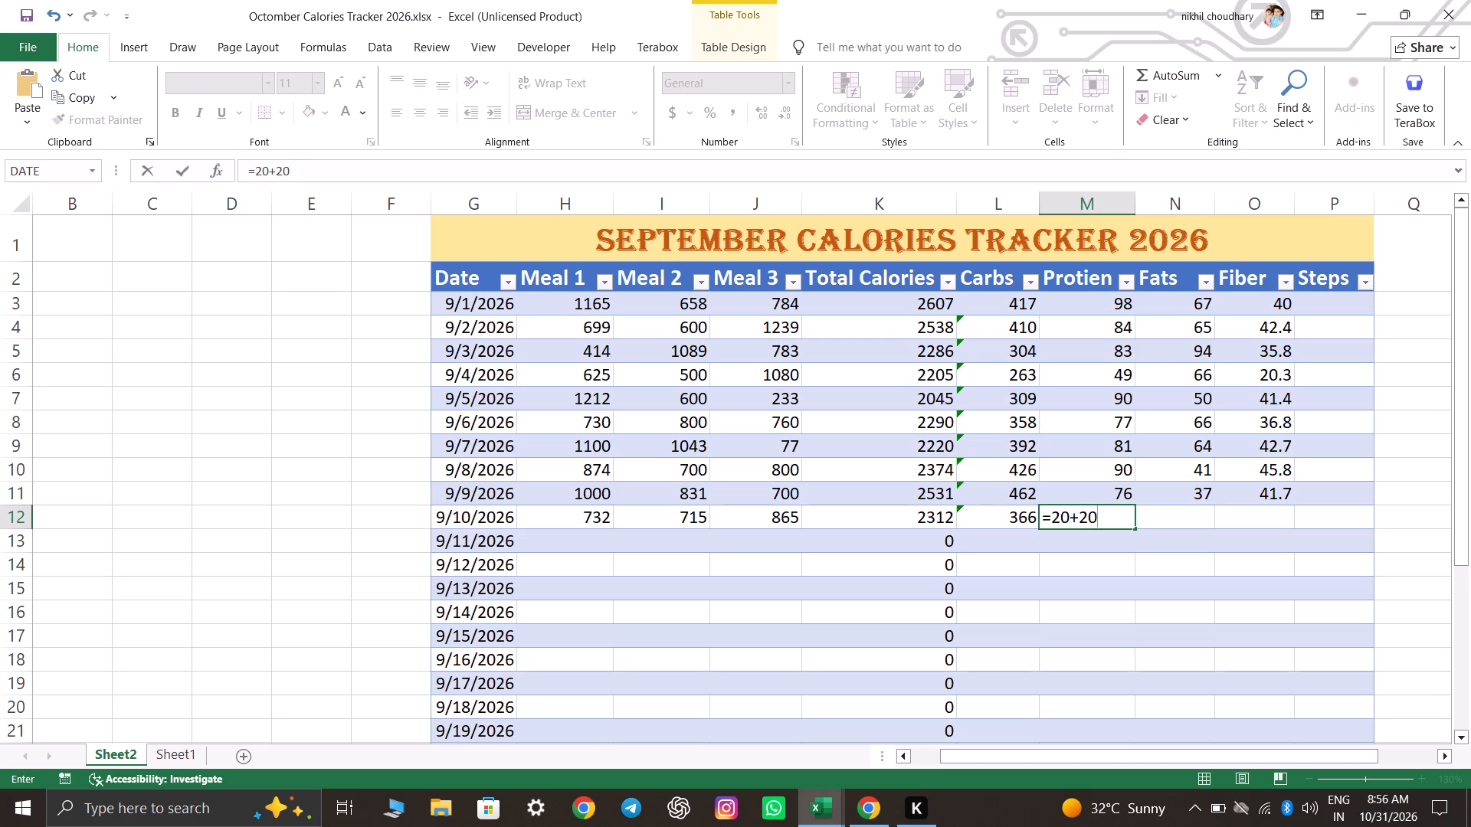
text(35)
key(Right)
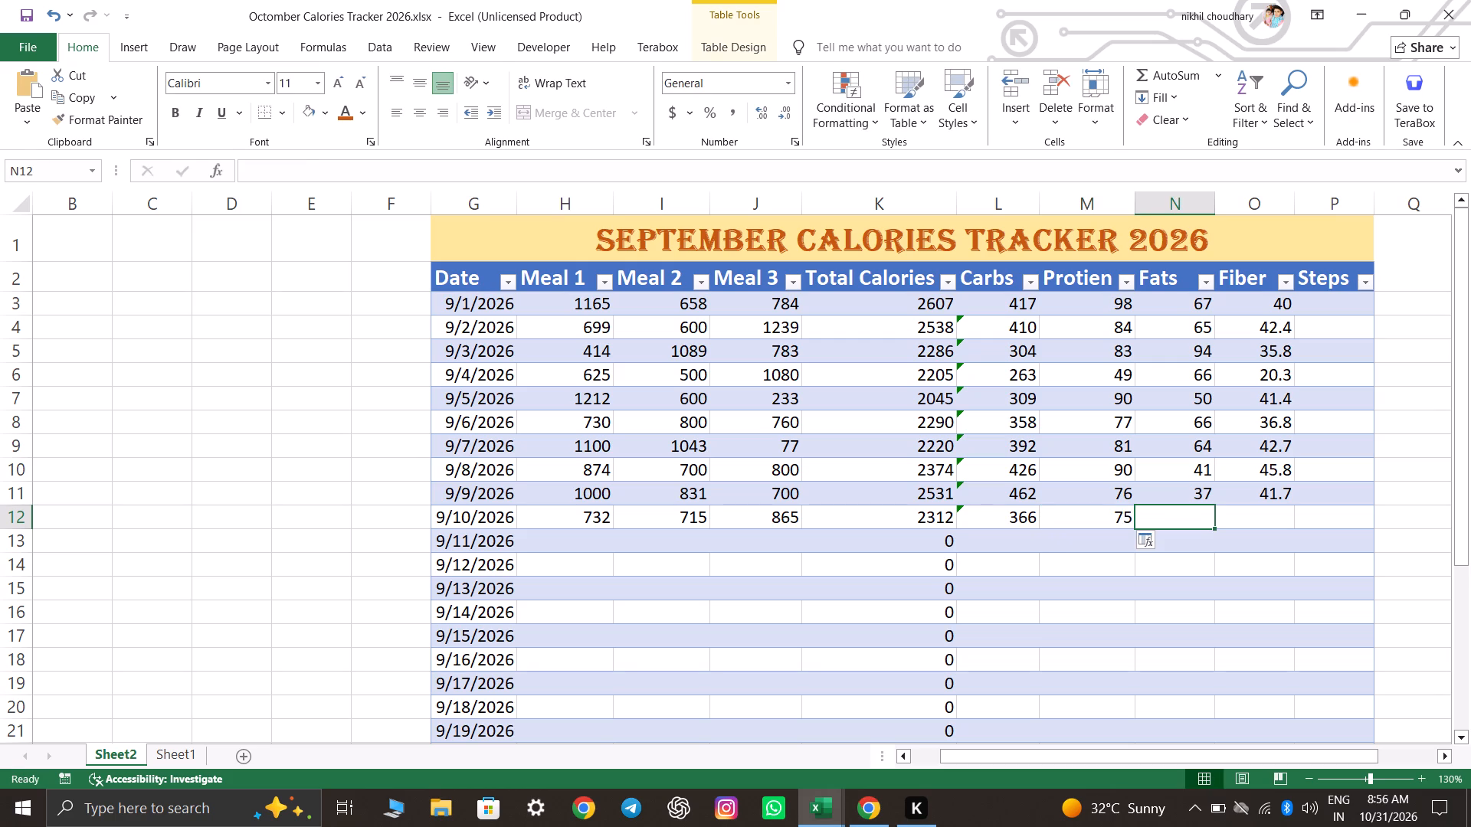
Enter the 9/10/2026 Fats as the sum =22+21+29 and Fiber as =10+11.3+17.4.
key(equal)
text(22)
key(plus)
text(21+)
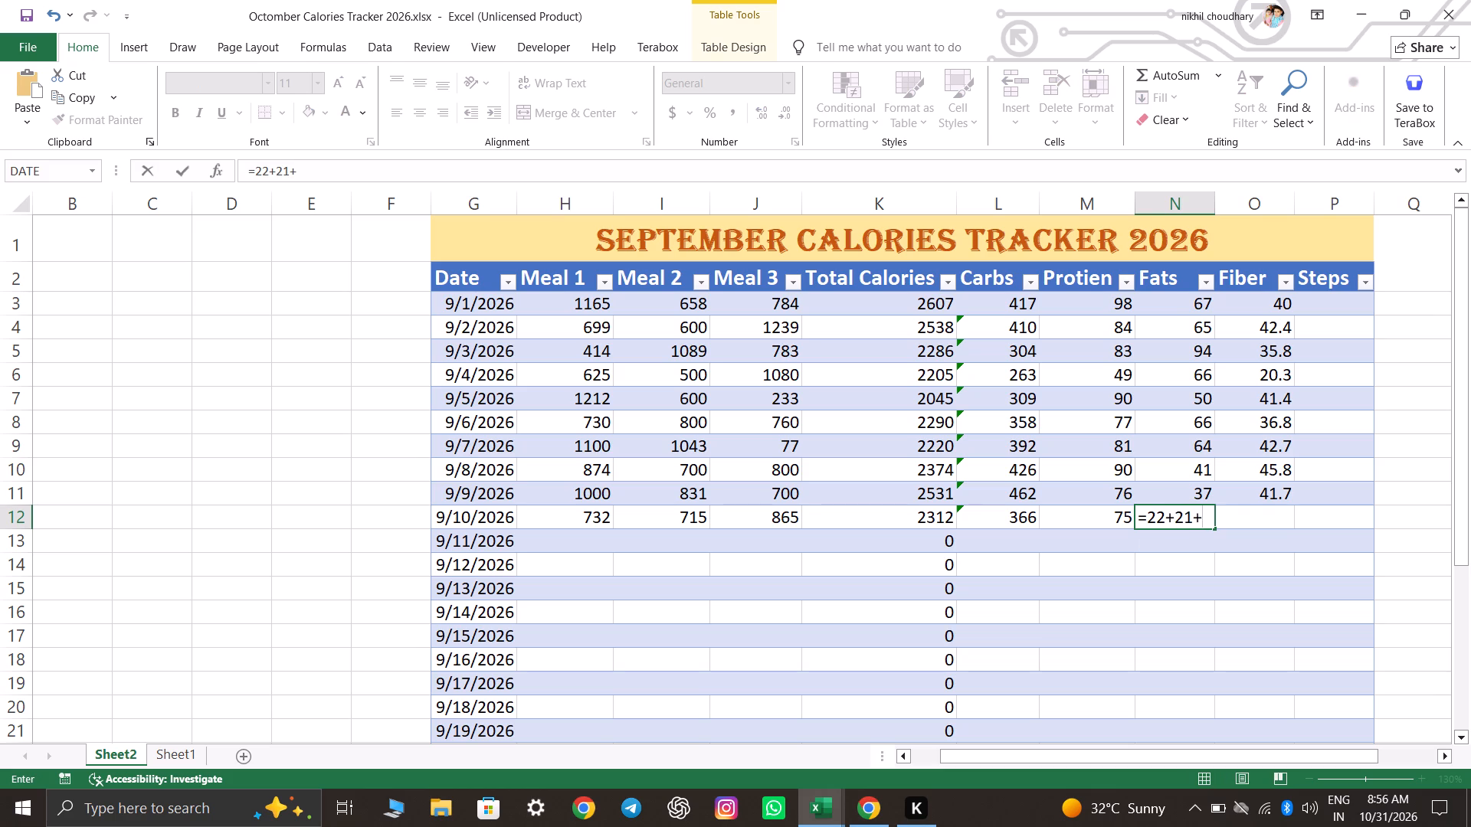
text(29)
key(Right)
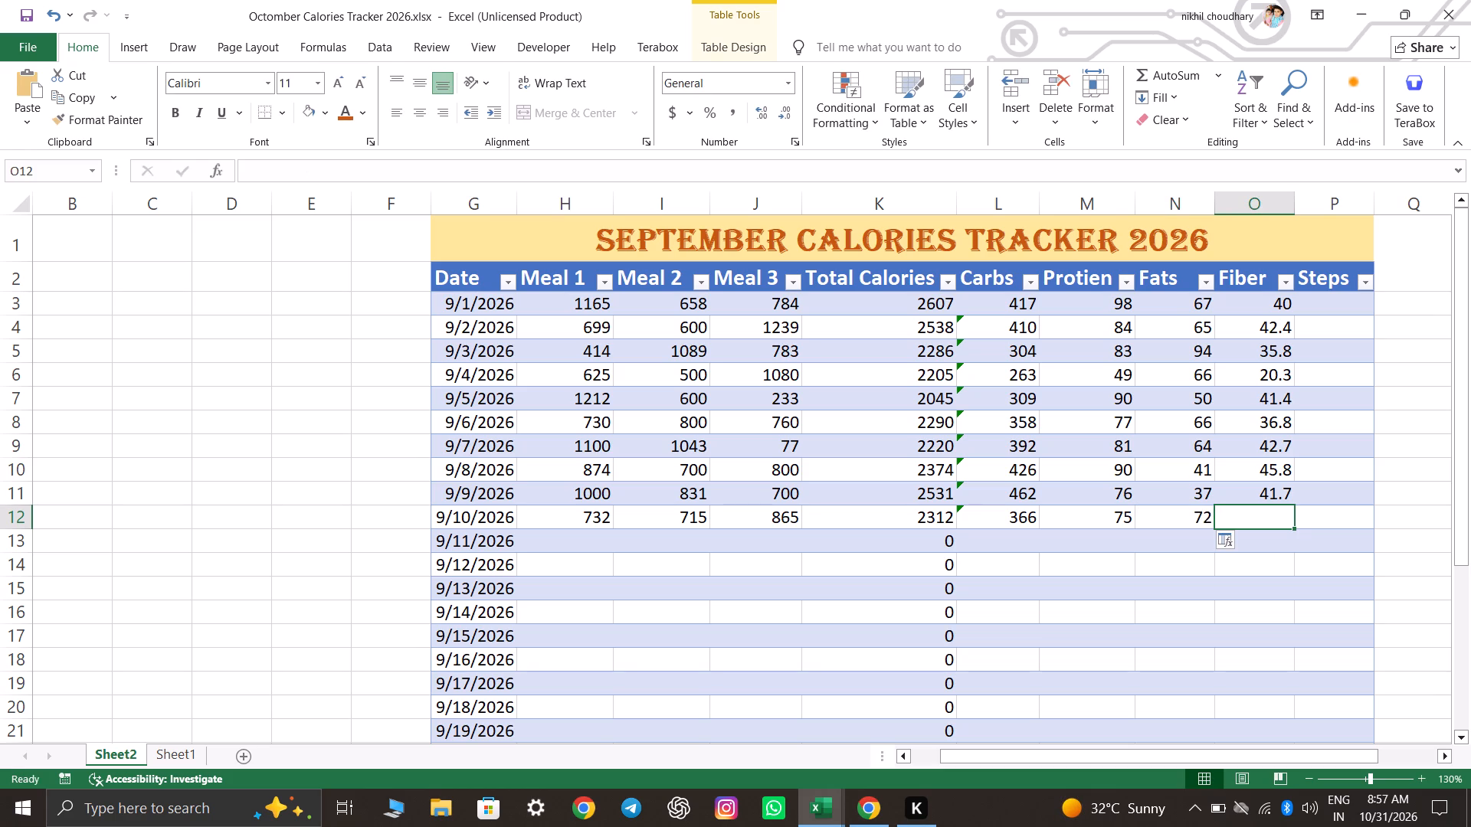
key(equal)
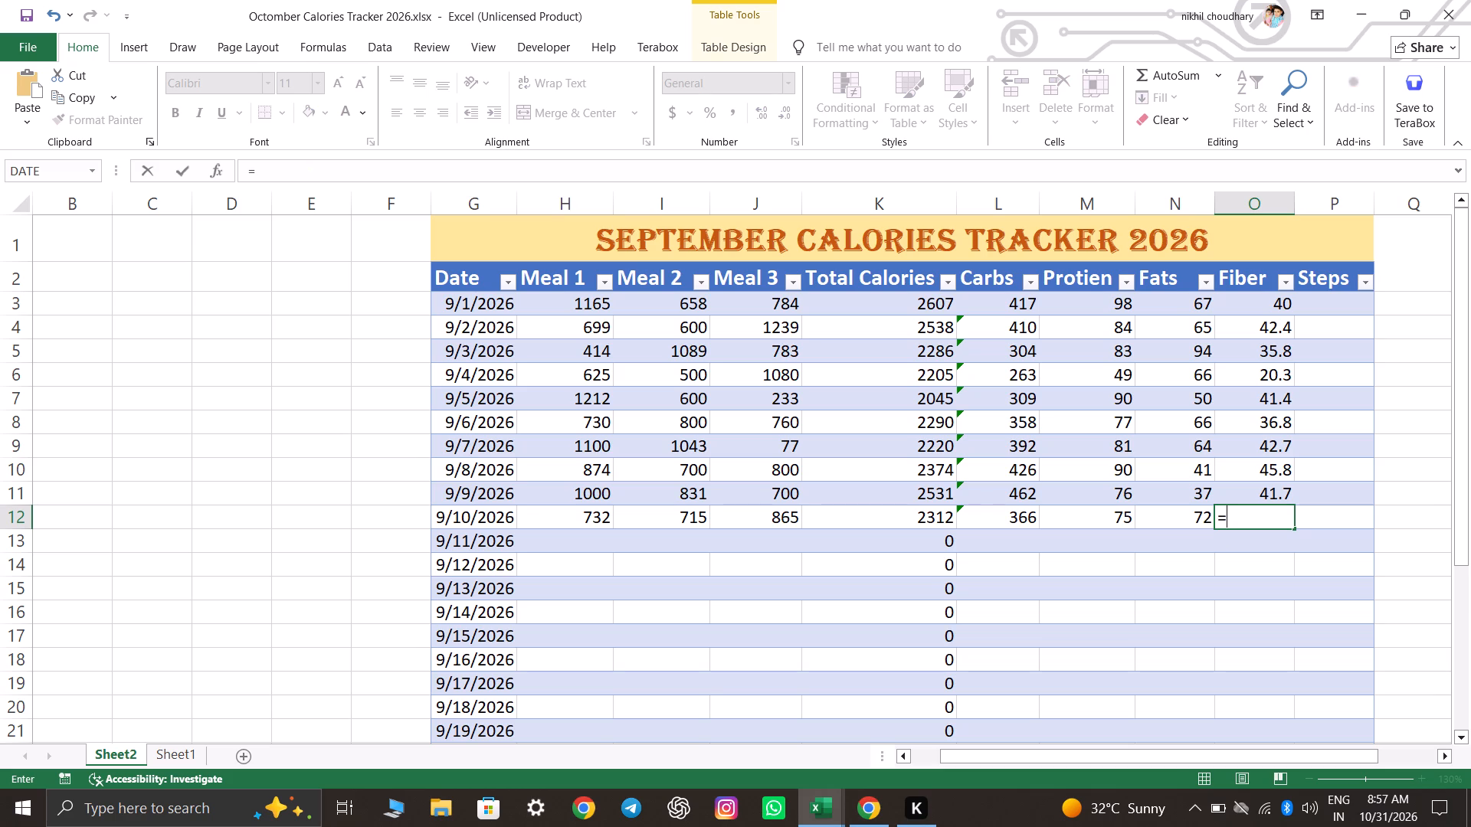
text(10+11.3+)
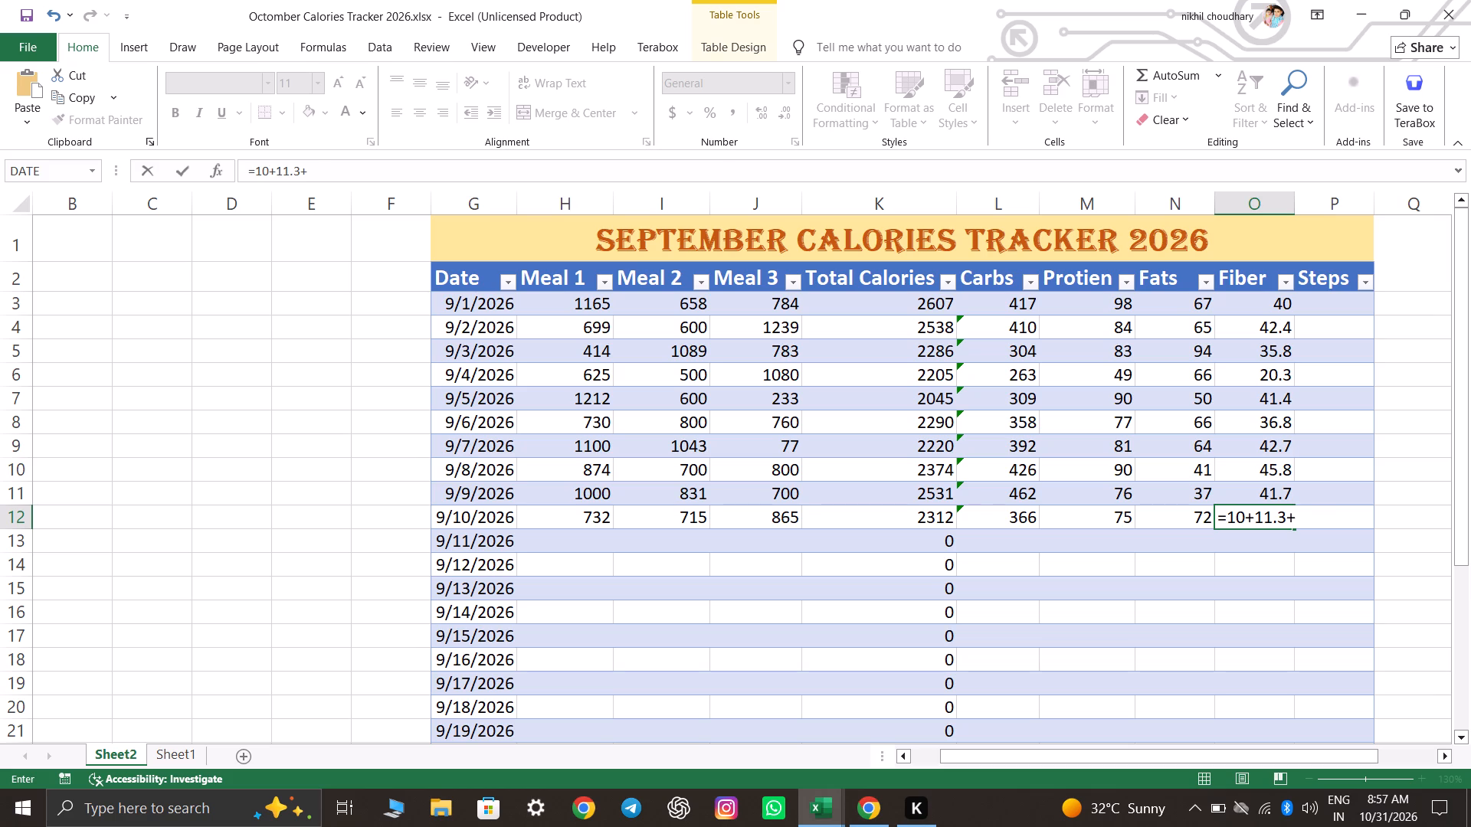
text(17.4)
key(Right)
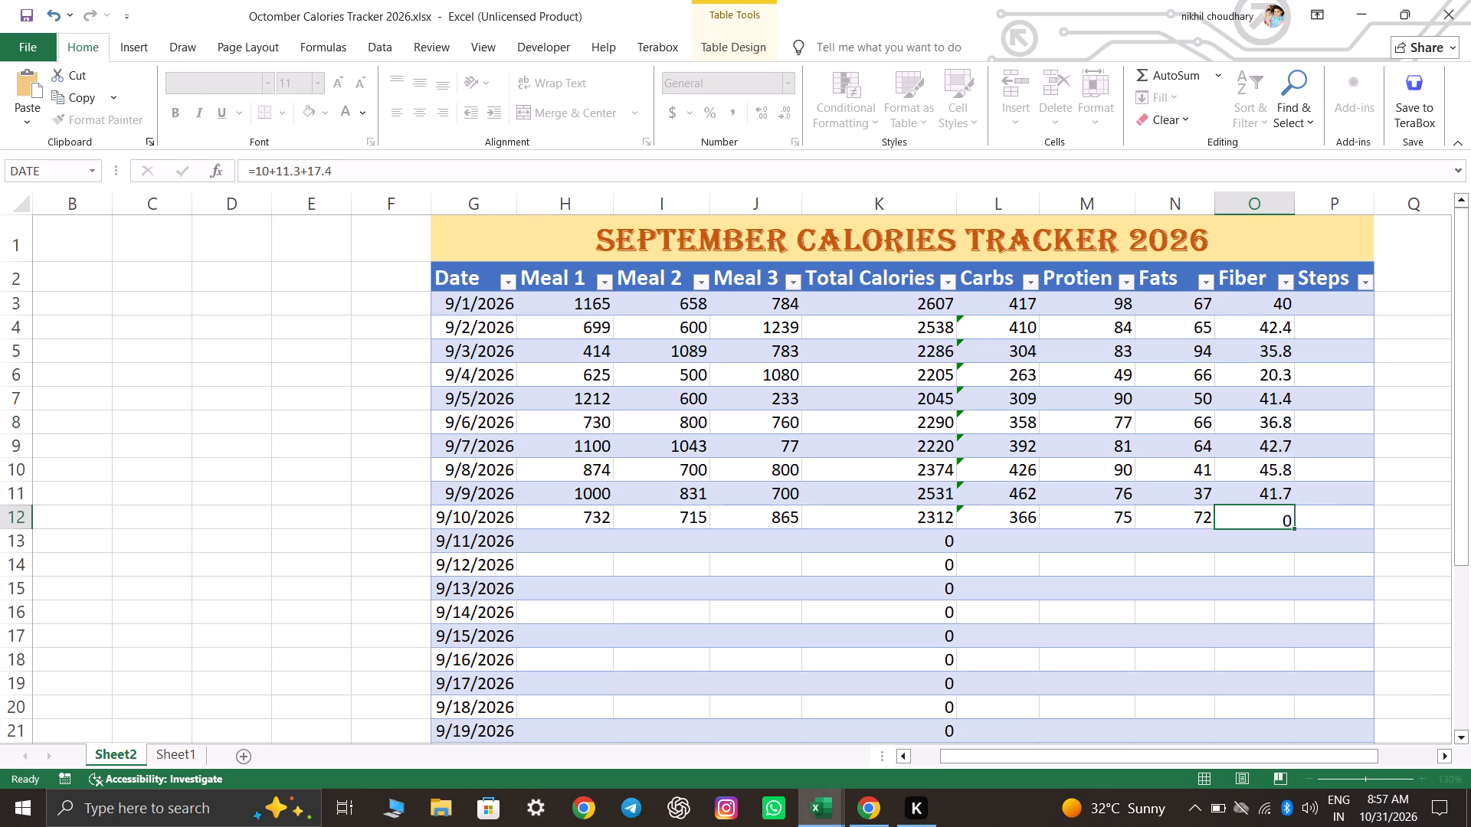
Go to the meal cells of the 9/11/2026 row to fill in that day's calories.
key(Left)
key(Down)
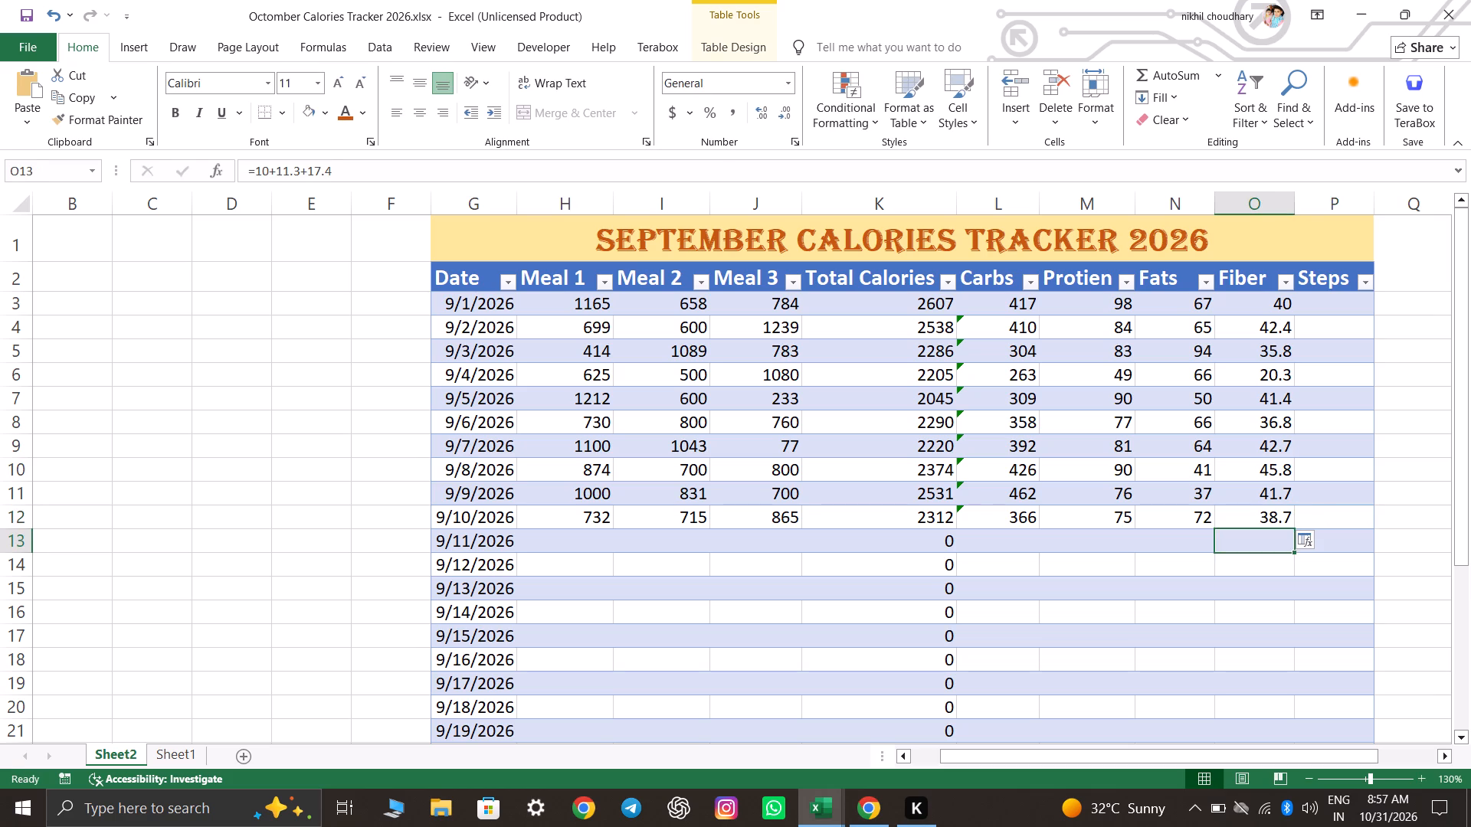
key(Left)
key(Left)
key(Left)
key(Left)
key(Left)
key(Left)
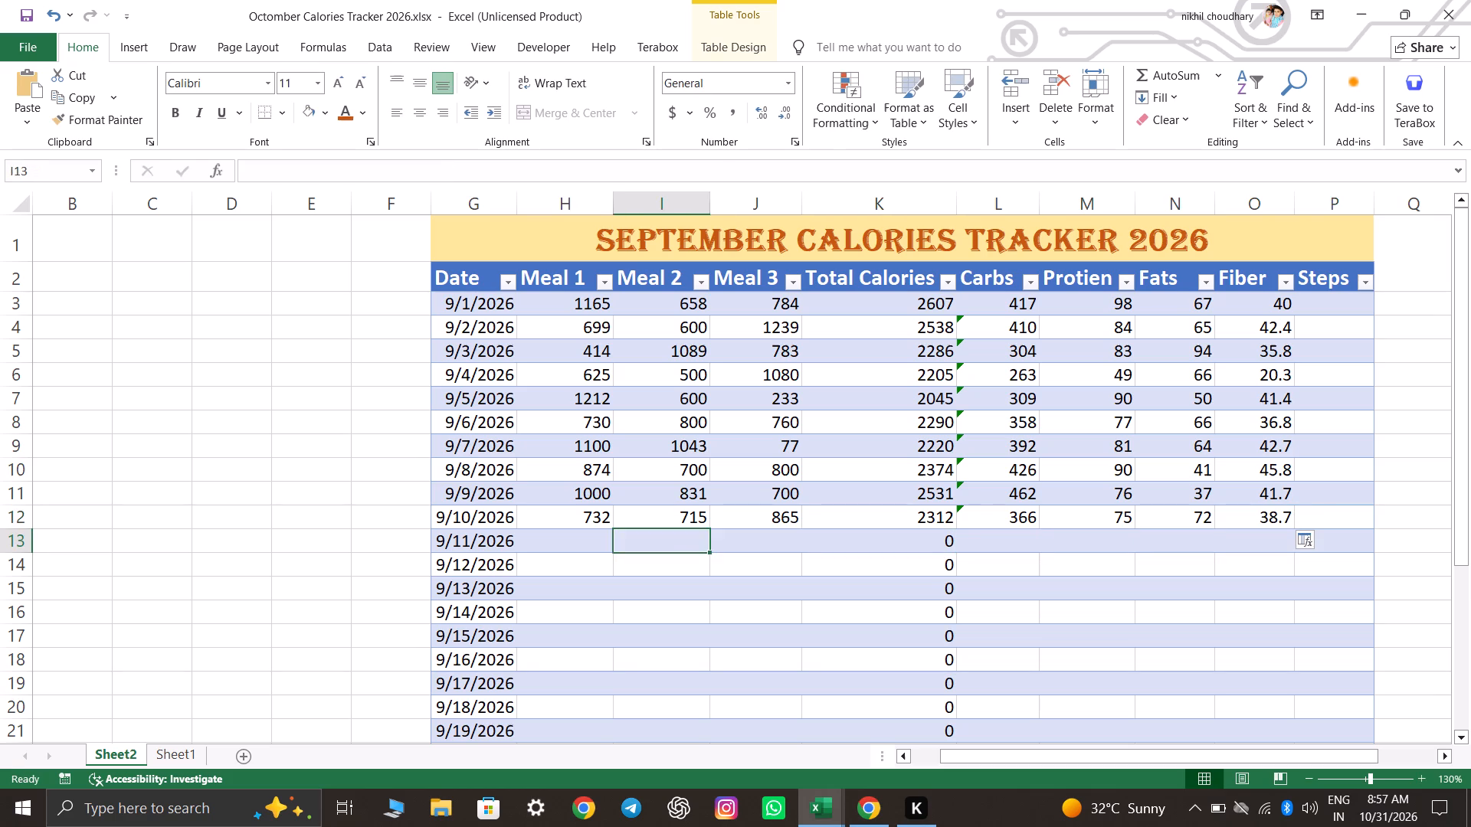
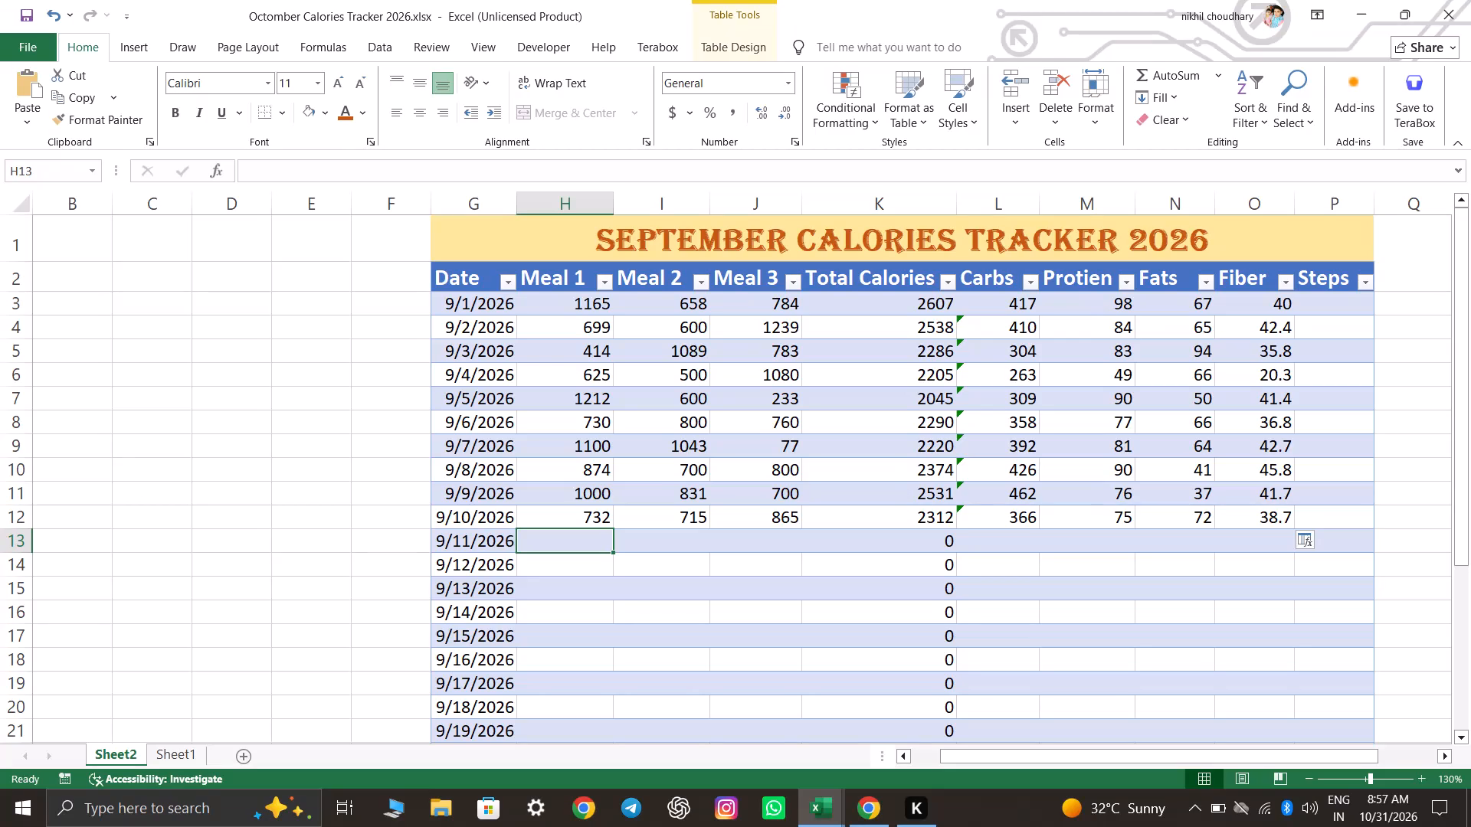
Enter the 9/11/2026 meal calories: 534 for Meal 1, 974 for Meal 2 and 787 for Meal 3.
text(534)
key(Right)
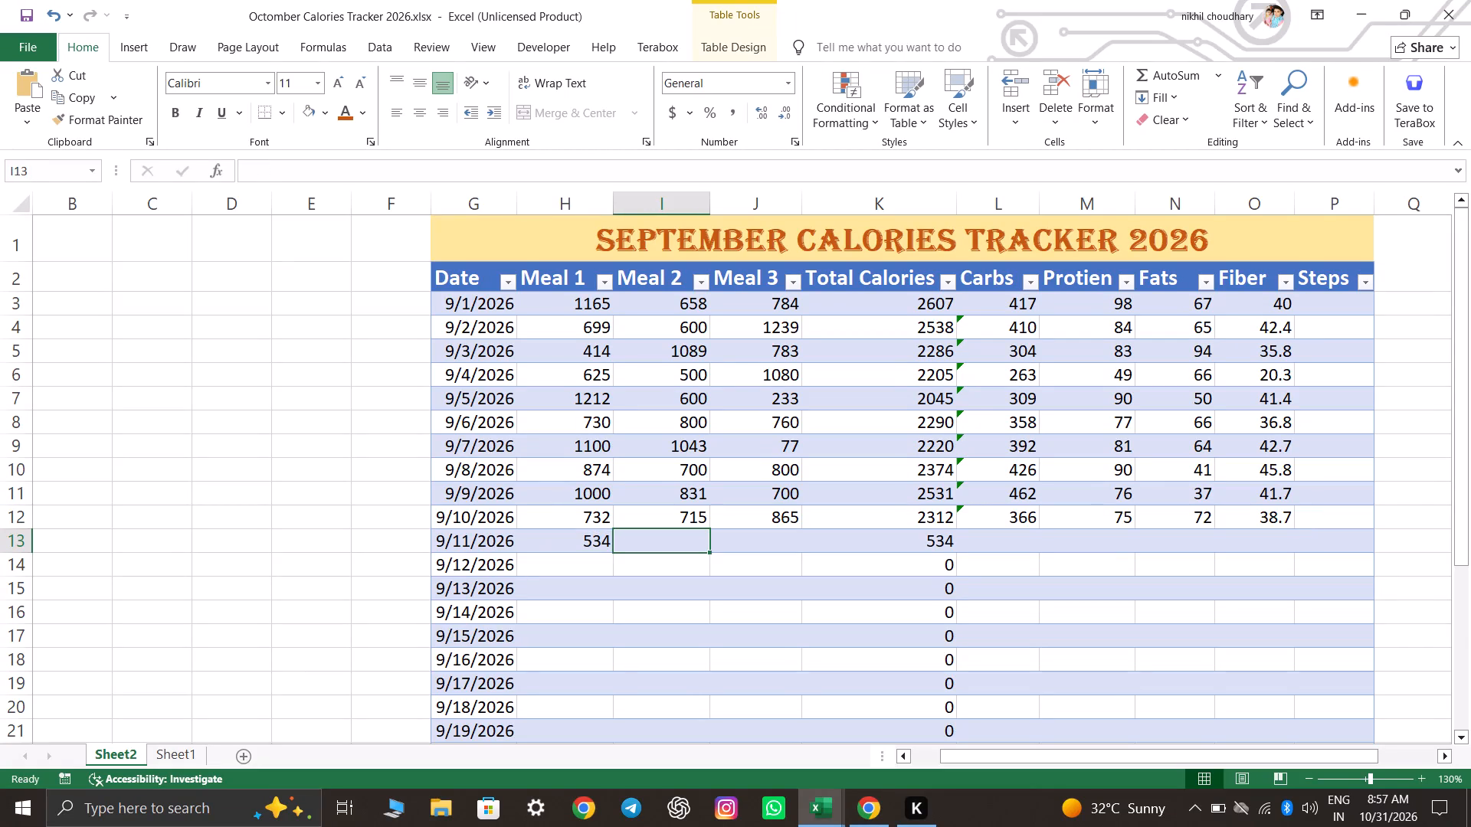
text(974)
key(Right)
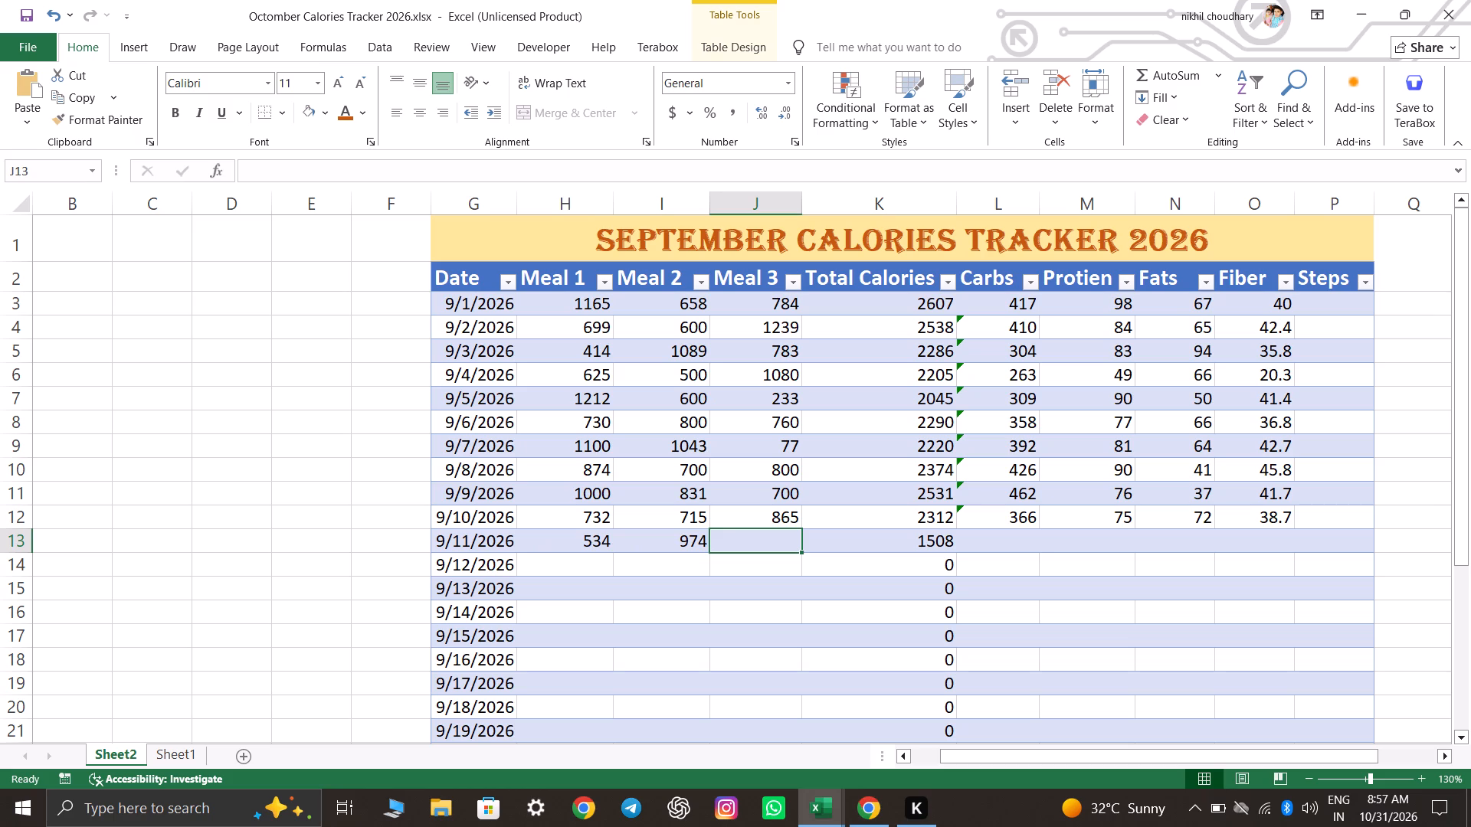
text(787)
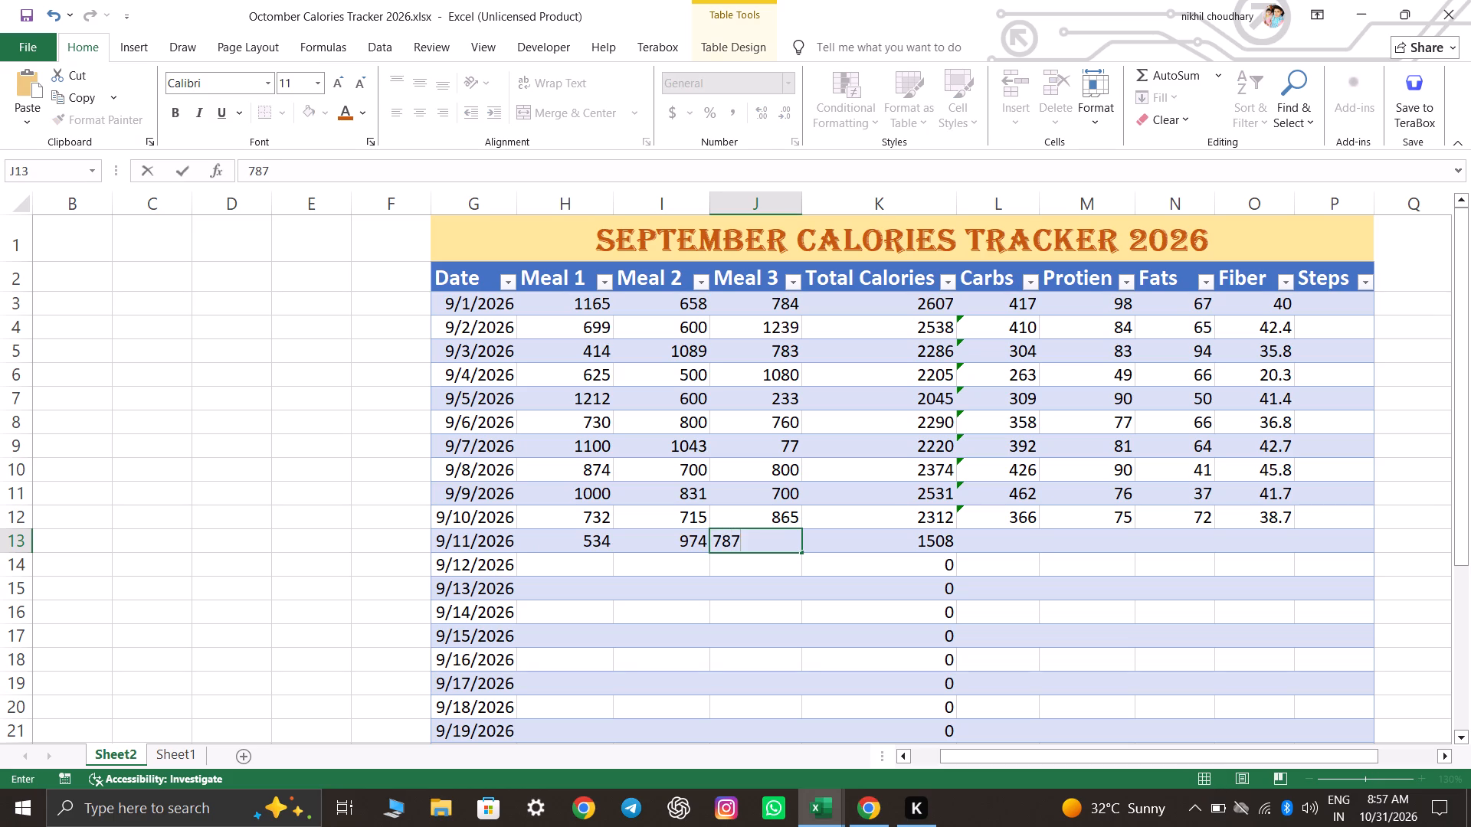
key(Right)
key(Right)
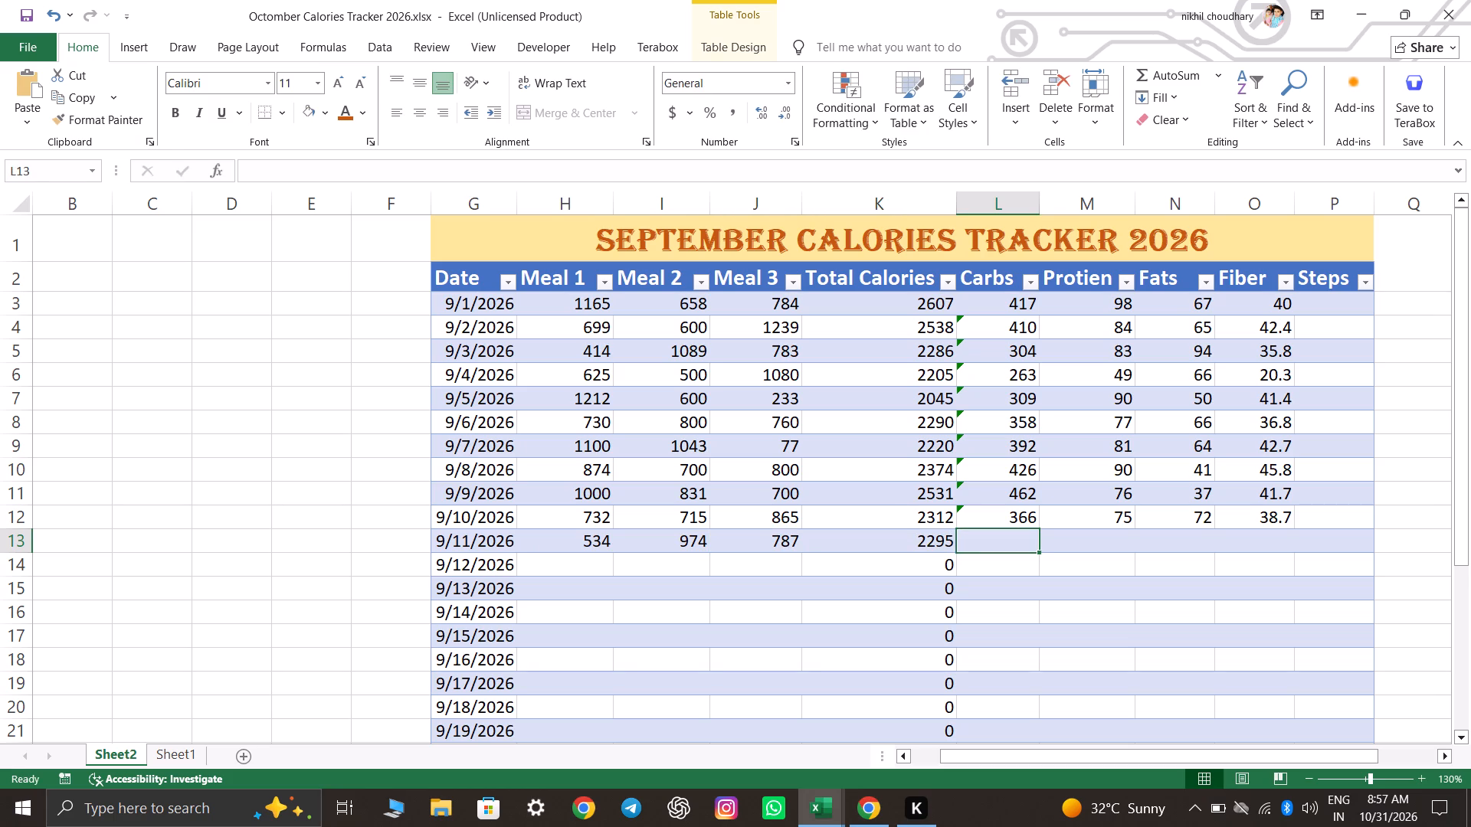
Enter the 9/11/2026 Carbs as the sum =80+153+128 and Protien as =16+26+27.
key(equal)
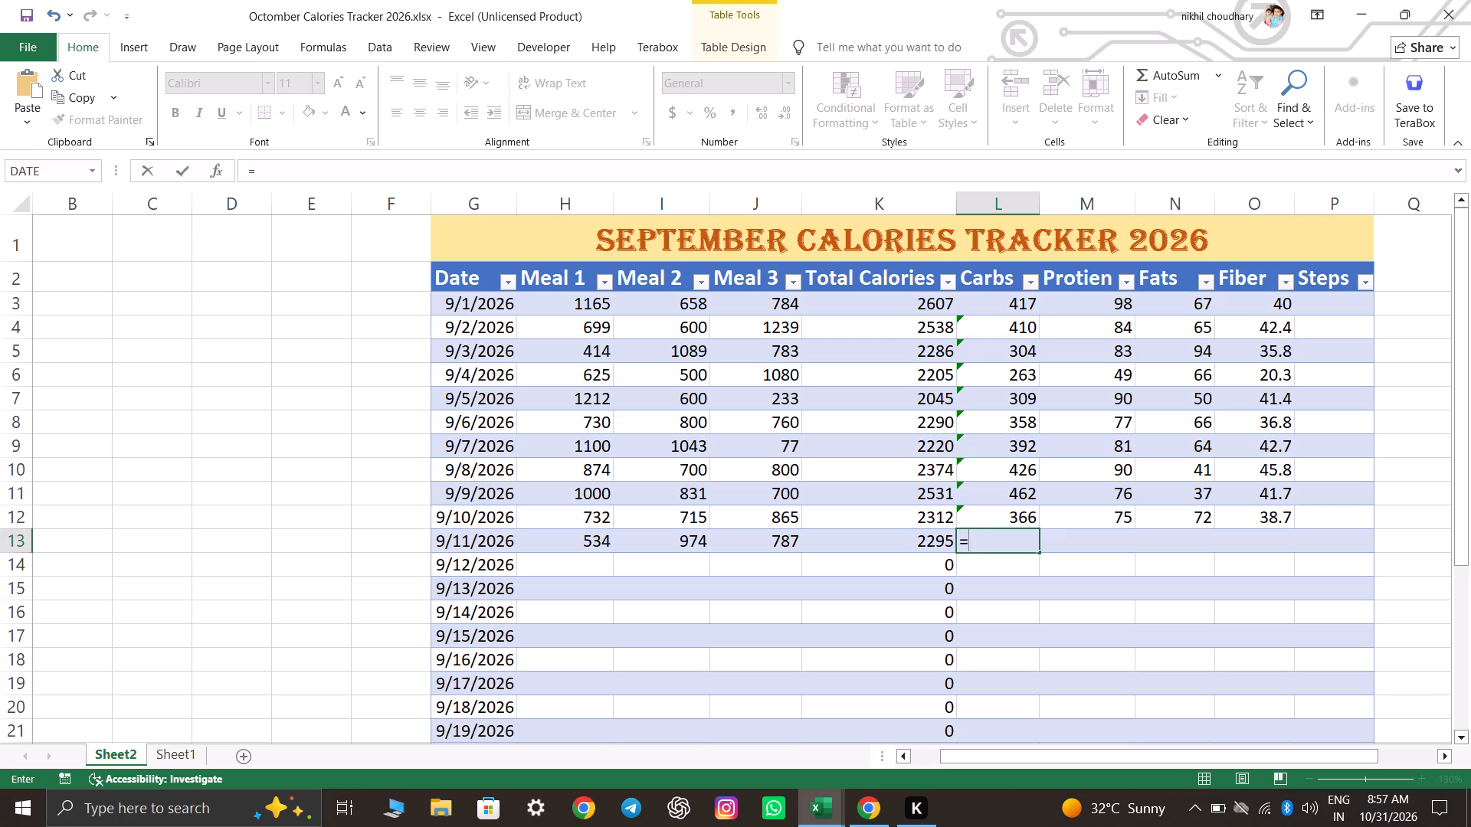
text(80+)
text(153)
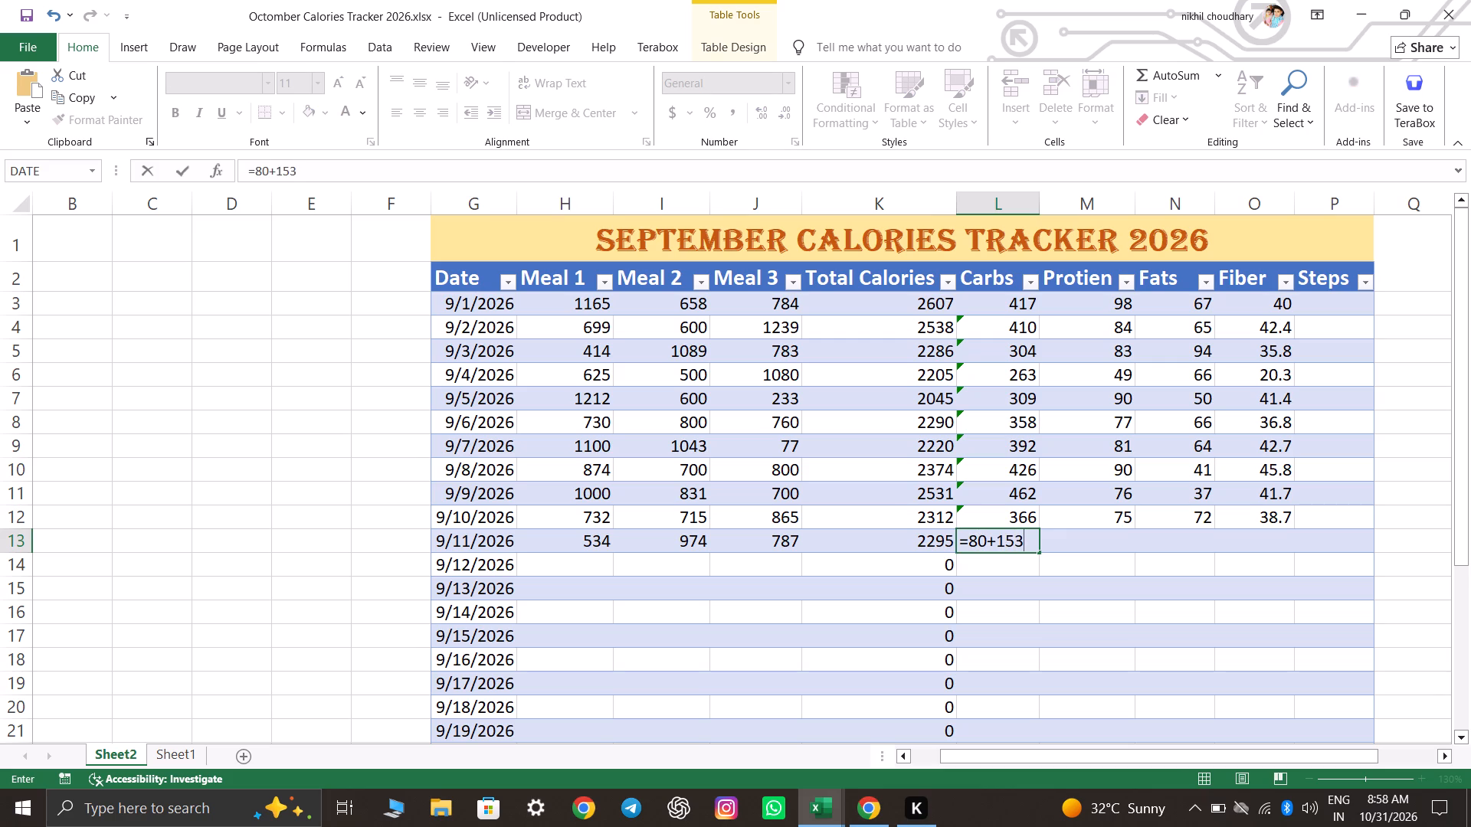
key(plus)
text(128)
key(Right)
key(Right)
key(Left)
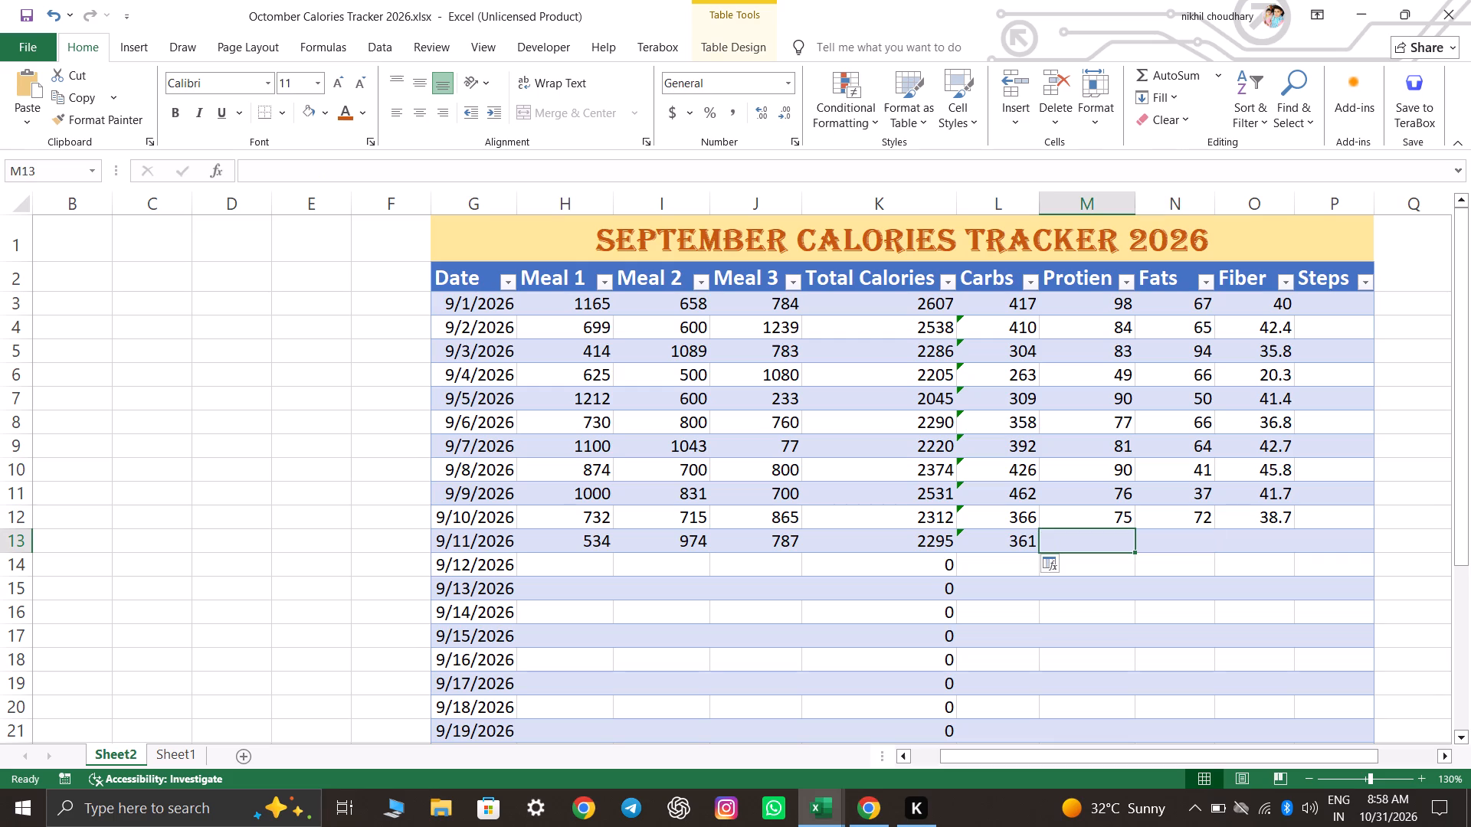
key(equal)
text(16)
key(plus)
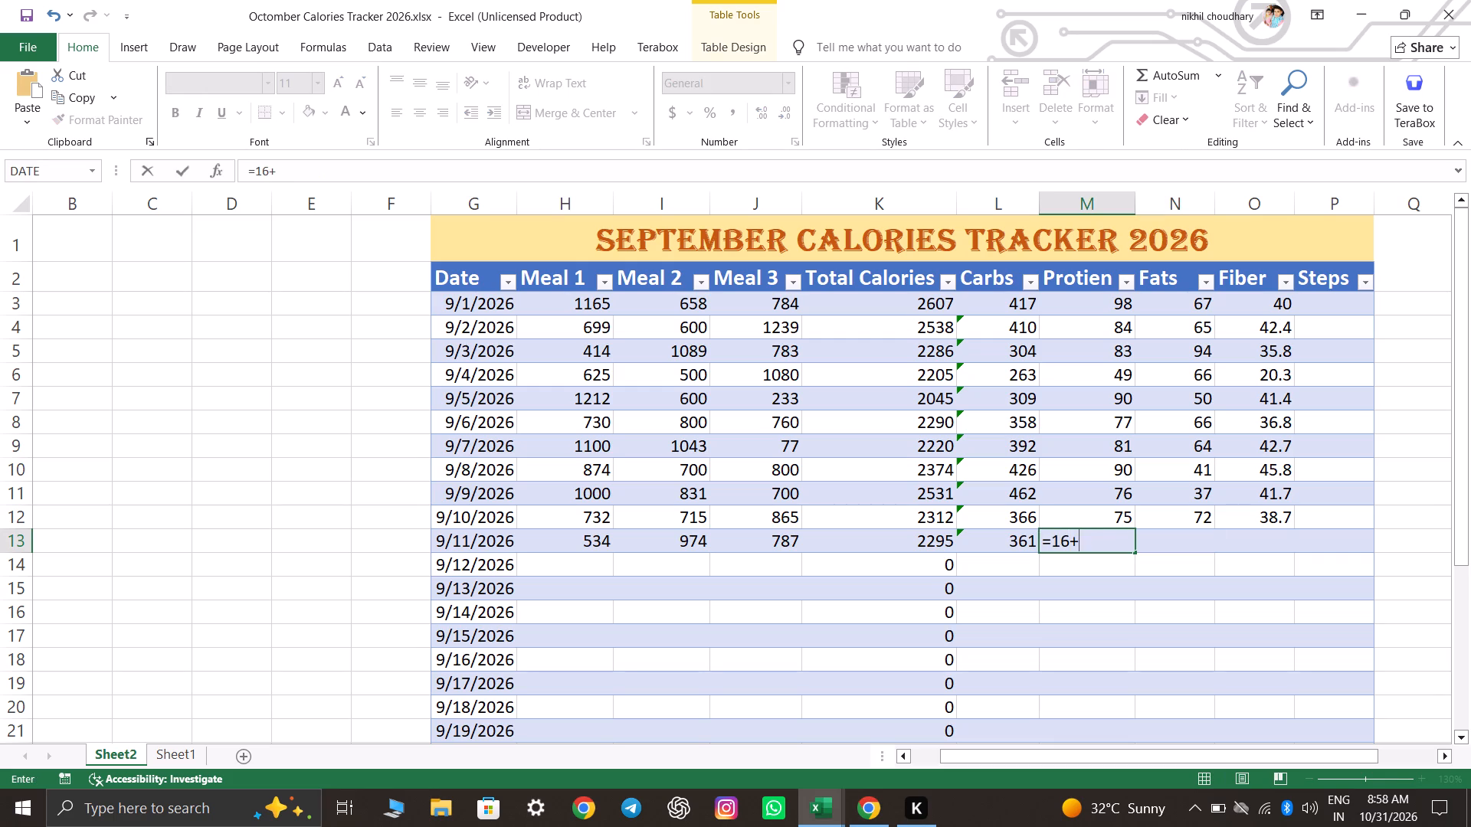
text(26+)
text(27)
key(Right)
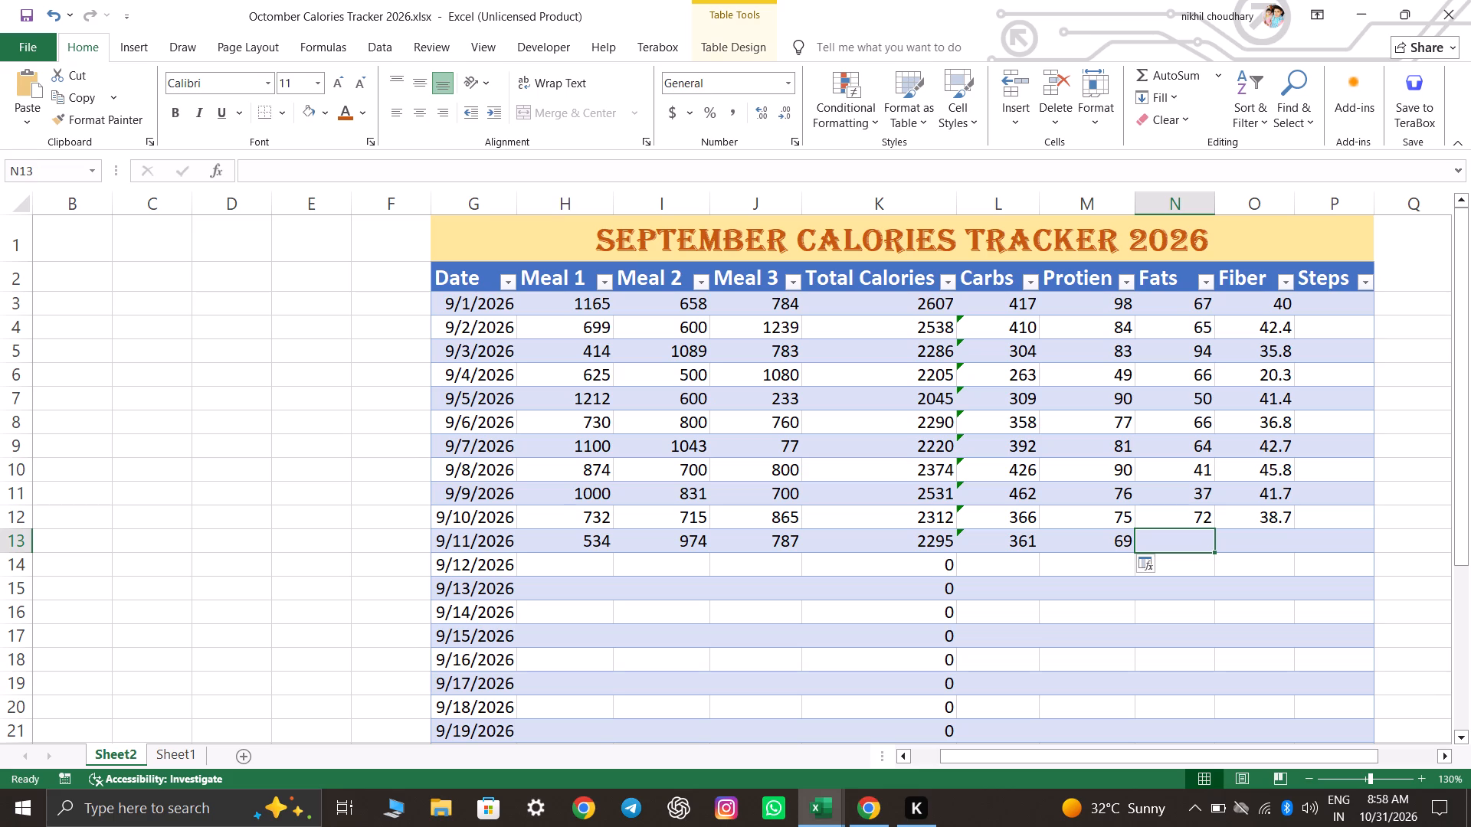
Enter the 9/11/2026 Fats as the sum =19+33+20 and Fiber as =11.3+21.6+7.
key(equal)
text(19+)
text(33+20)
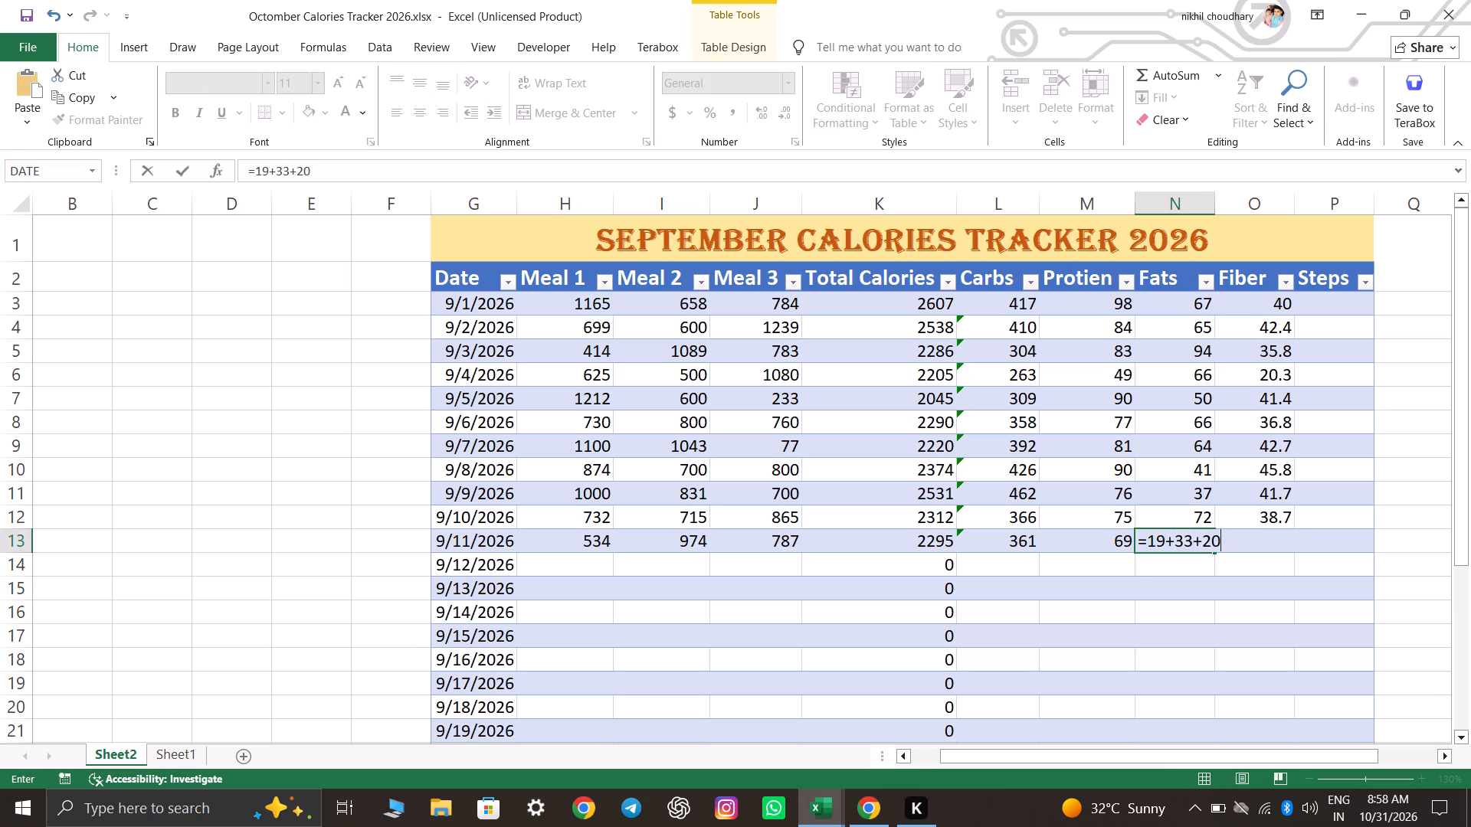
key(Right)
key(equal)
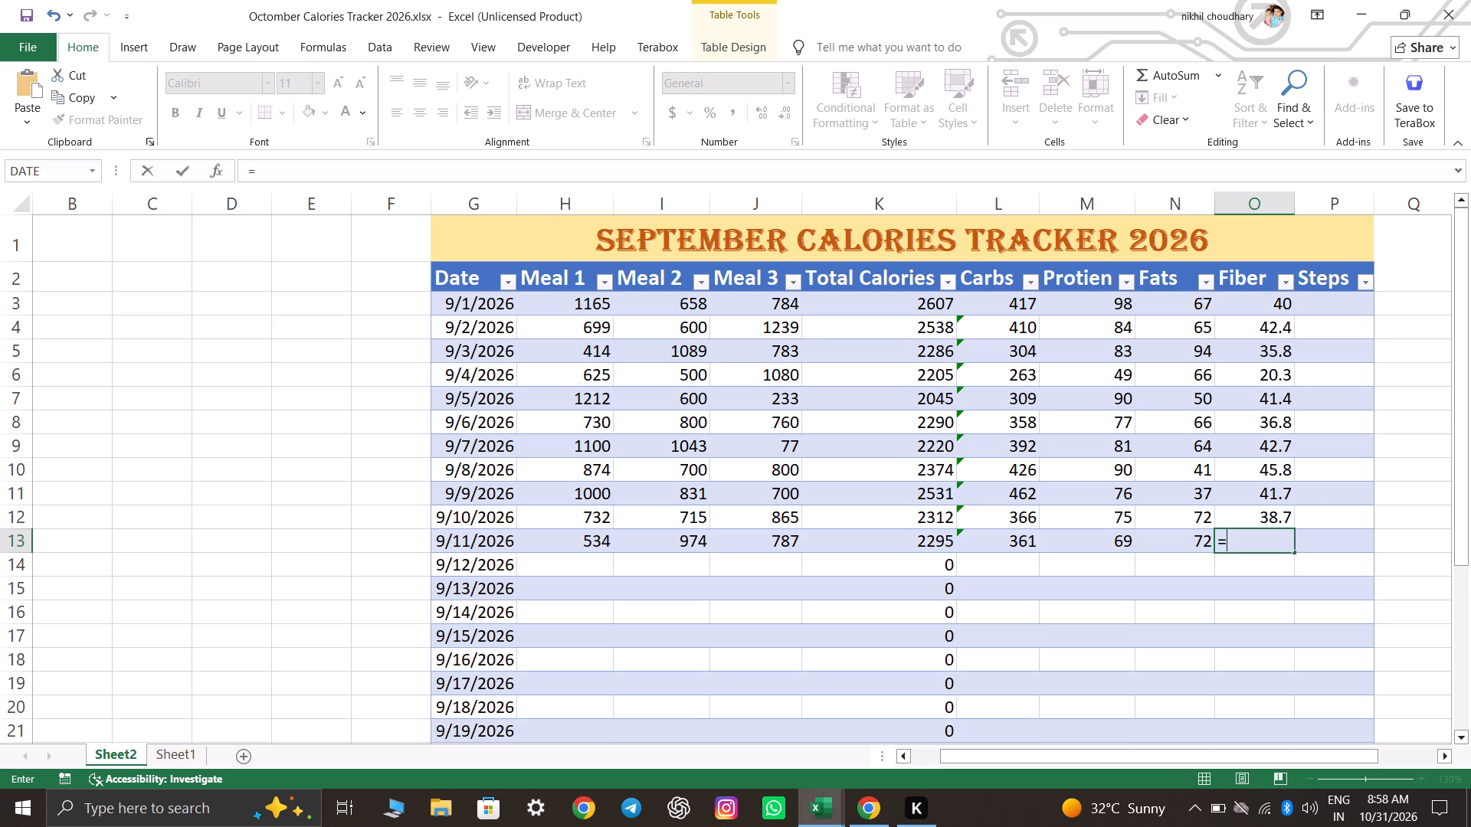
text(11.3+)
text(21.)
key(6)
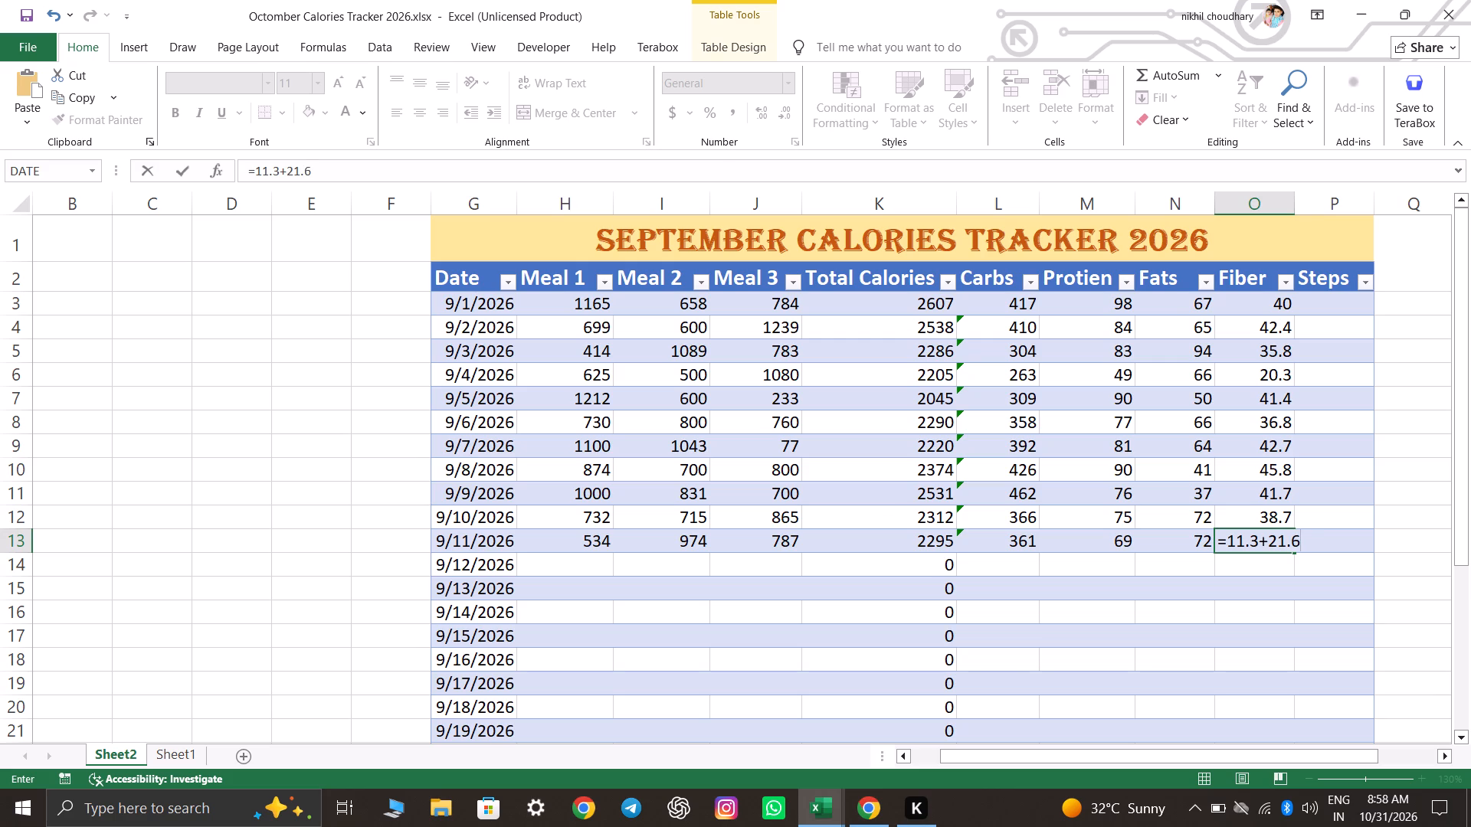
key(plus)
key(7)
key(Right)
Go to the Meal 1 cell of the 9/12/2026 row to fill in that day's calories.
key(Down)
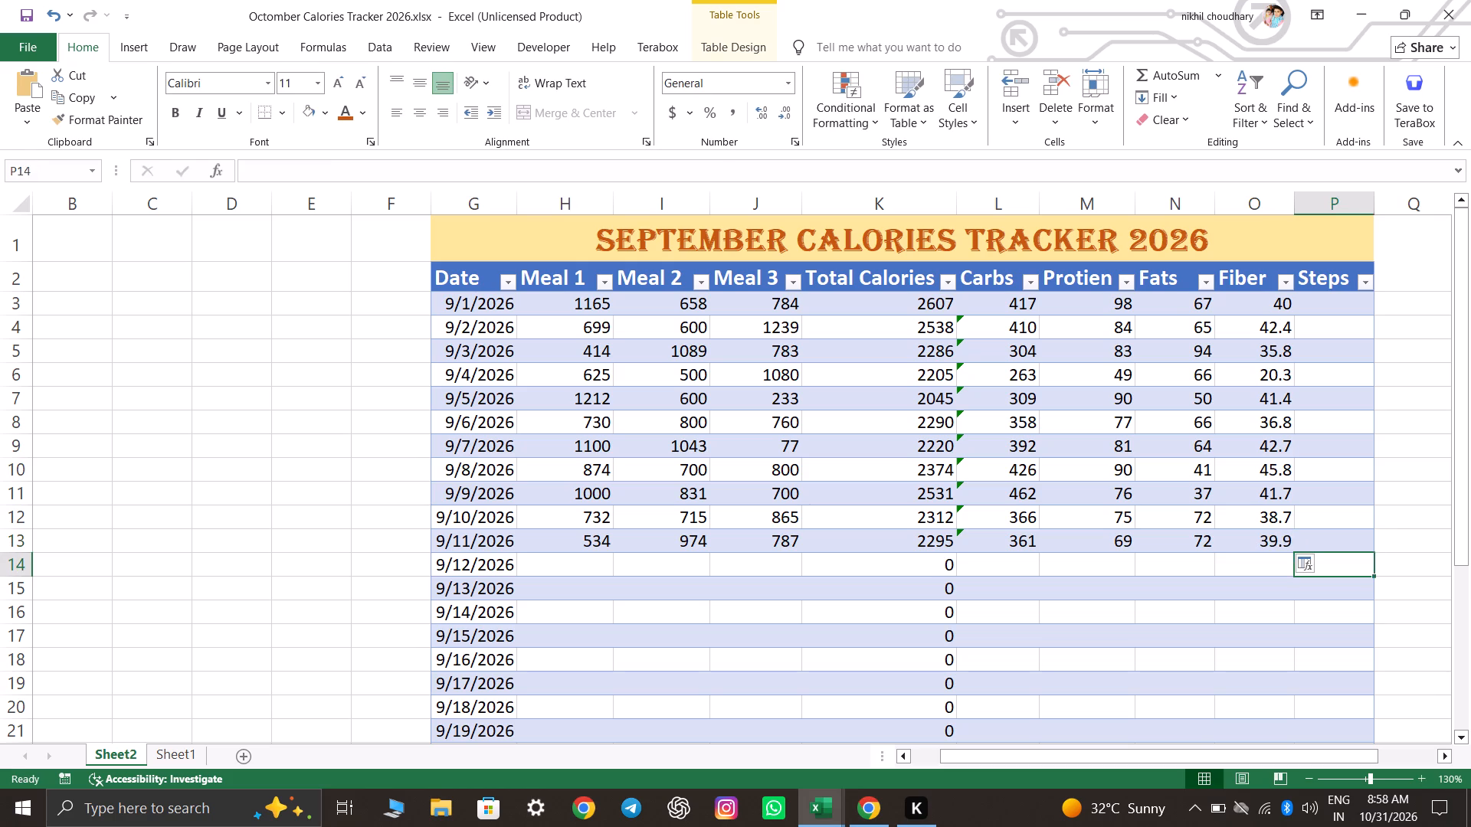
key(Left)
key(Left)
key(Left)
key(Left)
key(Left)
key(Left)
key(Left)
key(Left)
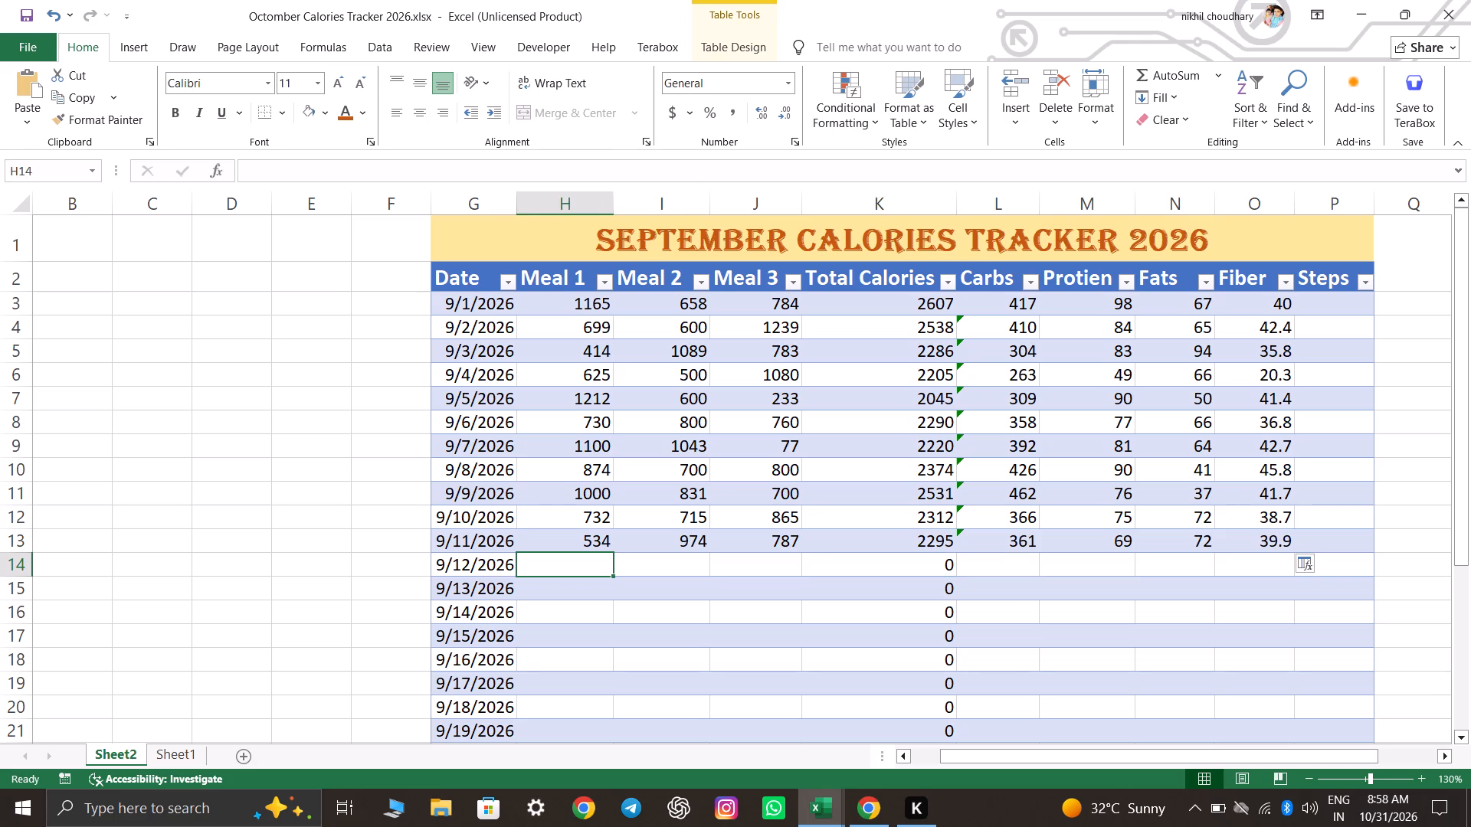
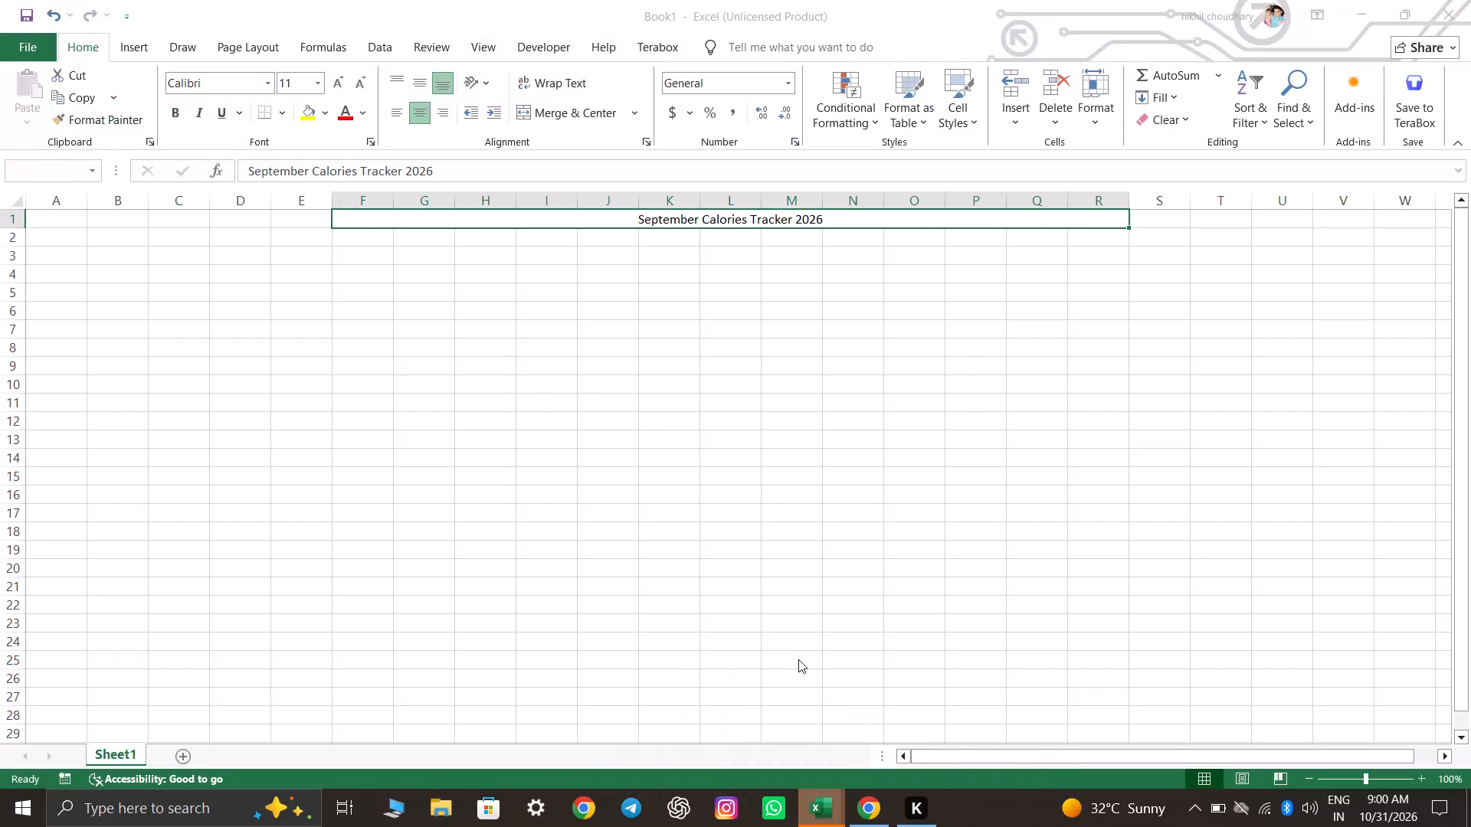
Enter the 9/12/2026 meal calories: 835 for Meal 1, 900 for Meal 2 and 558 for Meal 3.
click(792, 511)
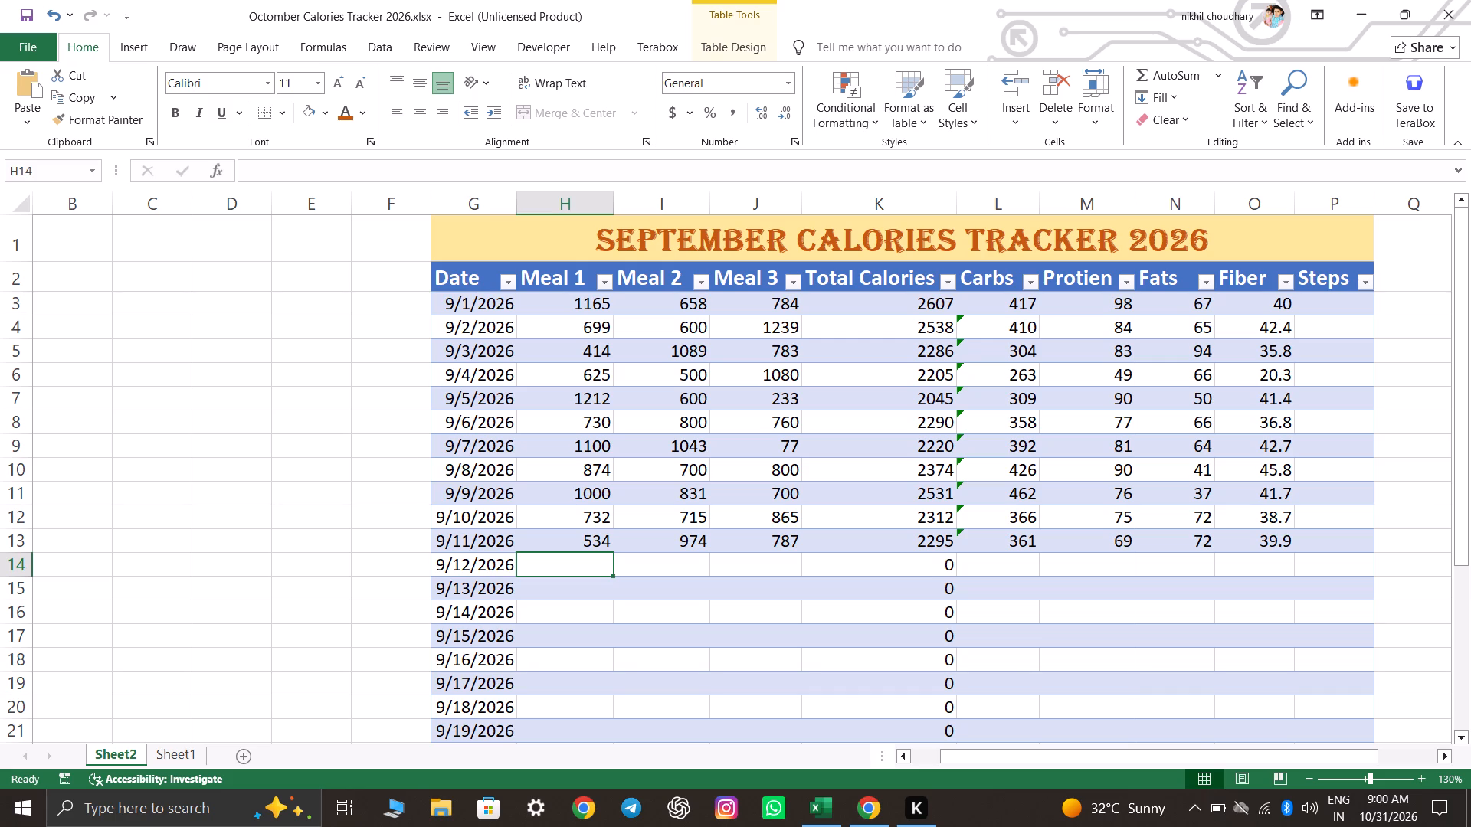
text(135)
key(BackSpace)
key(BackSpace)
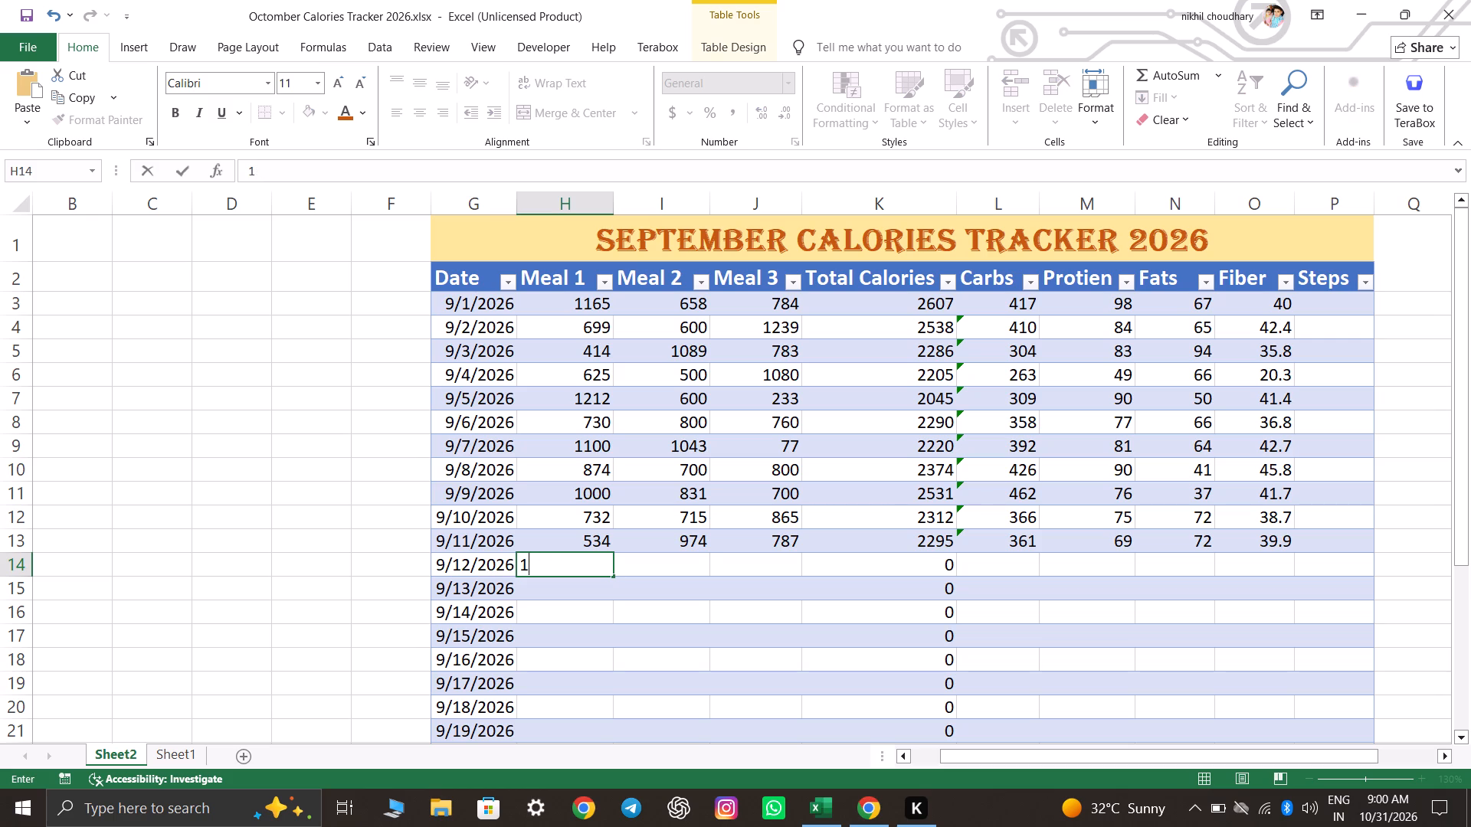
key(BackSpace)
key(8)
text(35)
key(Right)
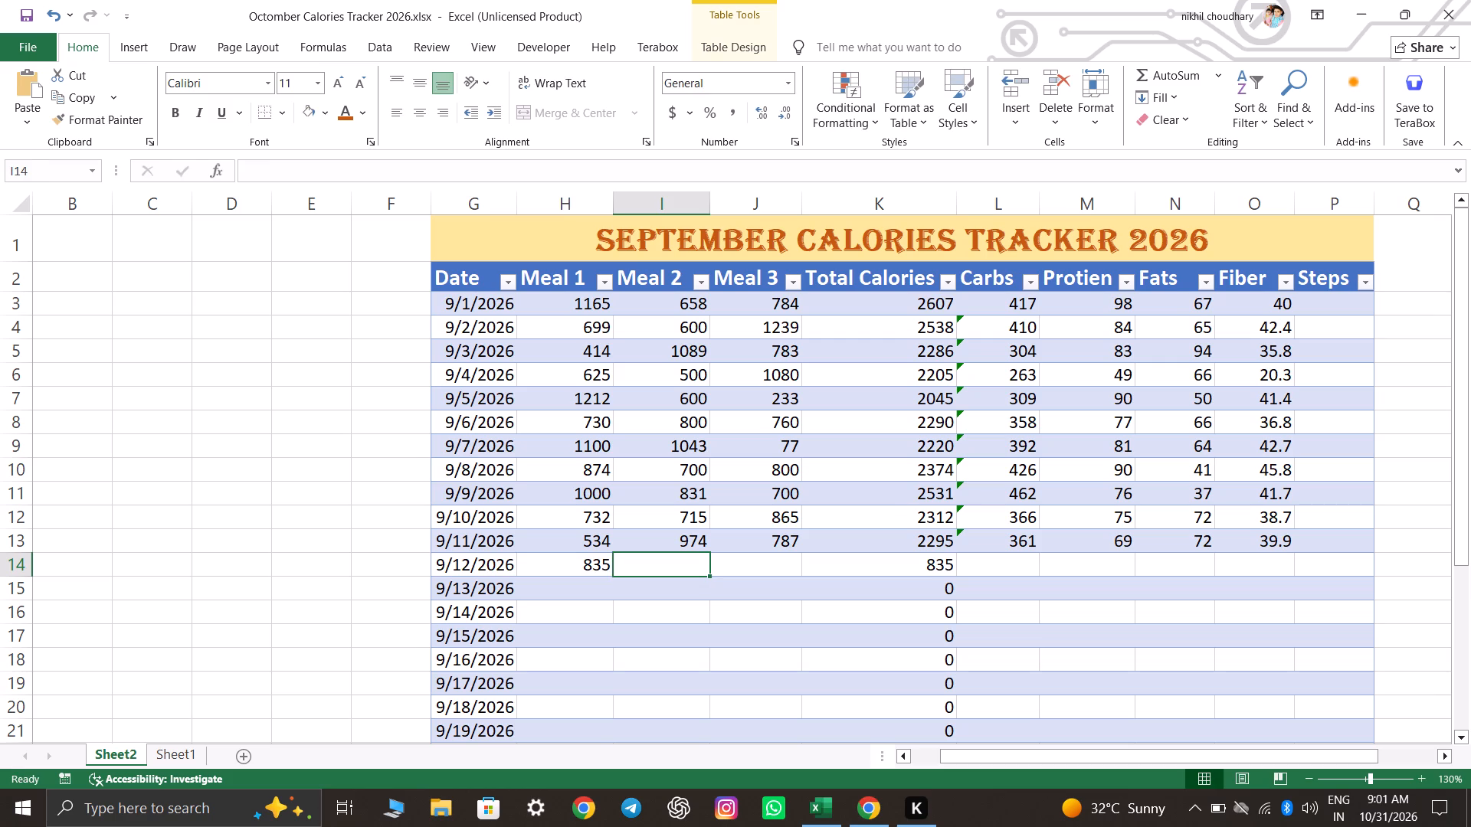
text(900)
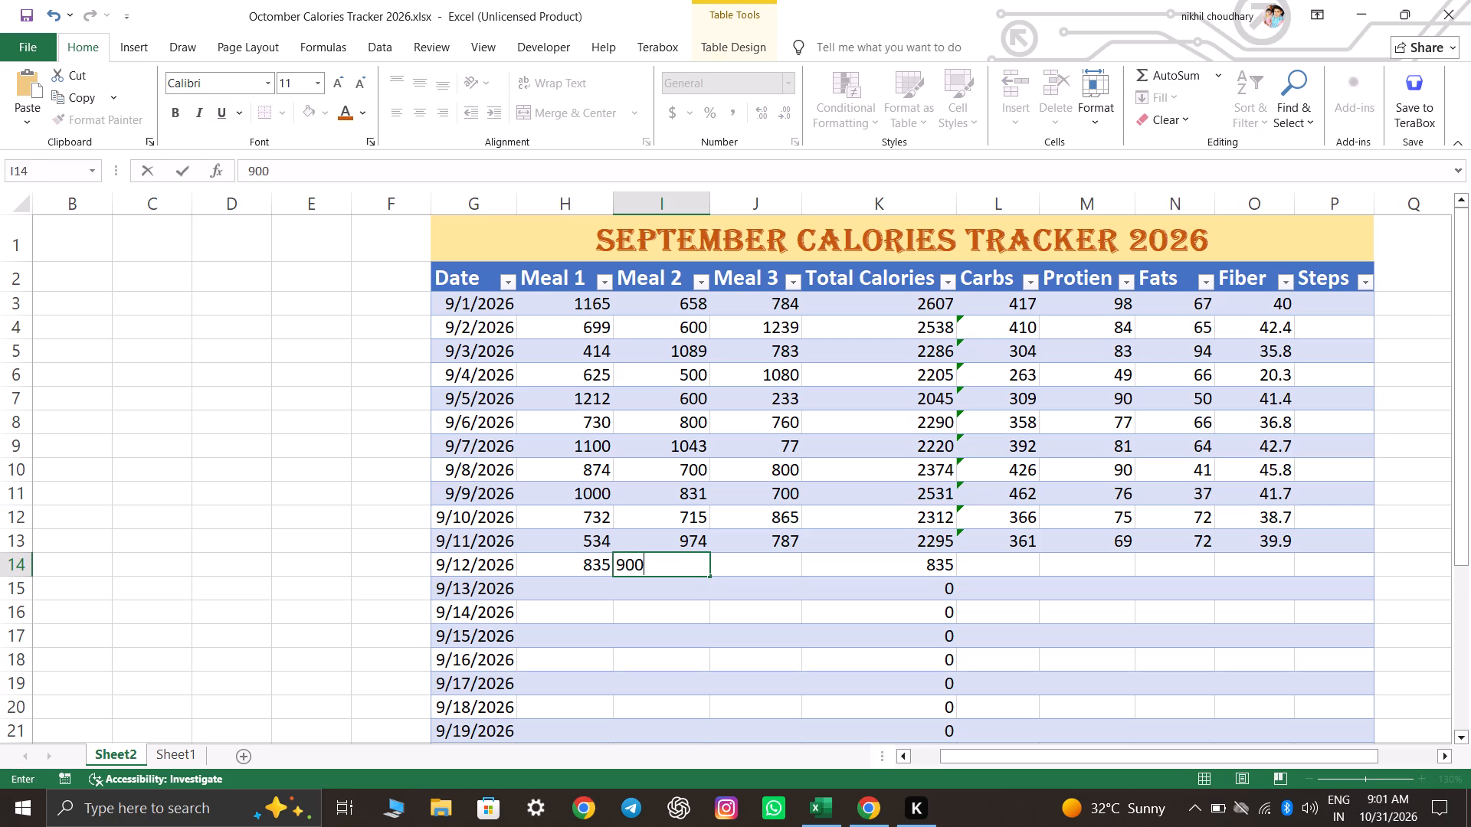
key(Right)
text(558)
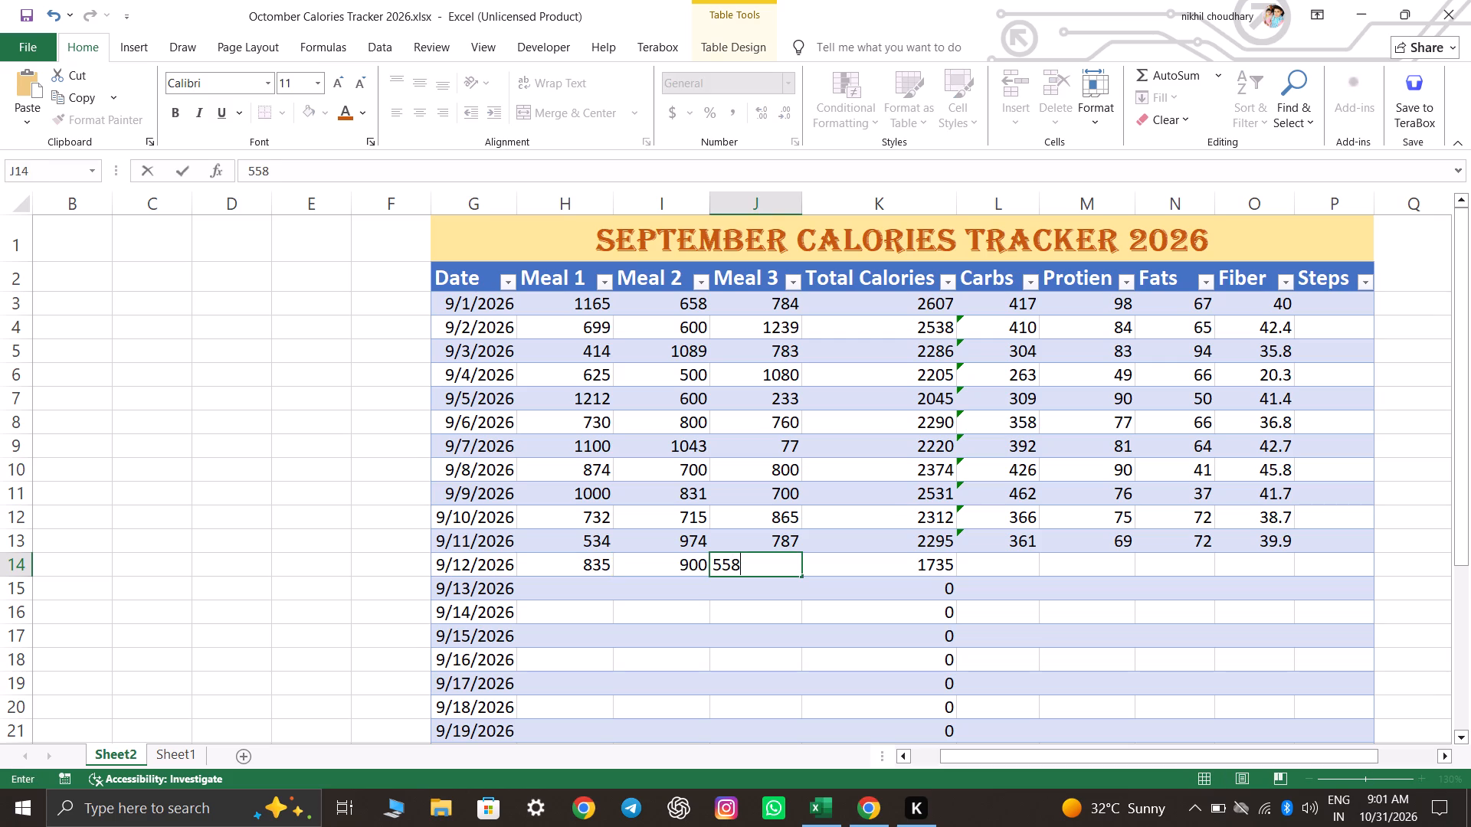
key(Right)
key(Right)
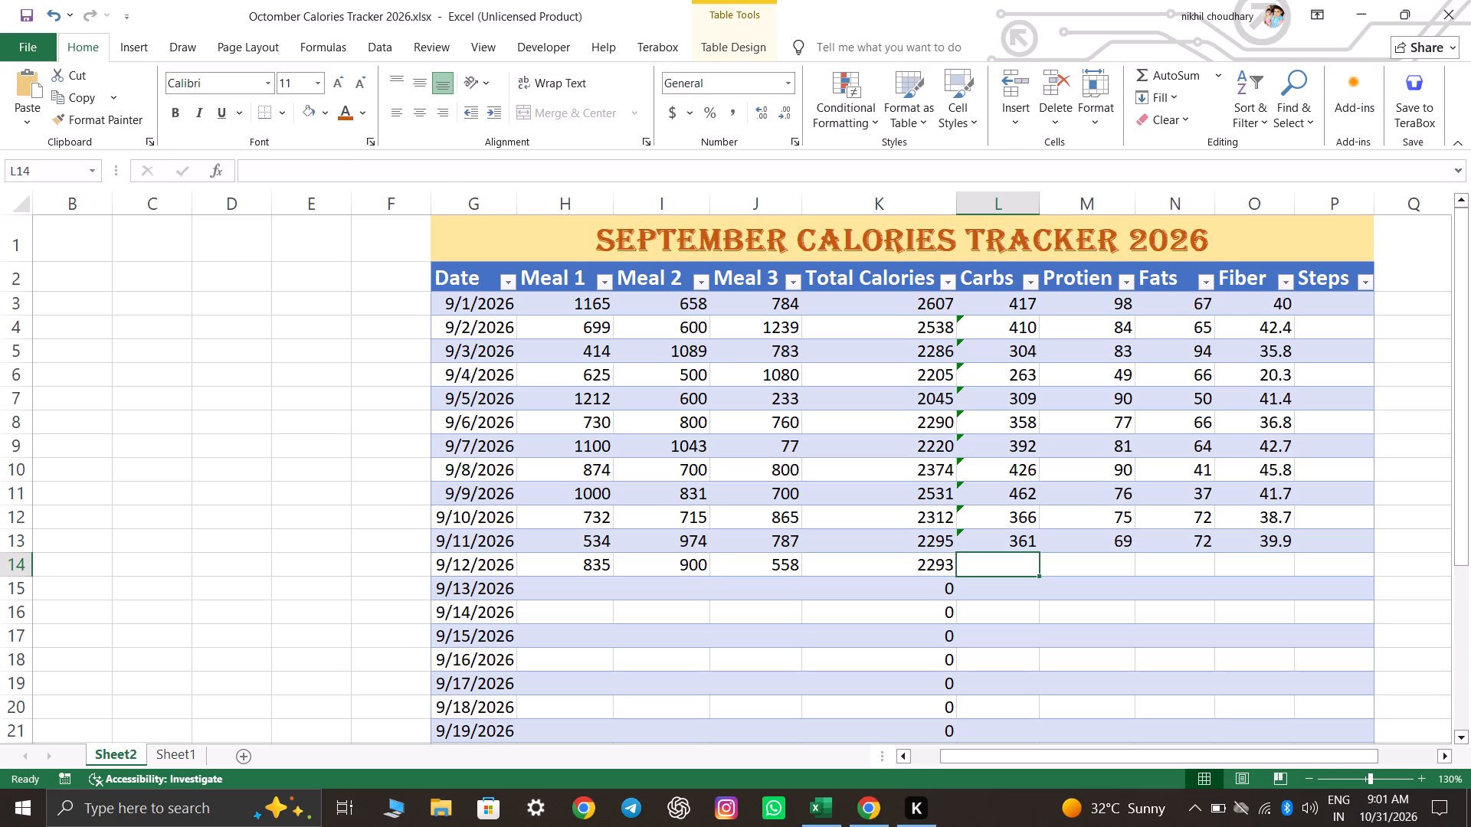
Enter the 9/12/2026 Carbs as the sum =217+99 and Protien as 93.
key(equal)
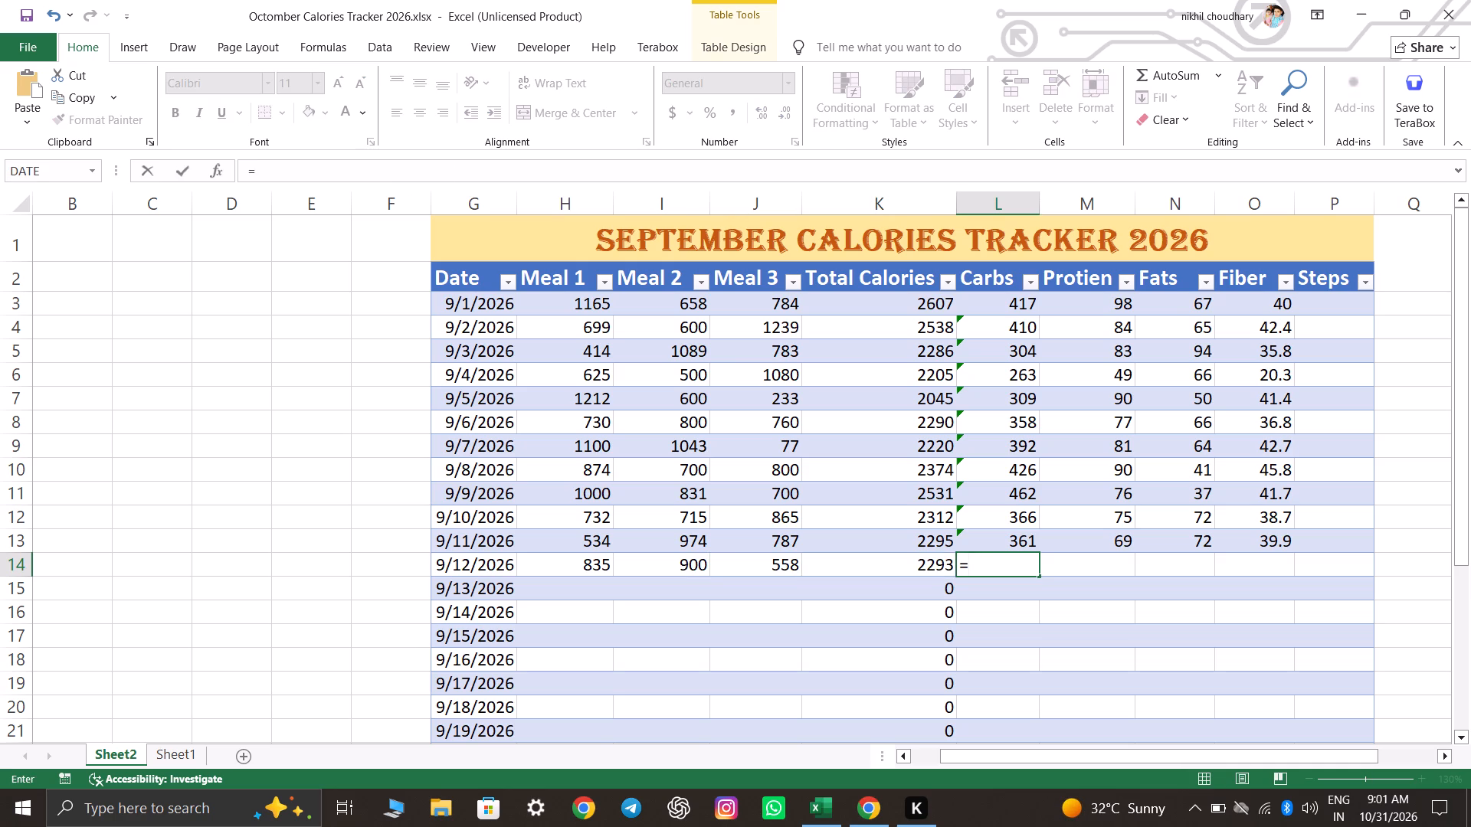
text(217)
text(+99)
key(Right)
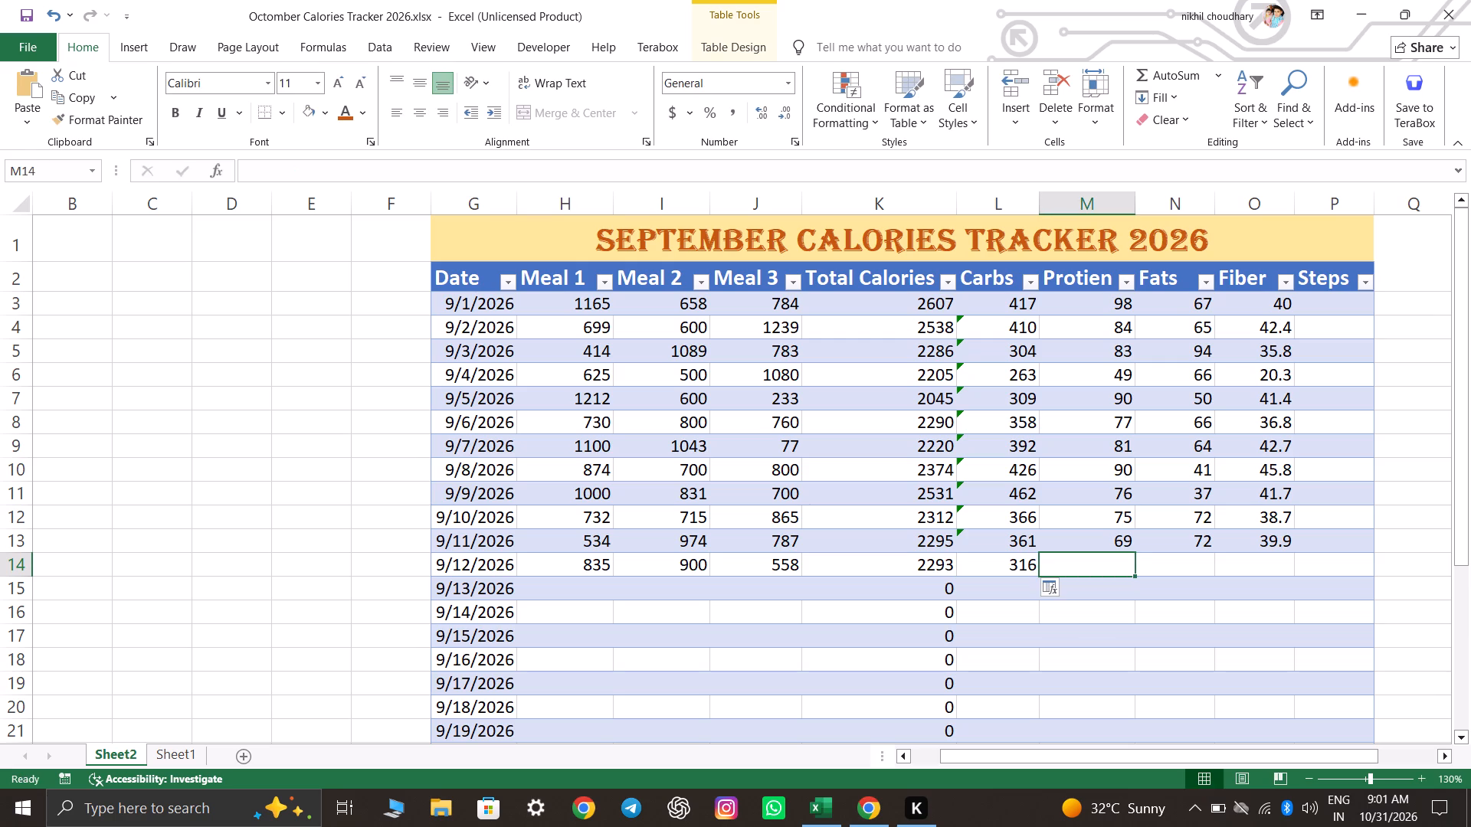
key(equal)
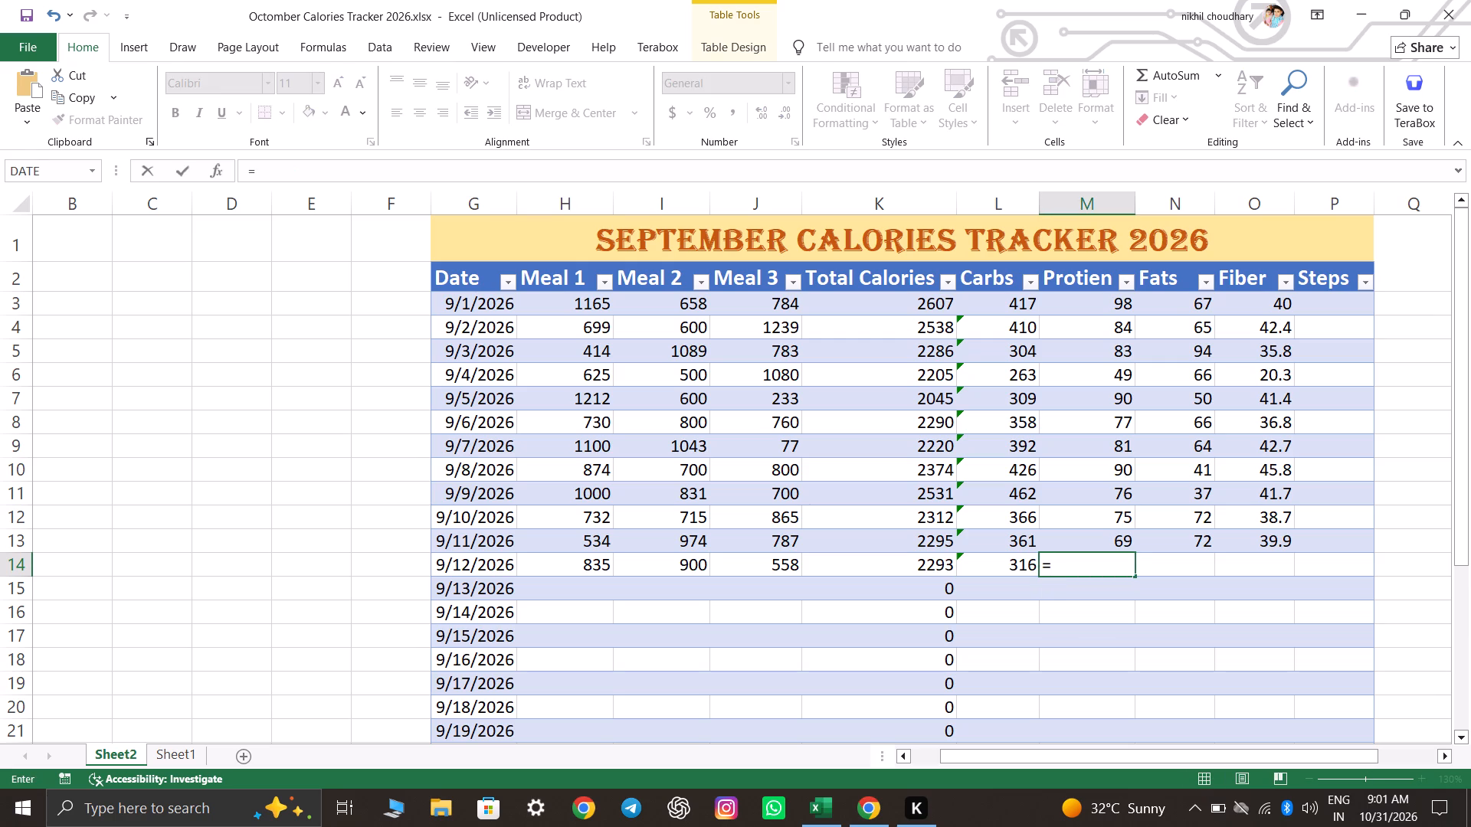
key(BackSpace)
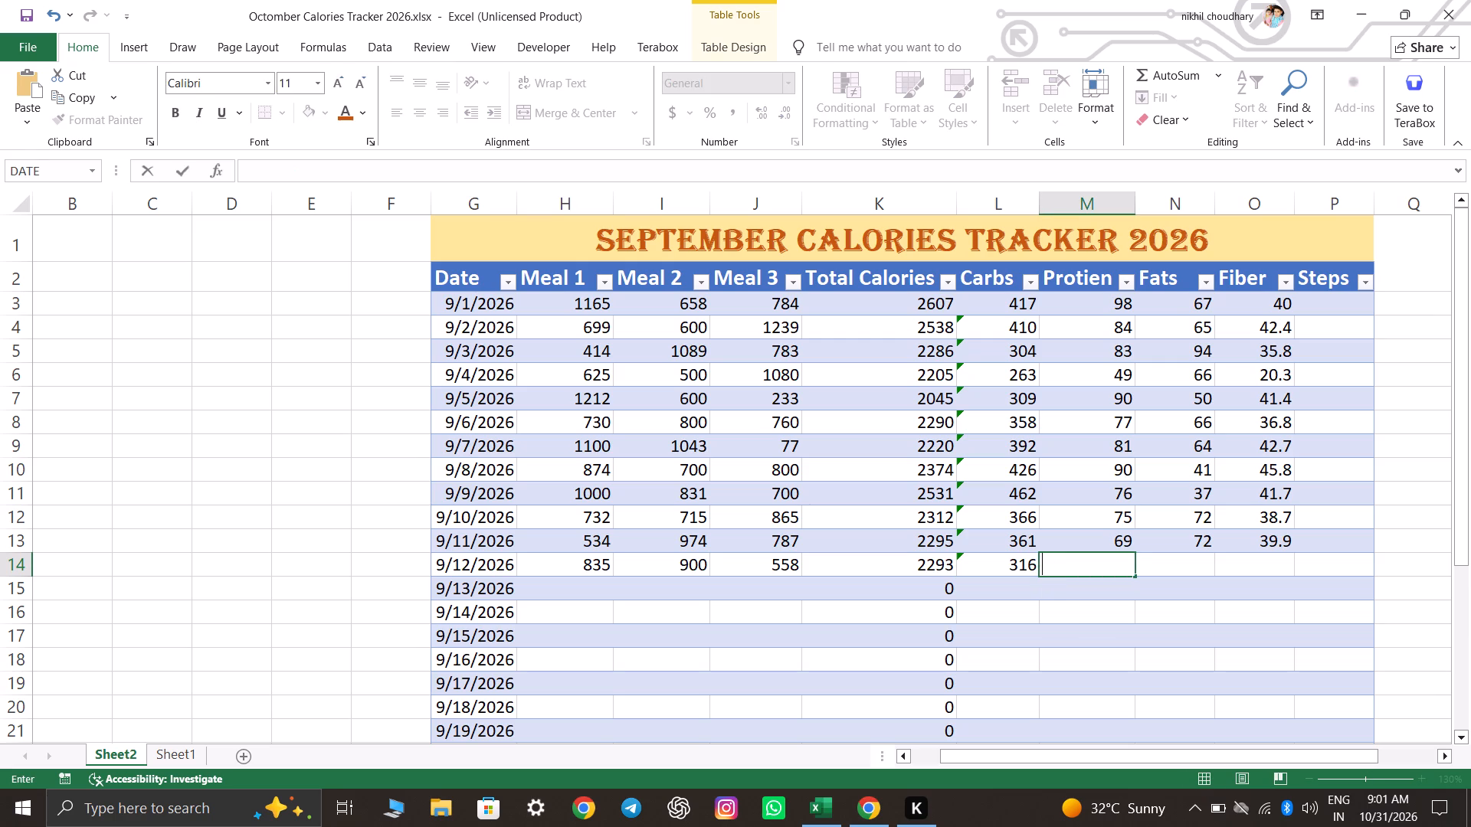
text(93)
key(Right)
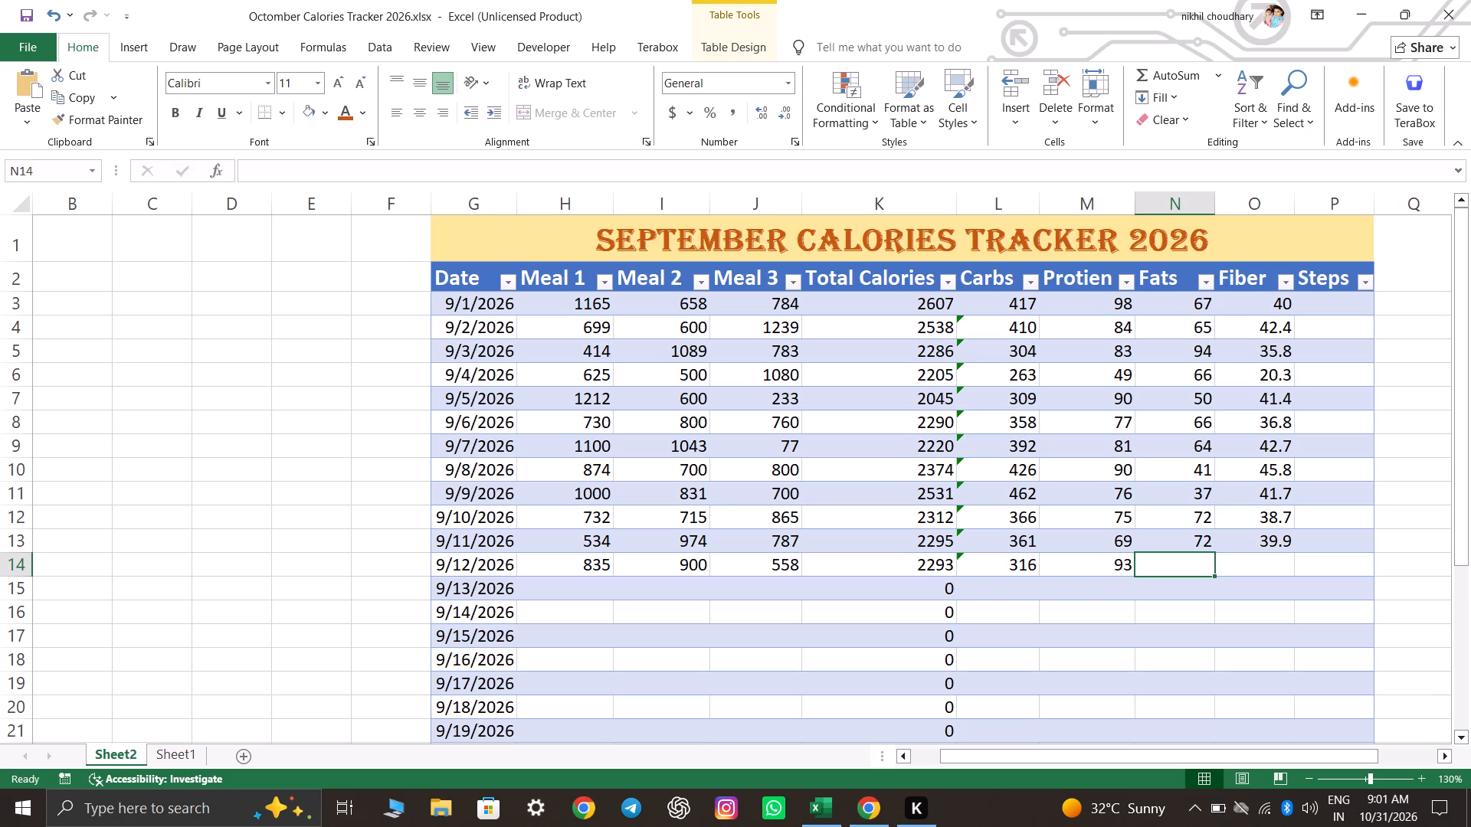
Enter the 9/12/2026 Fats as 82 and Fiber as the sum =26.4+17.5.
text(82)
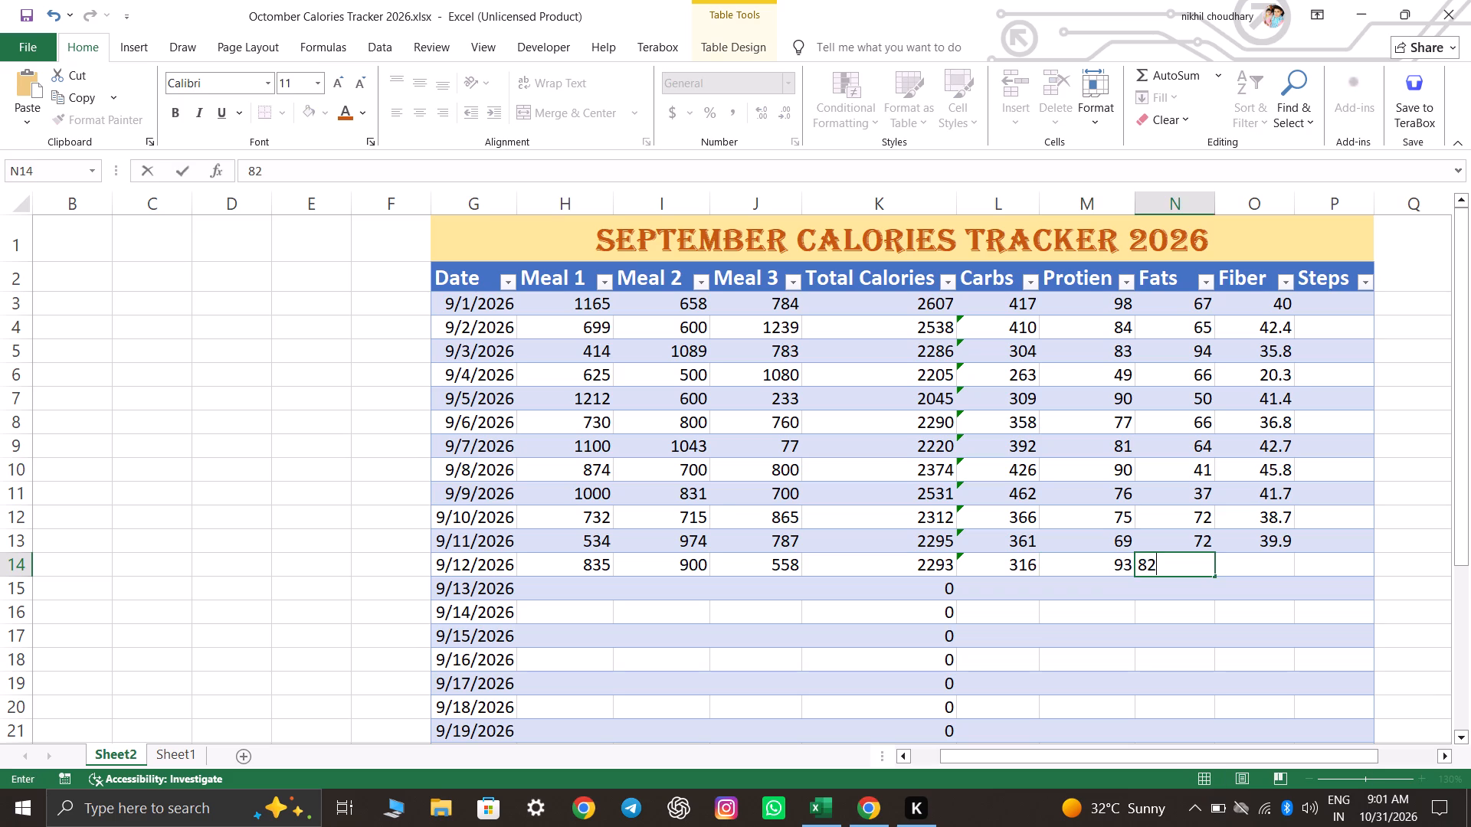
key(Right)
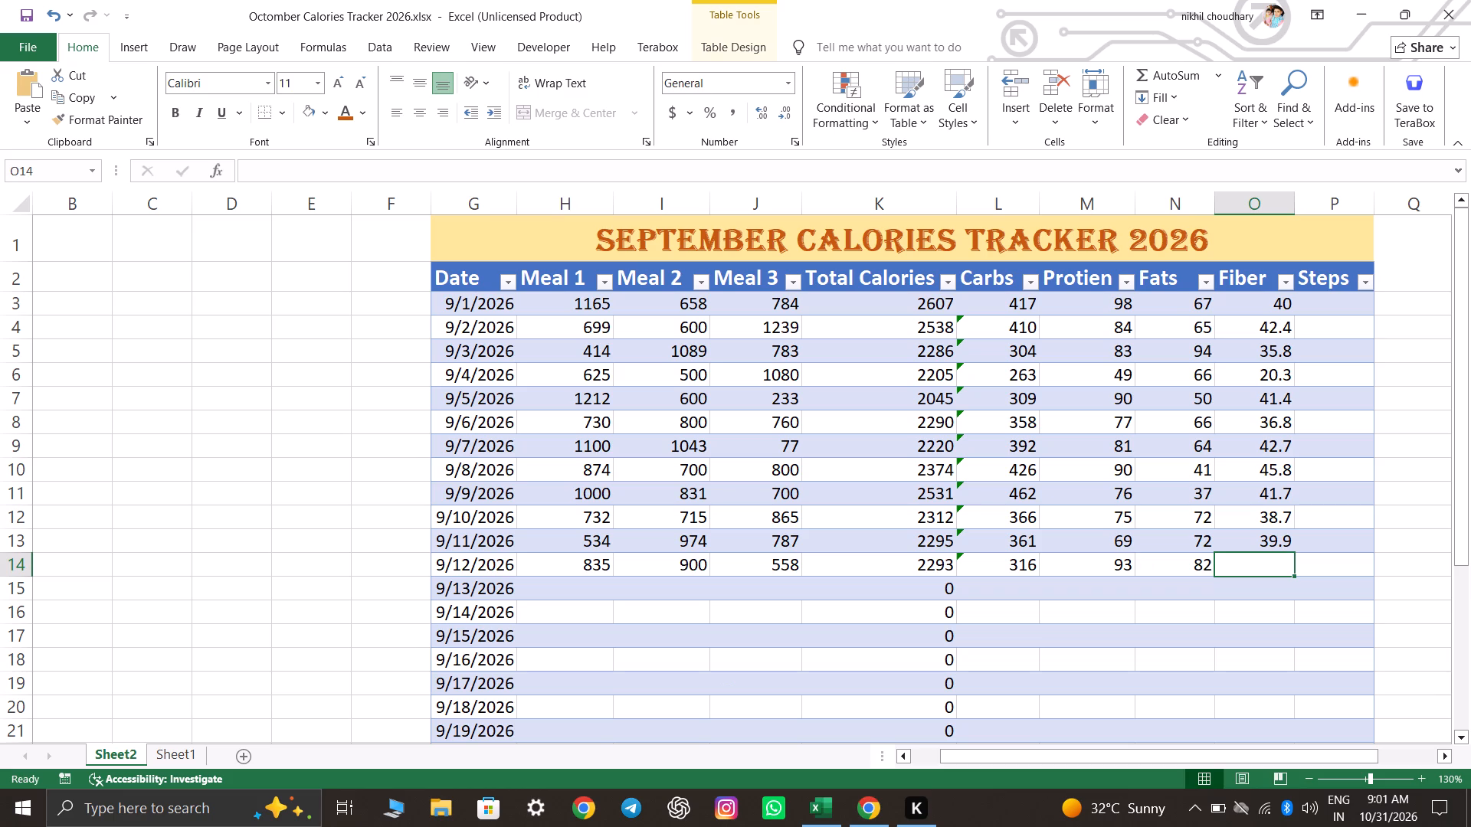
key(equal)
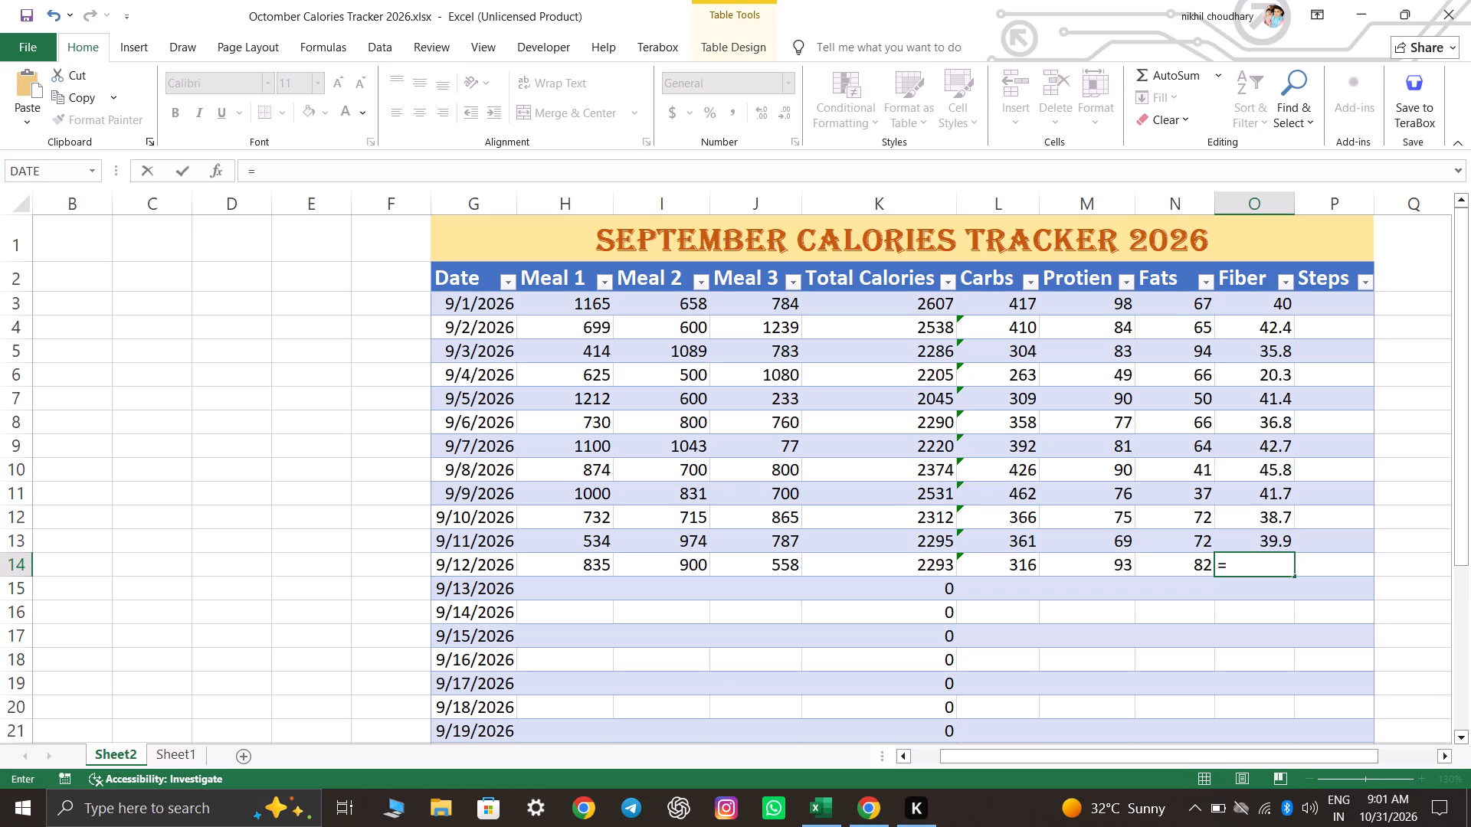
text(26.4+)
text(17.5)
key(Return)
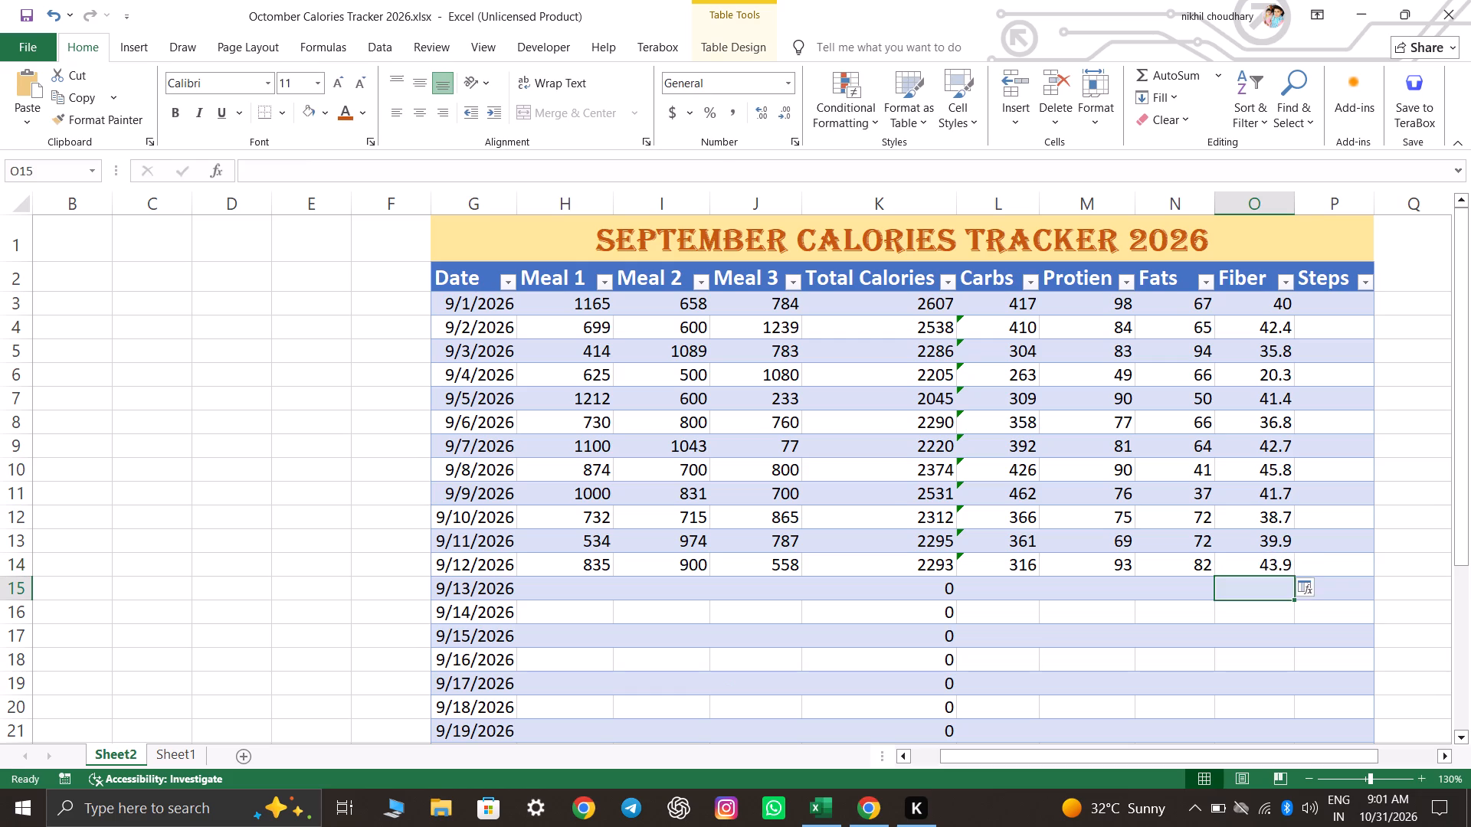
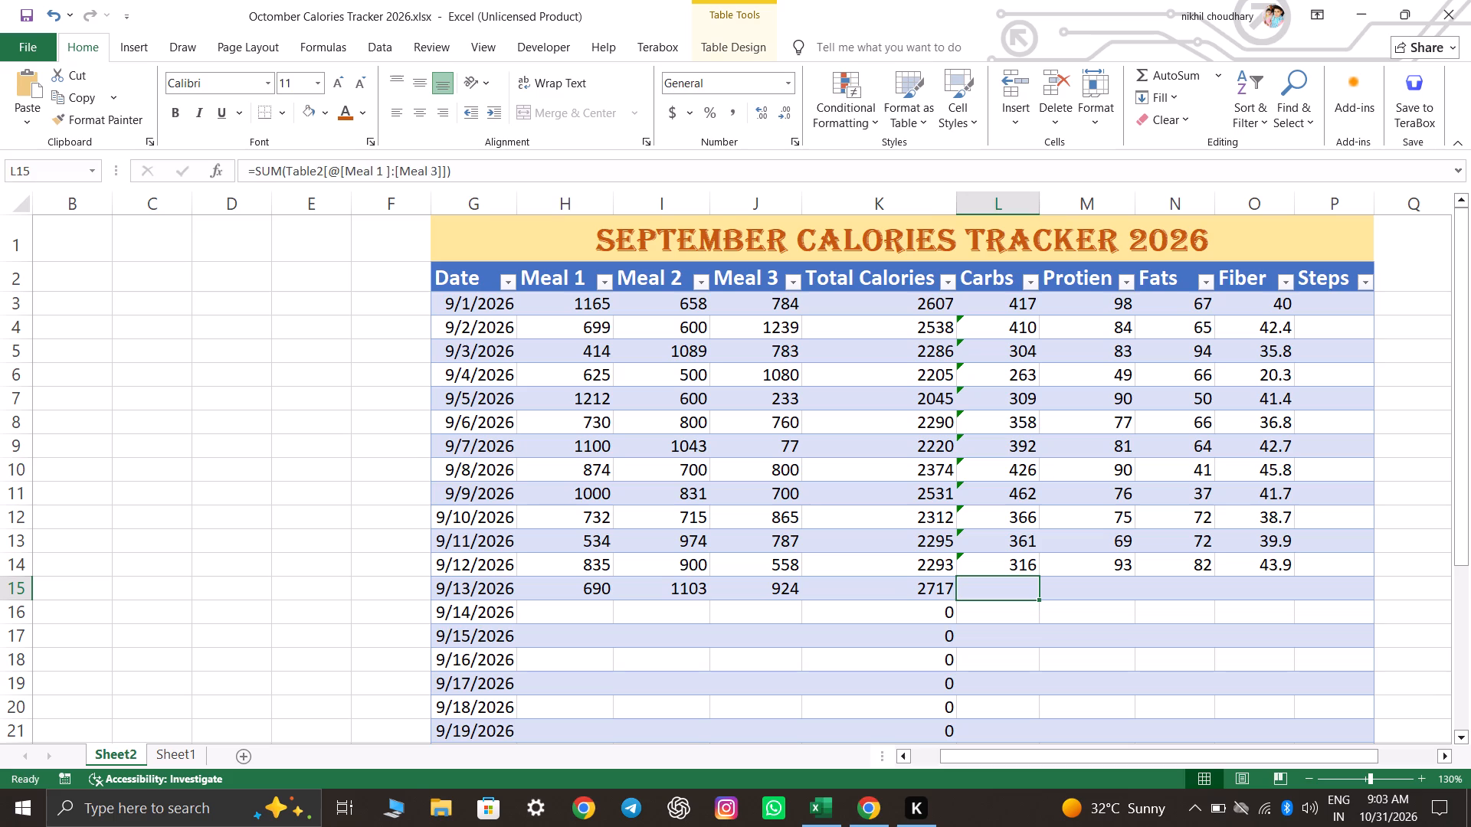
Enter the 9/13/2026 Carbs as the sum =107+145+122.
key(equal)
text(107)
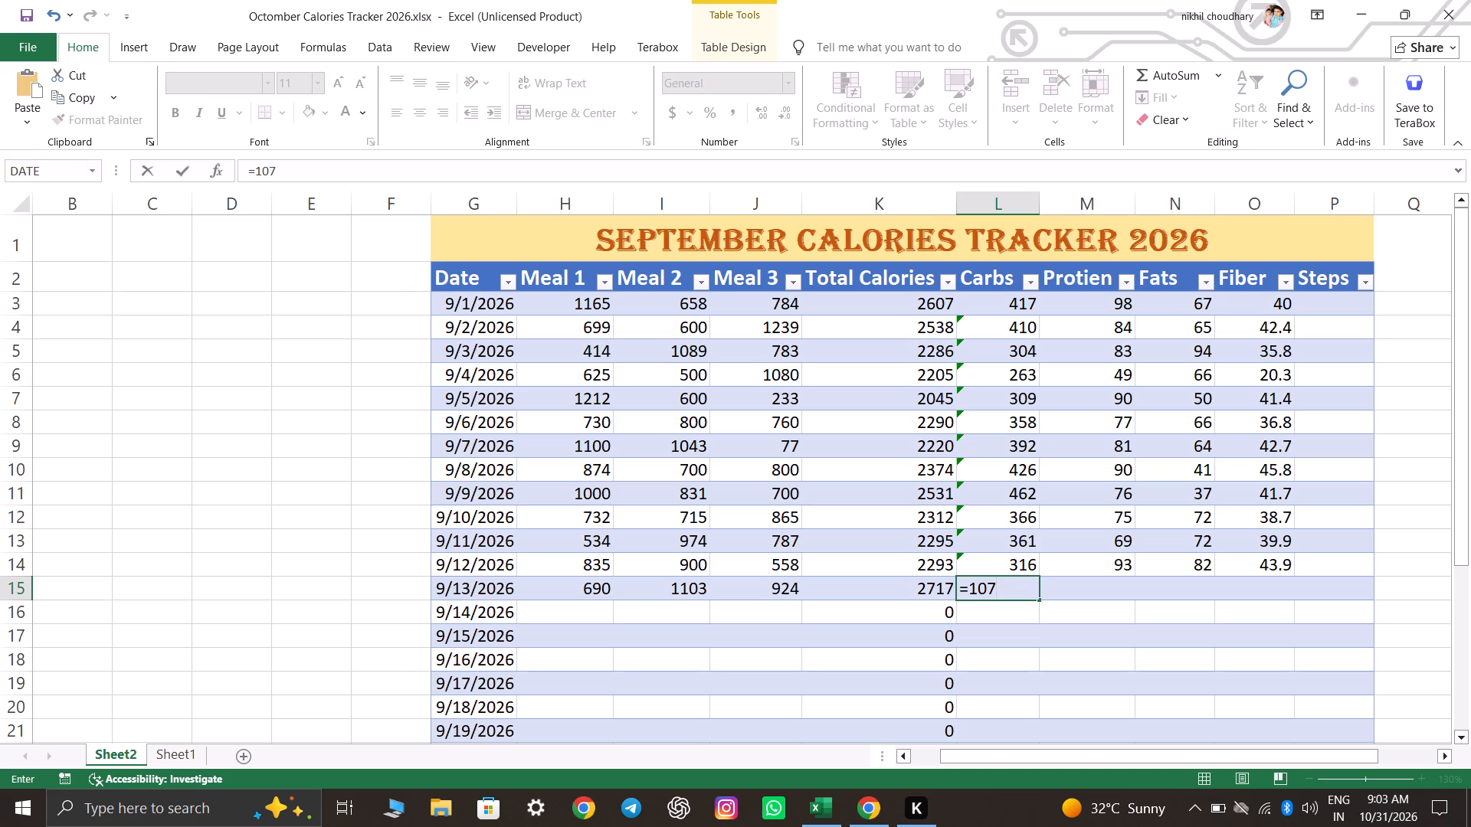
key(plus)
key(1)
text(45+)
text(122)
key(Right)
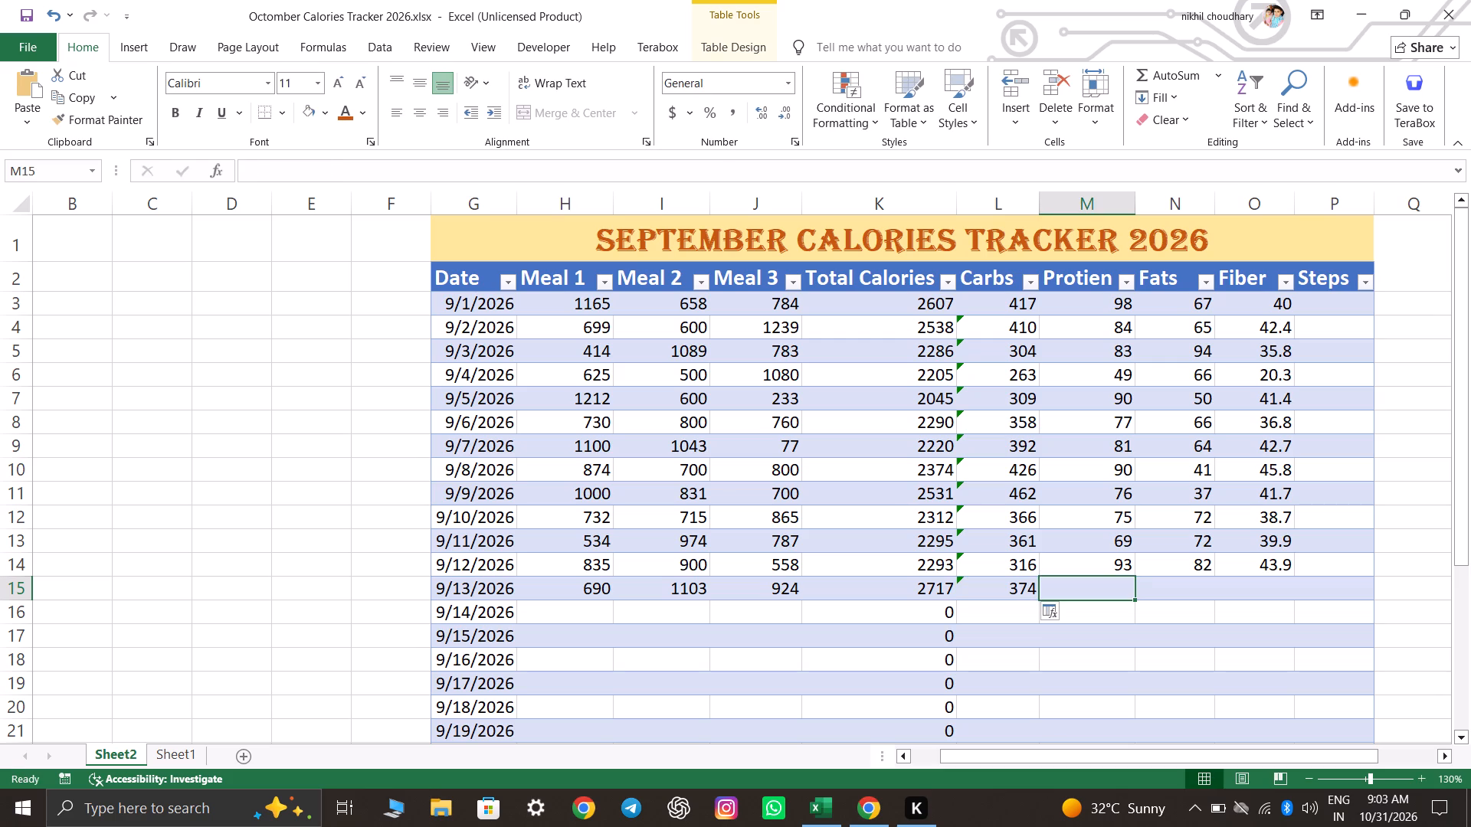
Enter the 9/13/2026 Protien as the sum =27+49+26.
key(equal)
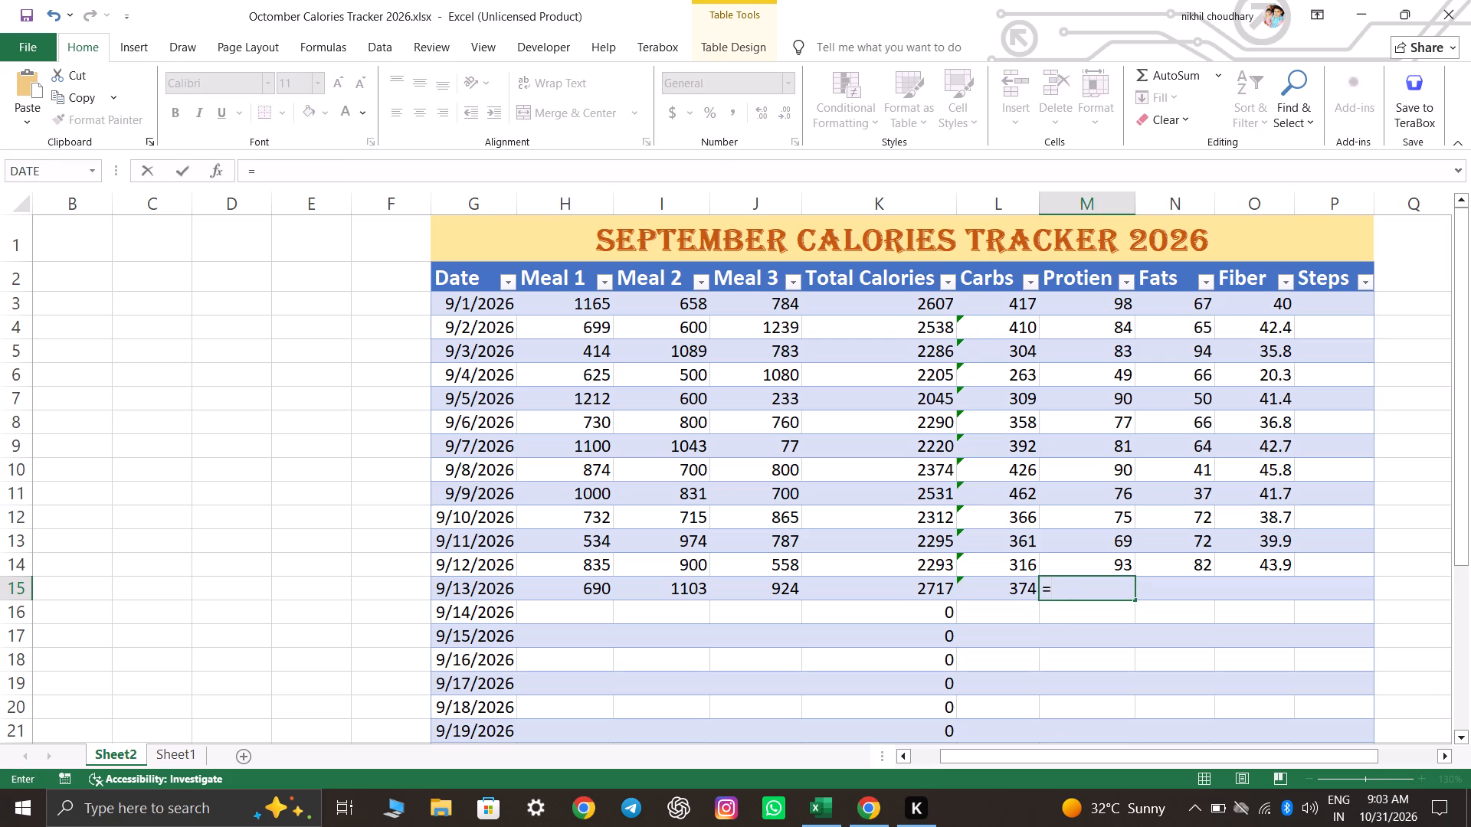
text(27)
key(plus)
text(49)
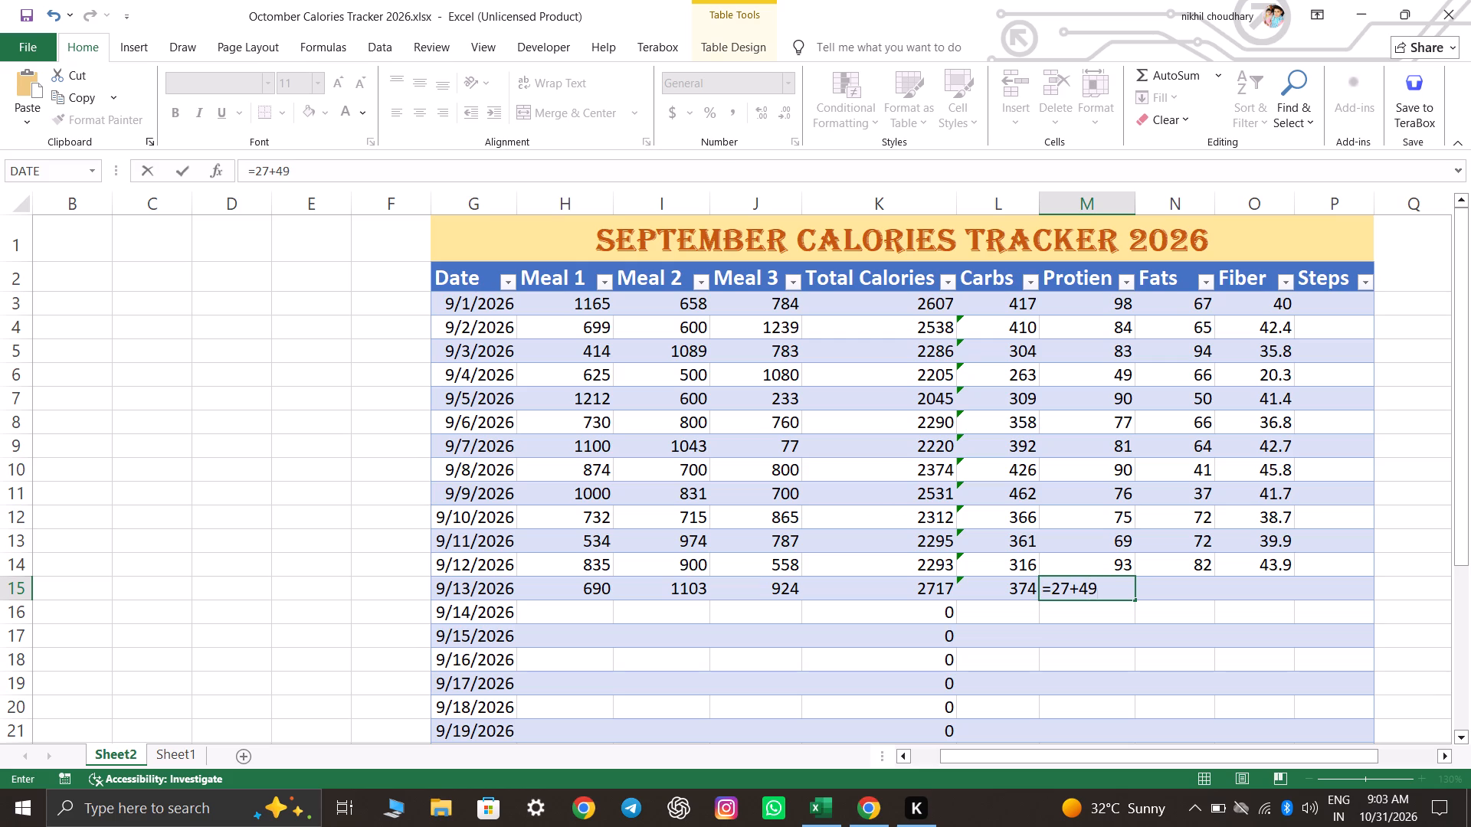
key(plus)
text(26)
key(Right)
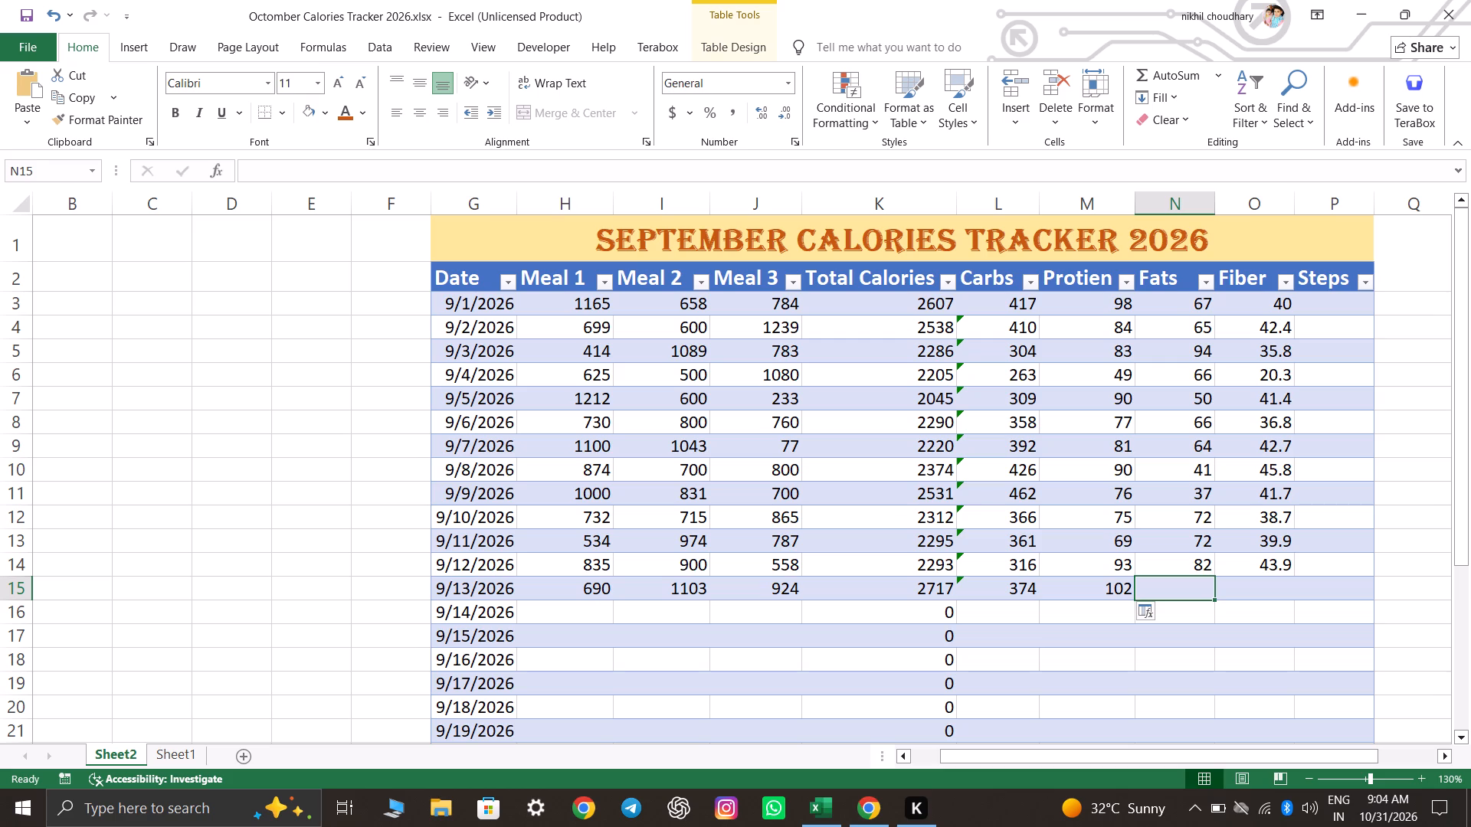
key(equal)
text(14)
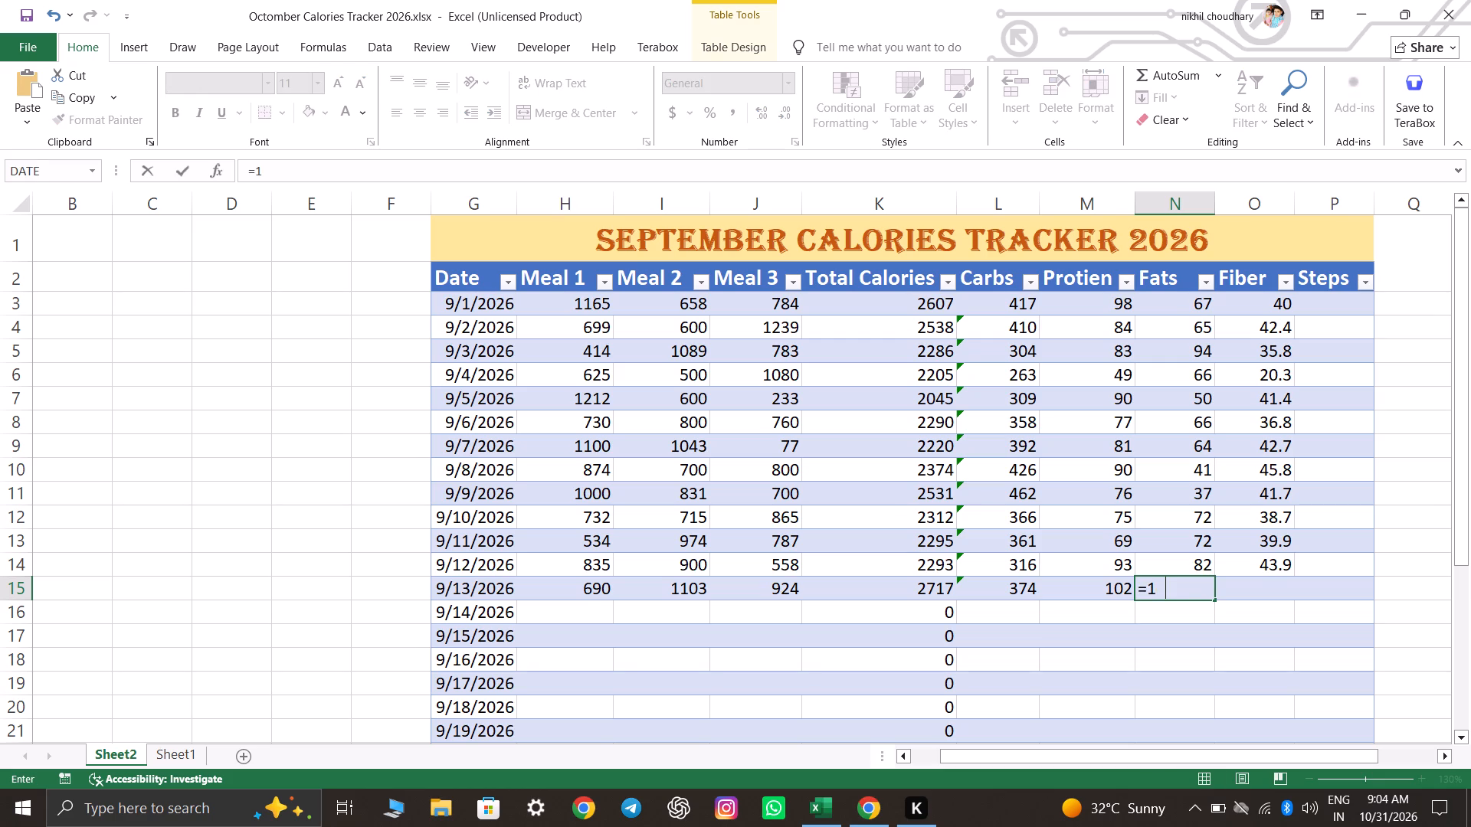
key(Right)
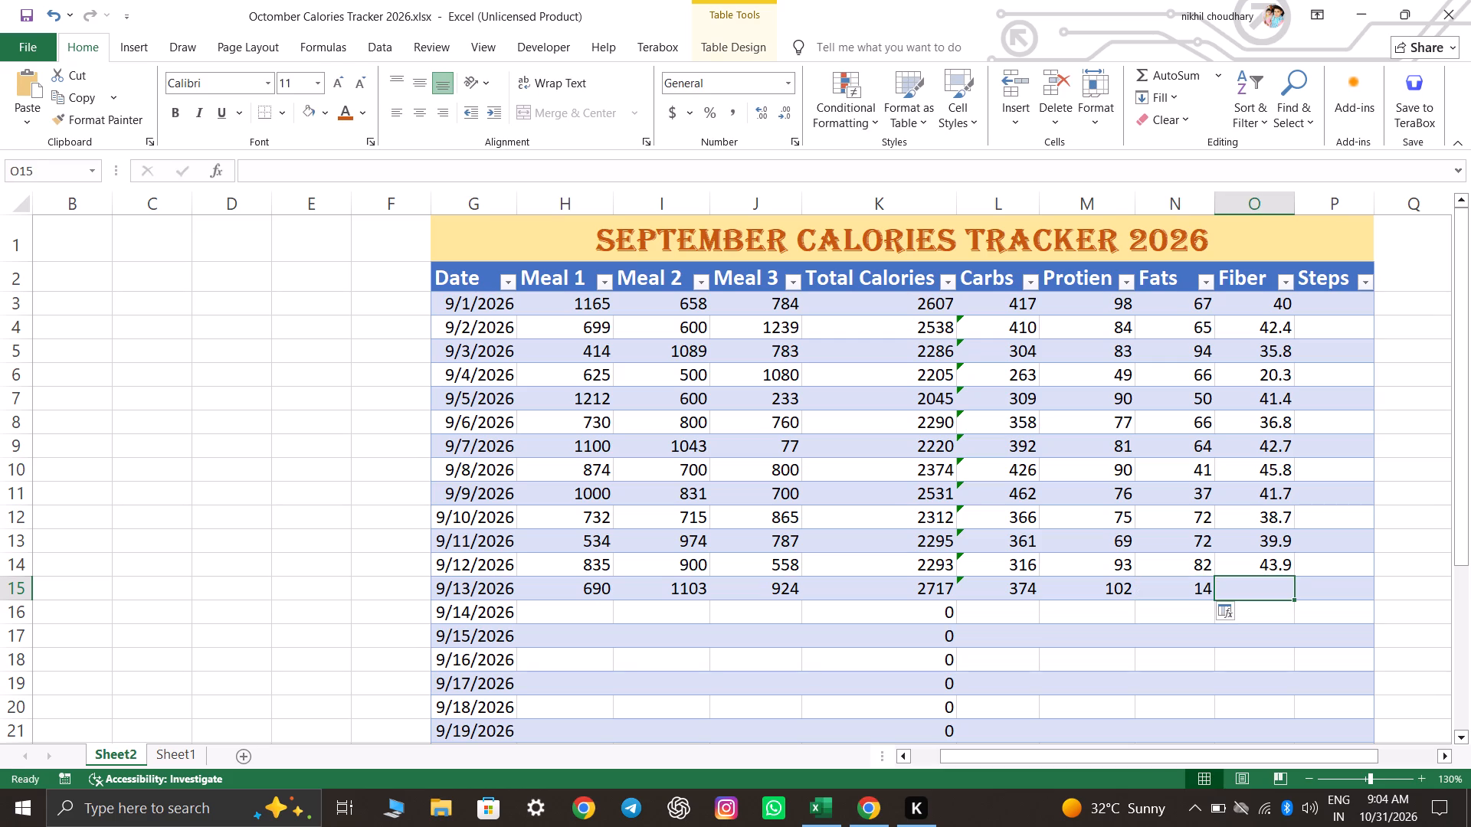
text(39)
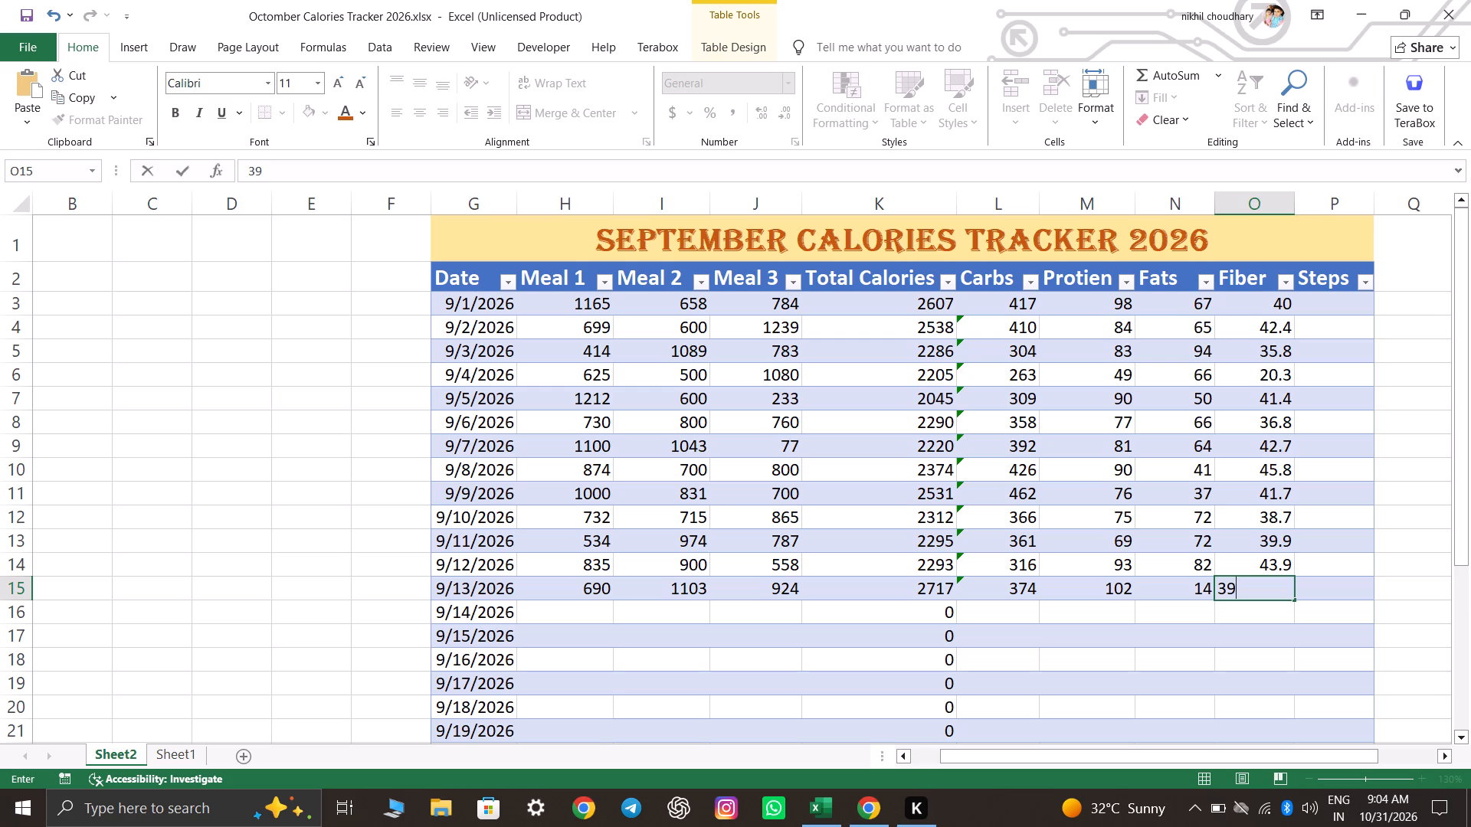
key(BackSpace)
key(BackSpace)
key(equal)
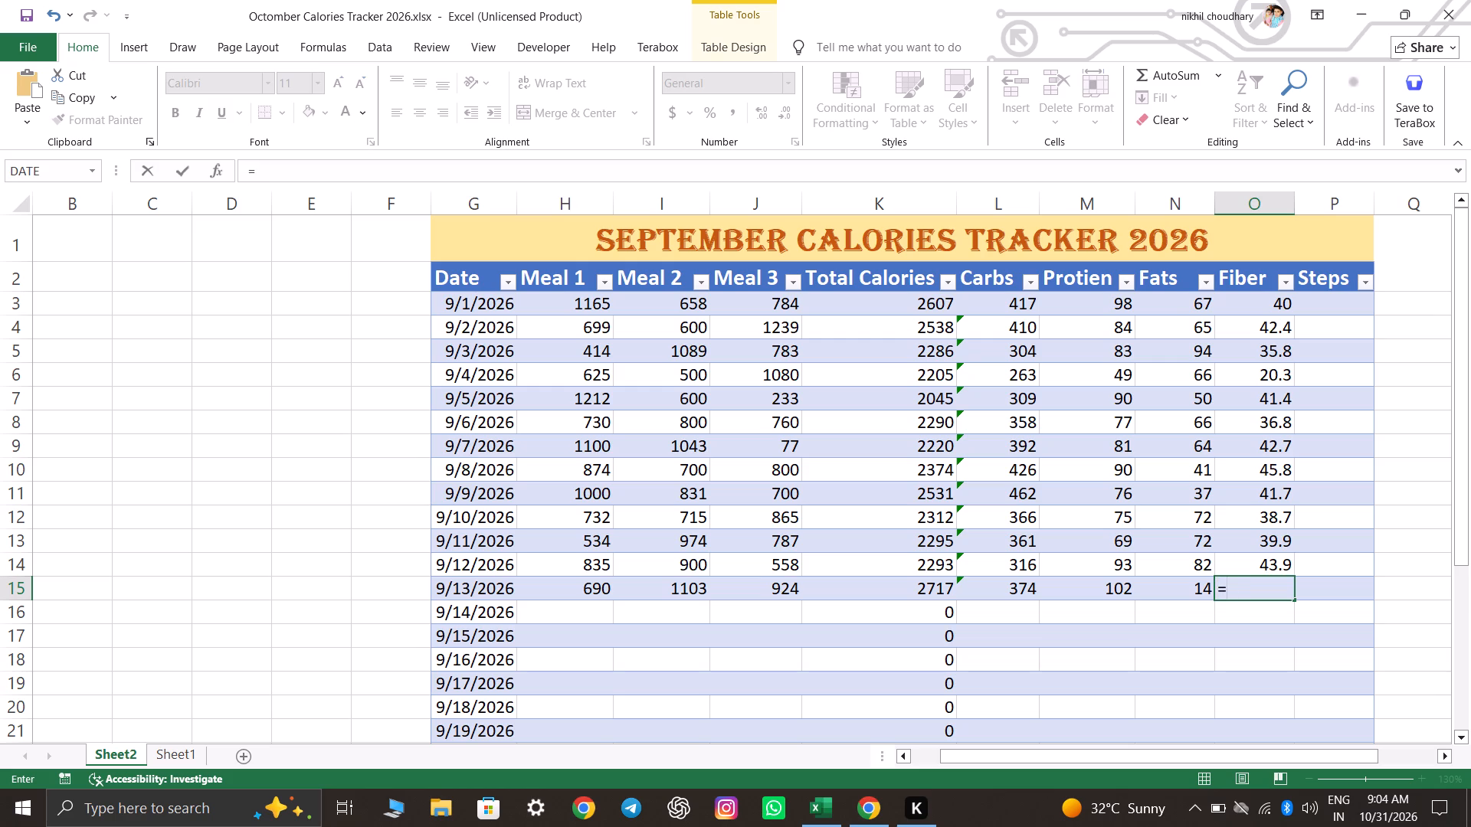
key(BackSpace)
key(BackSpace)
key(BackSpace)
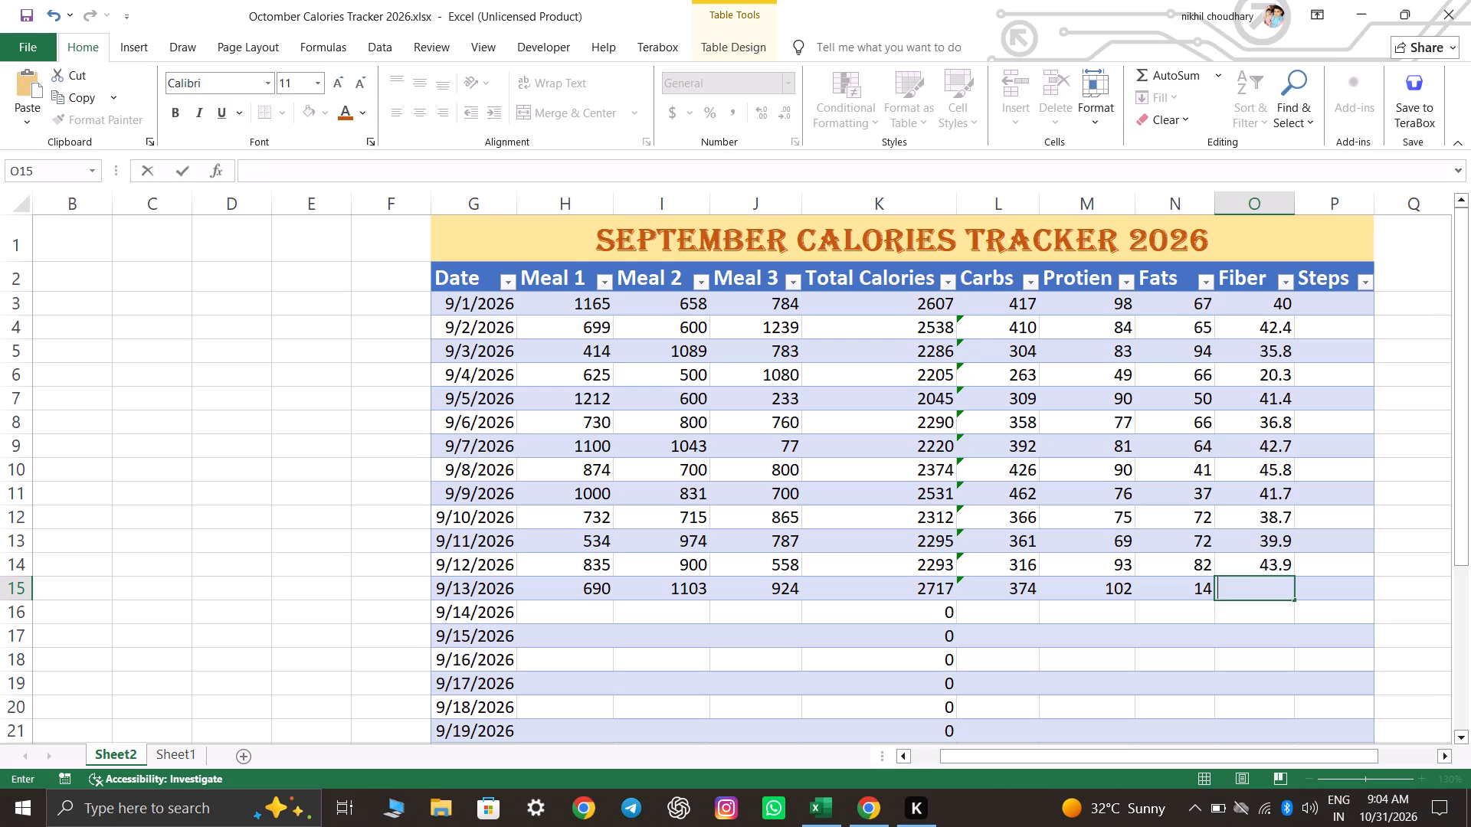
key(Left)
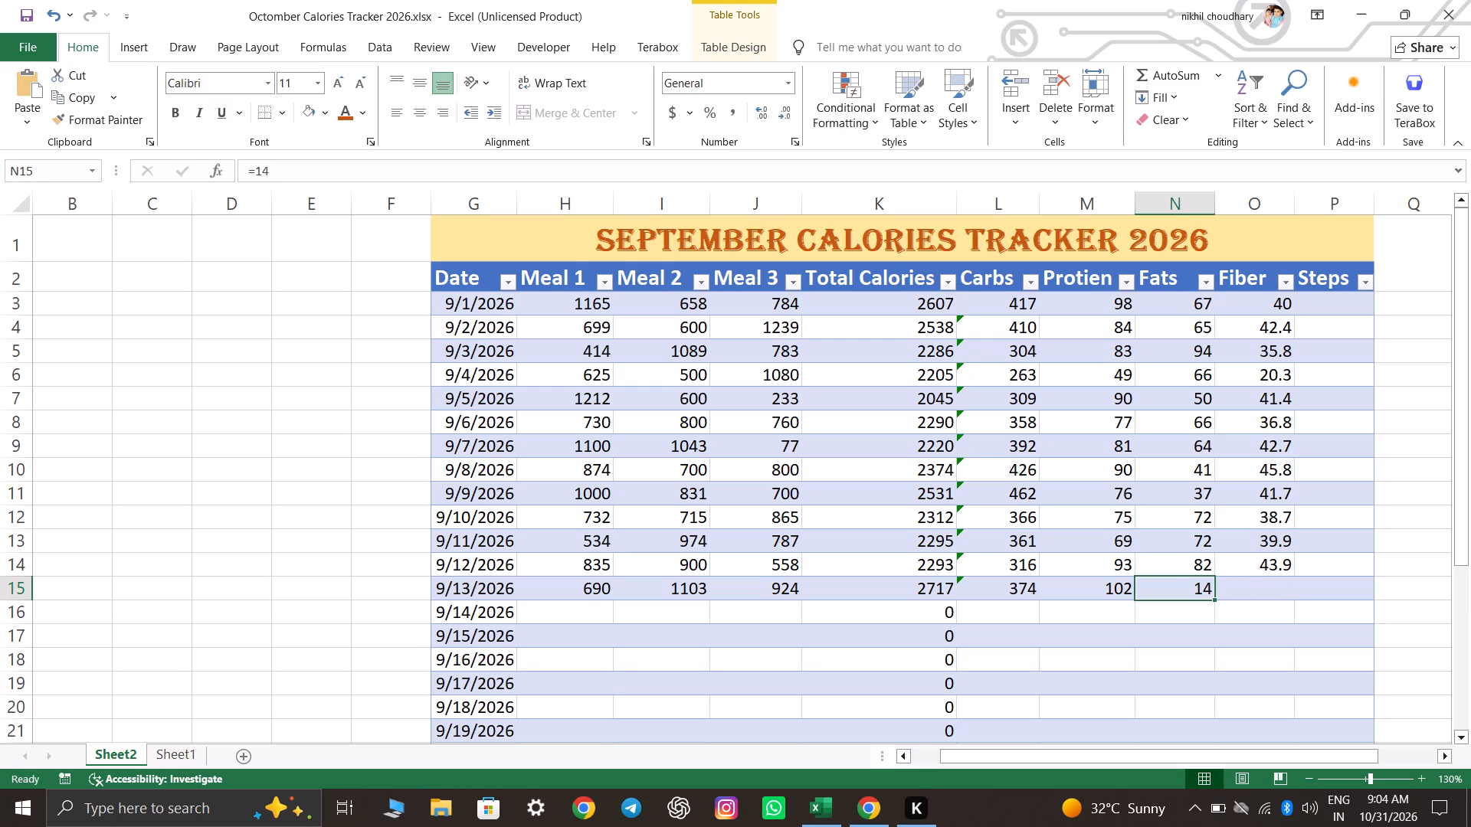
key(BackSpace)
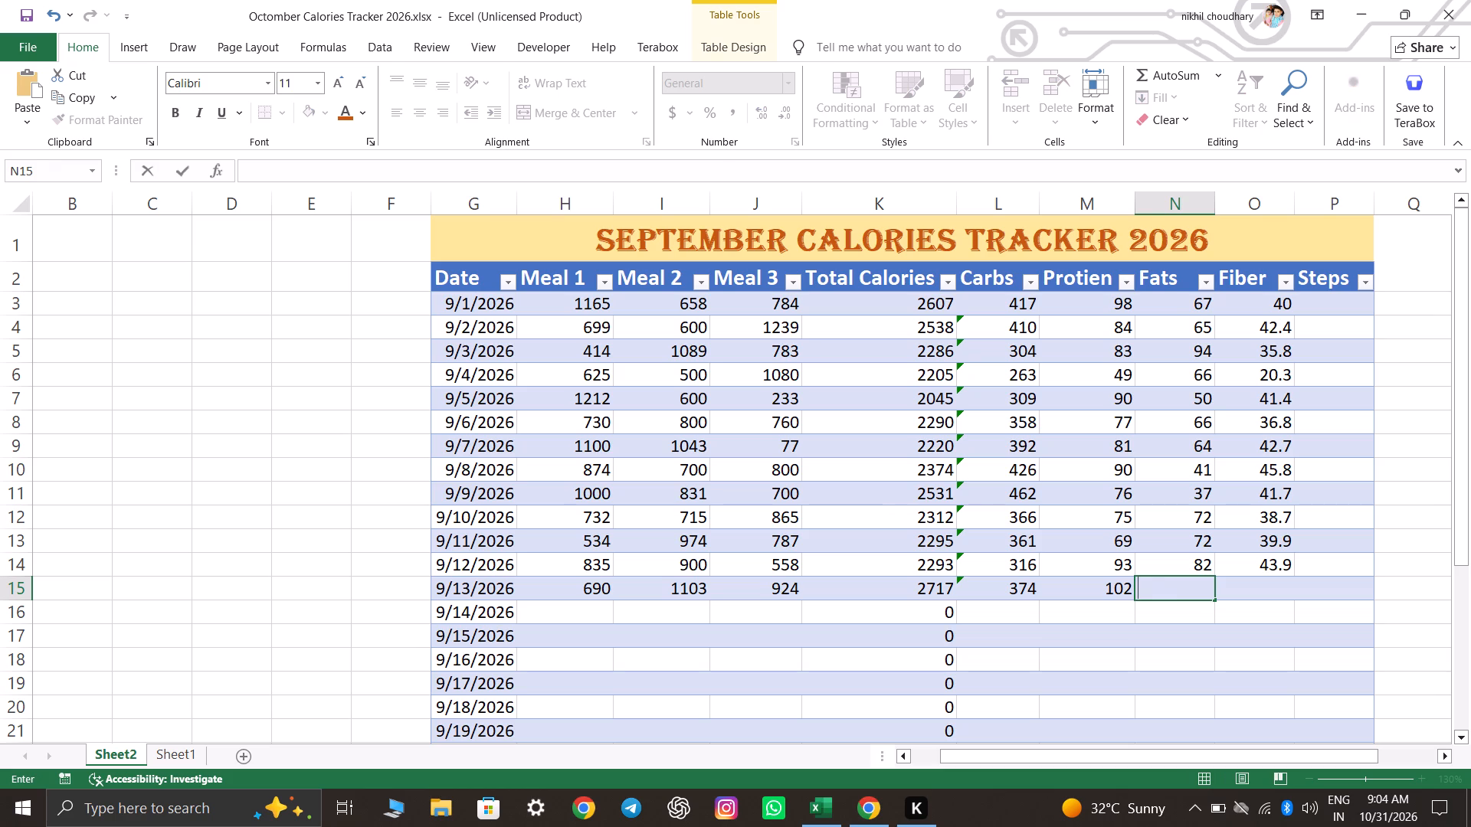
Enter the 9/13/2026 Fats as the sum =14+39+35.
text(=14)
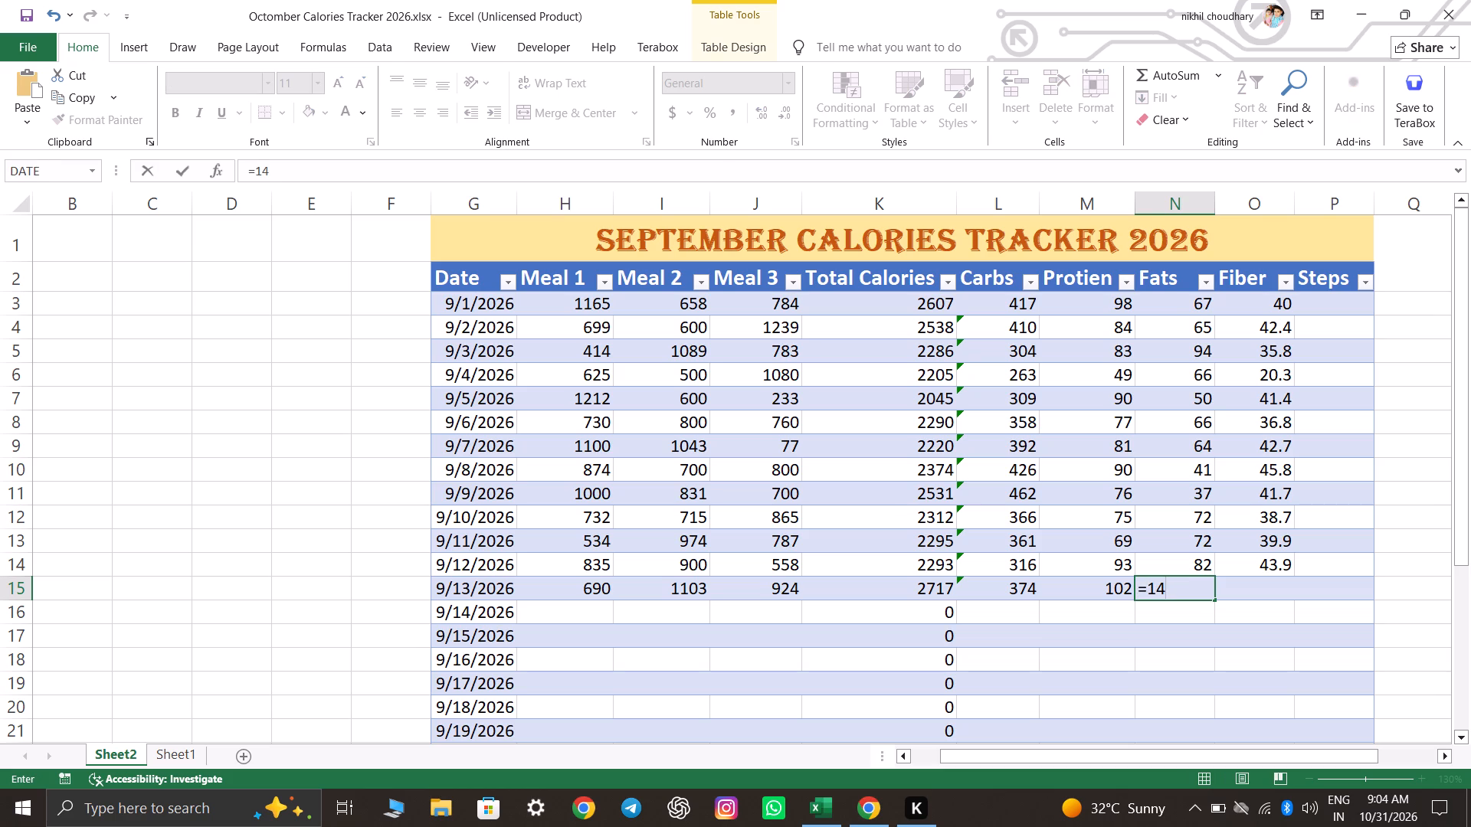
key(plus)
text(39+)
text(35)
key(Right)
Enter the 9/13/2026 Fiber as the sum =13.6+21+13.7.
key(equal)
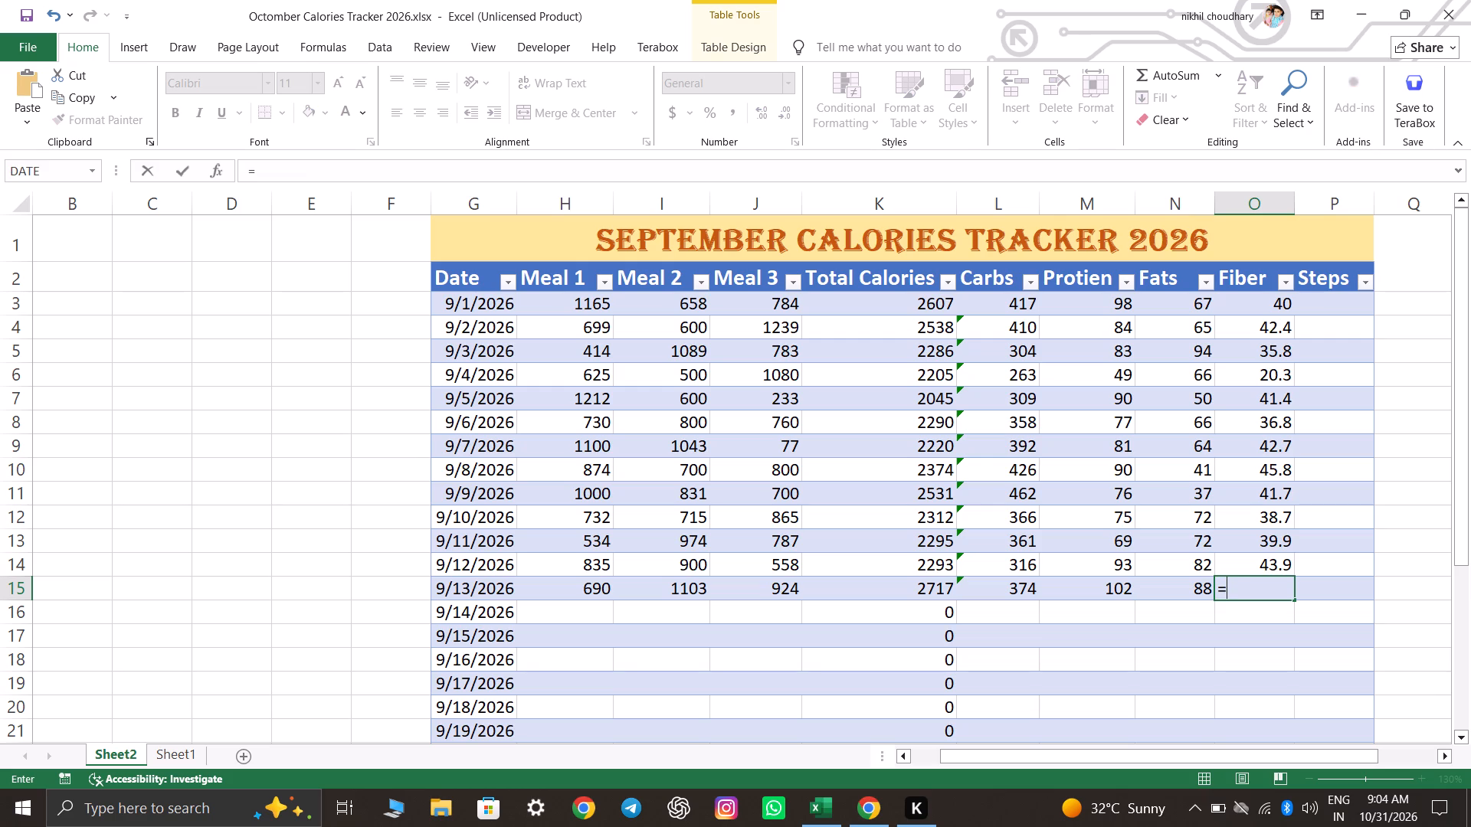
key(1)
text(3.6)
key(plus)
text(21+)
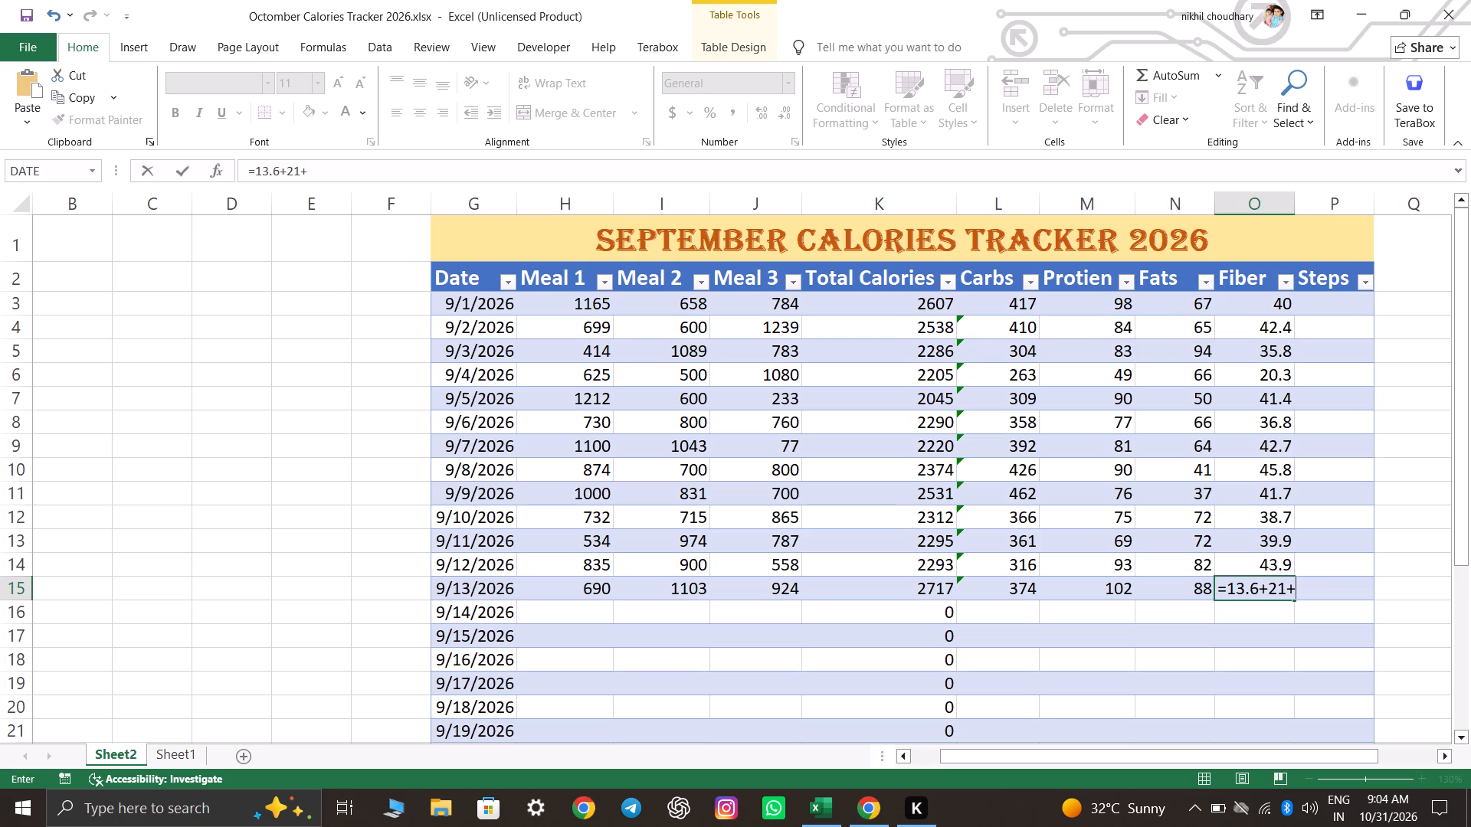
text(13.7)
key(Return)
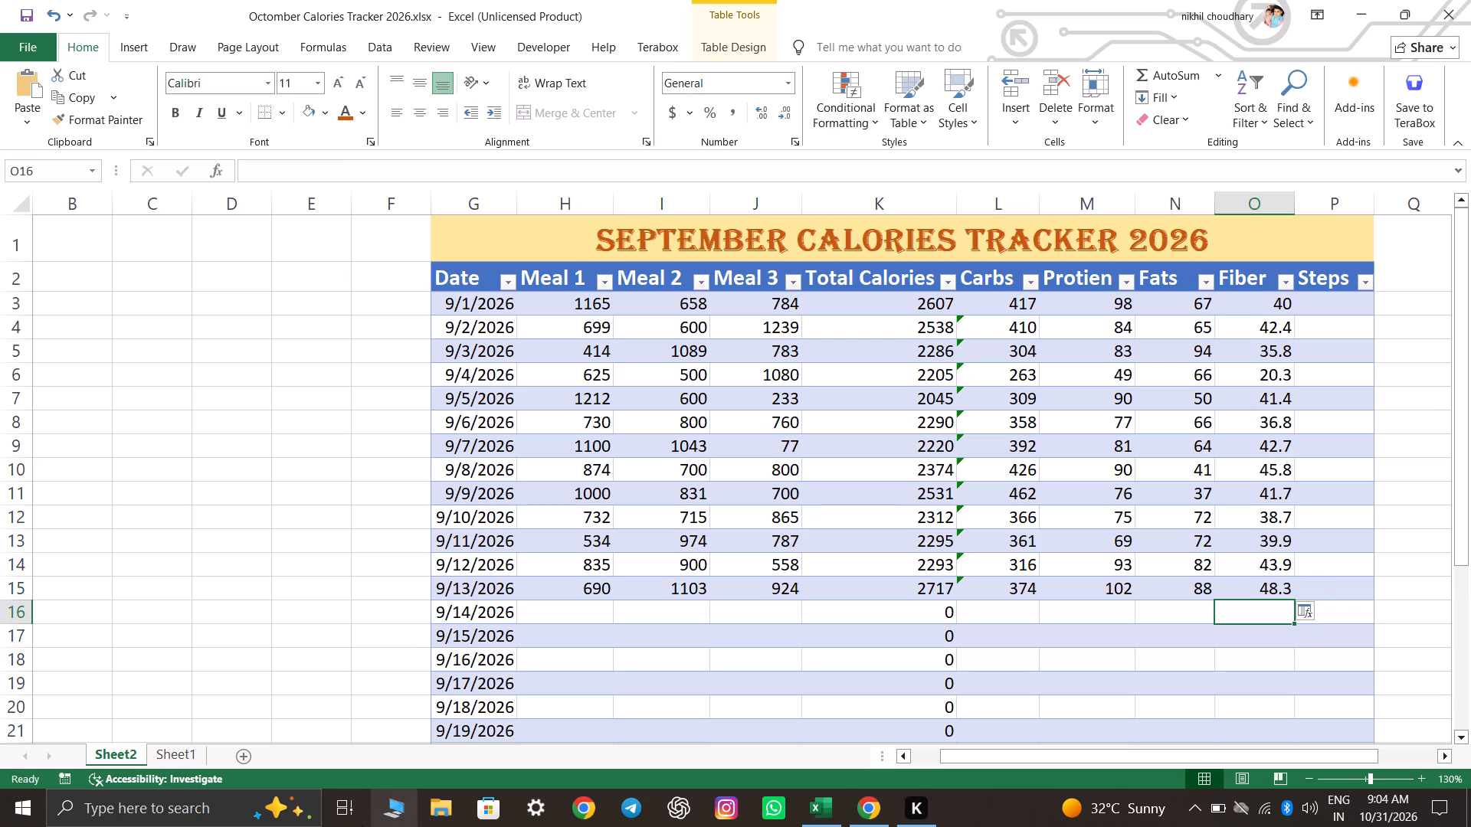